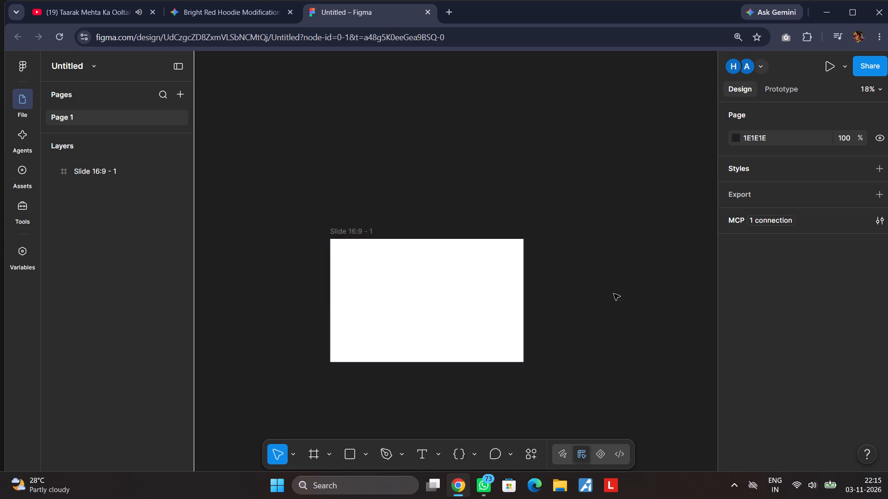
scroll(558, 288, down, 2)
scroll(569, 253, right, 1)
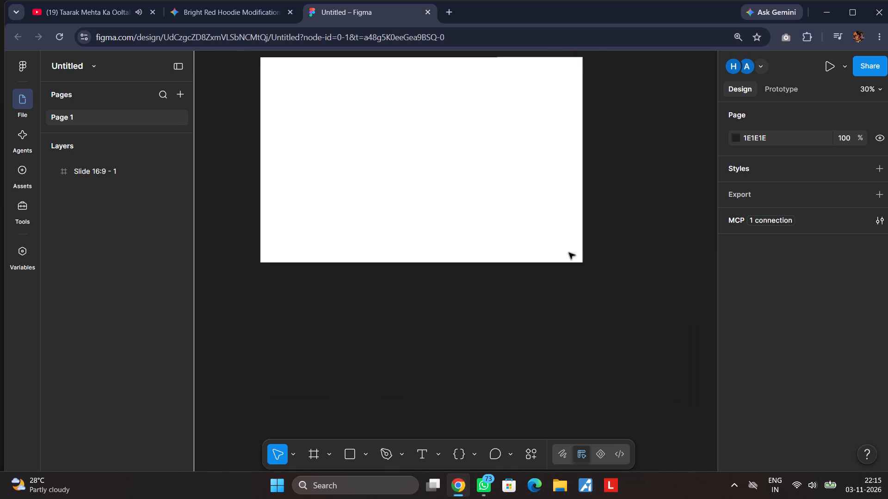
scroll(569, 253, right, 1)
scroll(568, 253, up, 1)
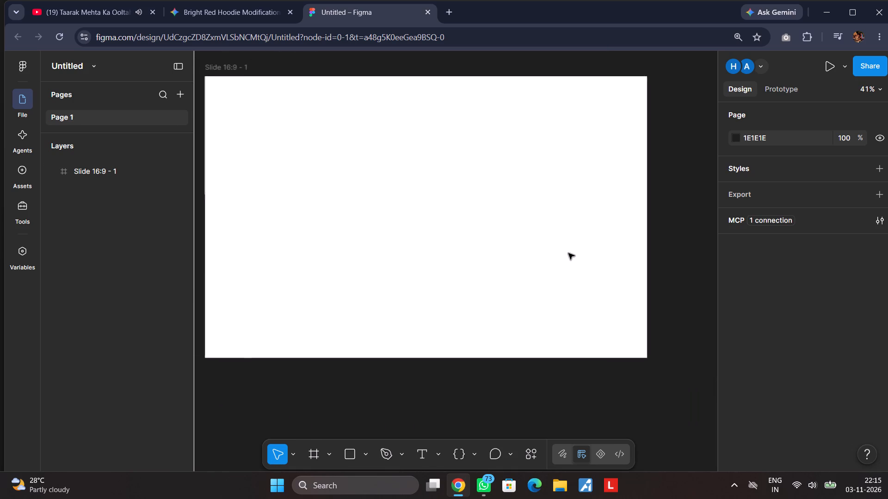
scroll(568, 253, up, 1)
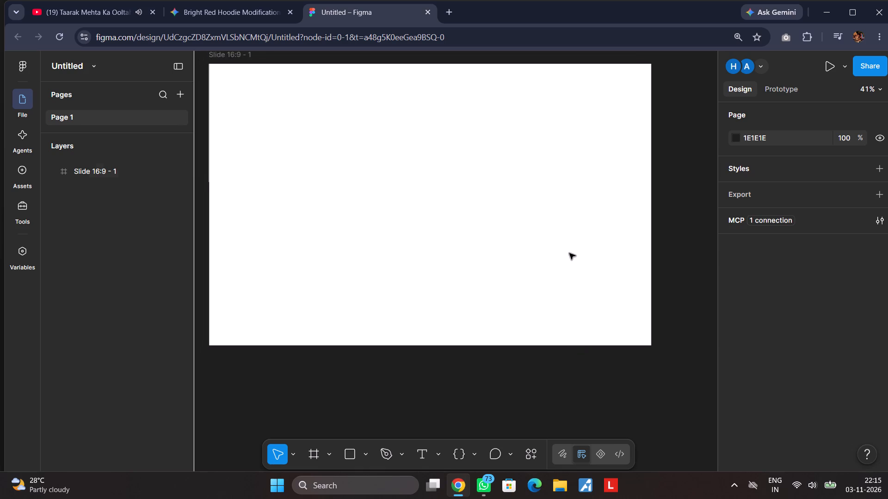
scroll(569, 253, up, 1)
Search the web for Behance in a new browser tab and open the Behance website.
click(451, 12)
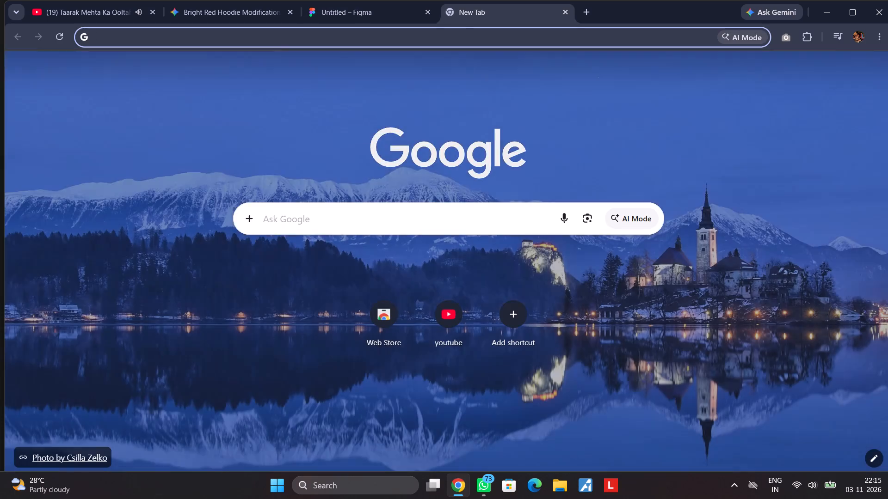
click(507, 38)
click(507, 38)
text(beh)
text(nace)
key(Return)
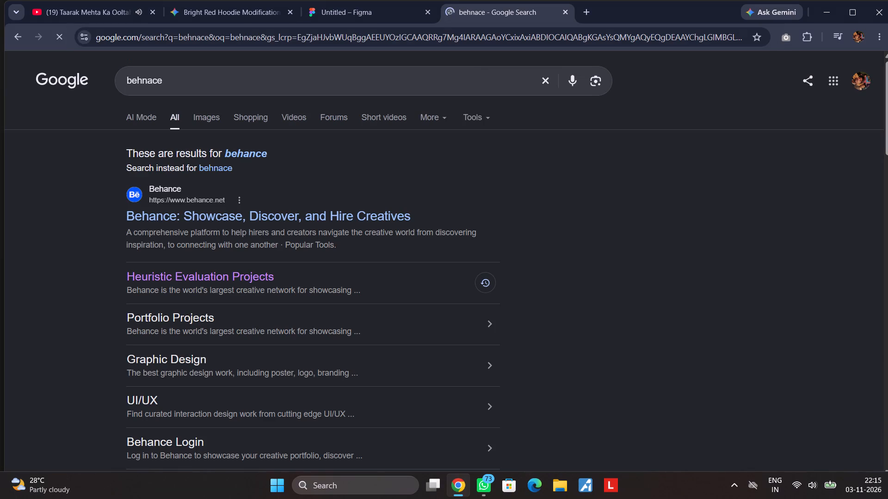
click(379, 209)
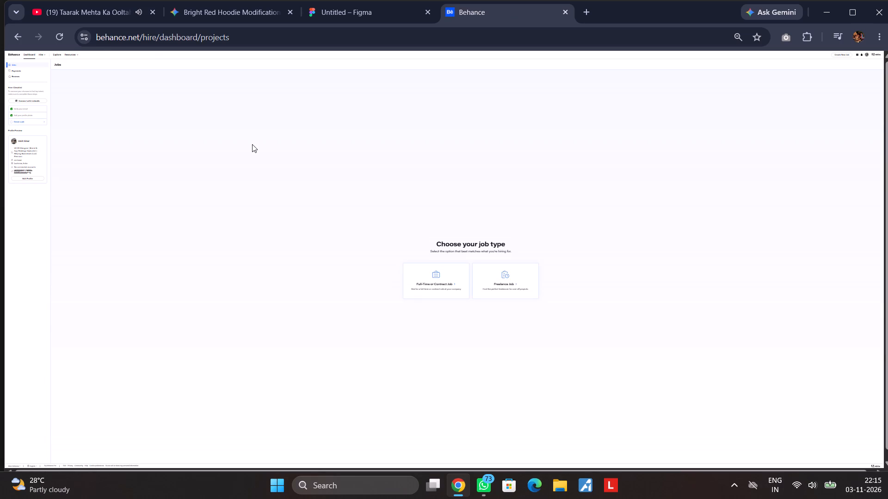
Enlarge the Behance page to 80% and open its Explore feed.
key(ctrl+plus)
key(ctrl+plus)
key(ctrl+plus)
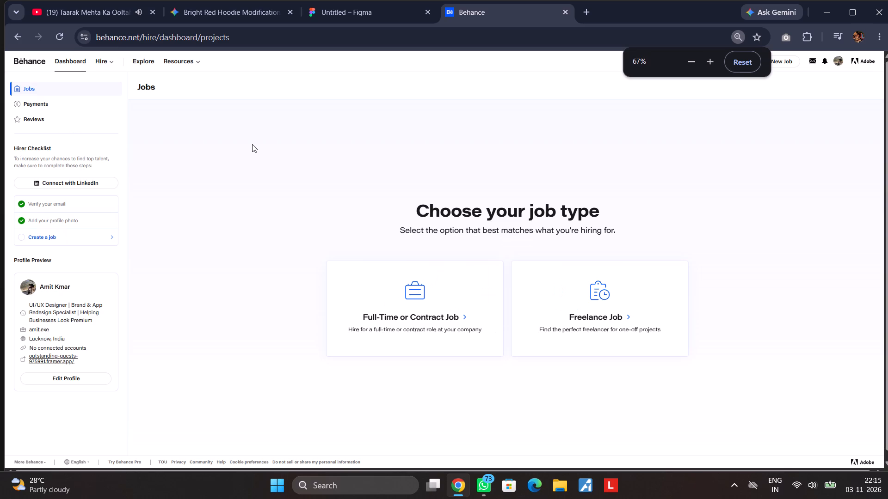
key(ctrl+plus)
key(ctrl+plus)
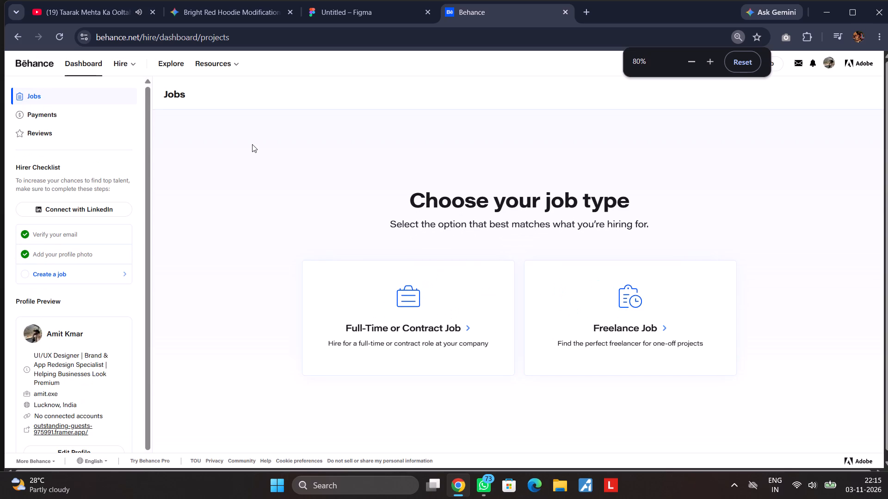
click(169, 68)
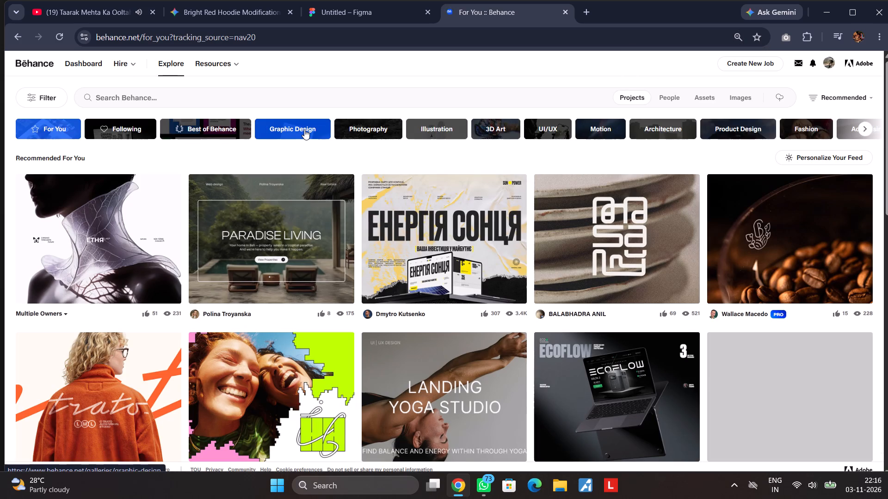
Search Behance projects for "campaign" and choose the suggested query "campaign design".
click(323, 93)
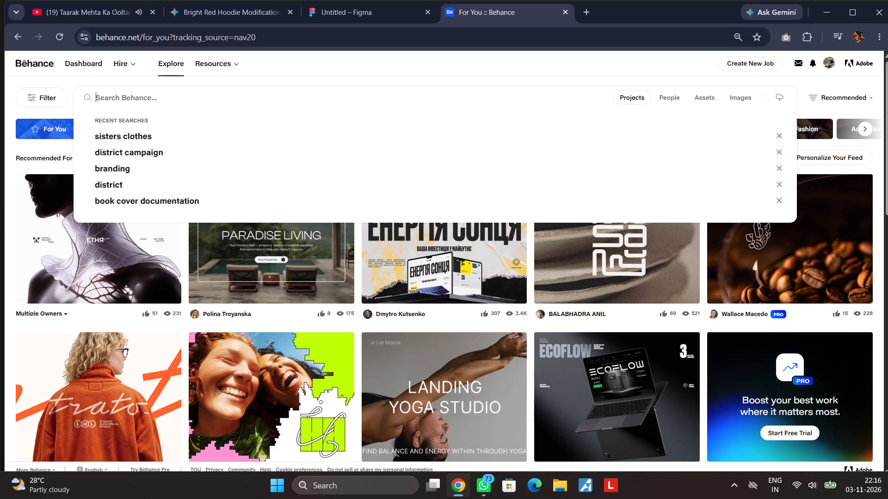
text(campign)
key(space)
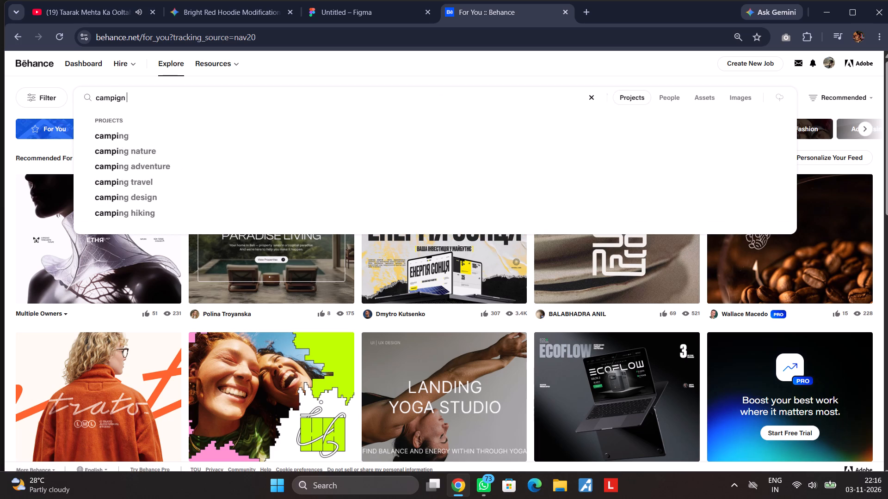
key(BackSpace)
key(BackSpace)
key(BackSpace)
key(BackSpace)
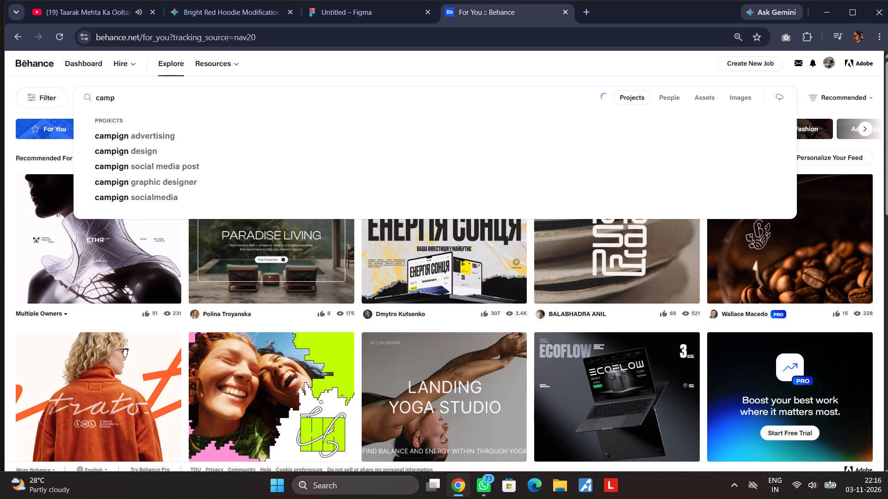
text(aign)
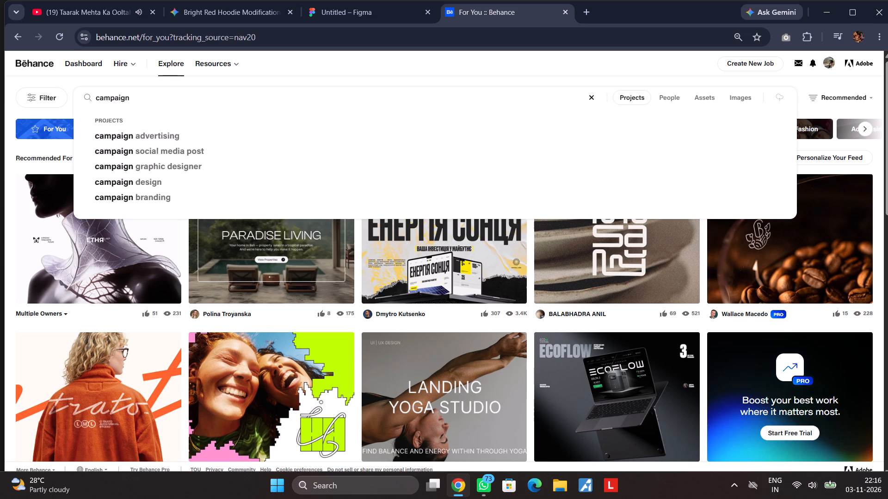
click(171, 181)
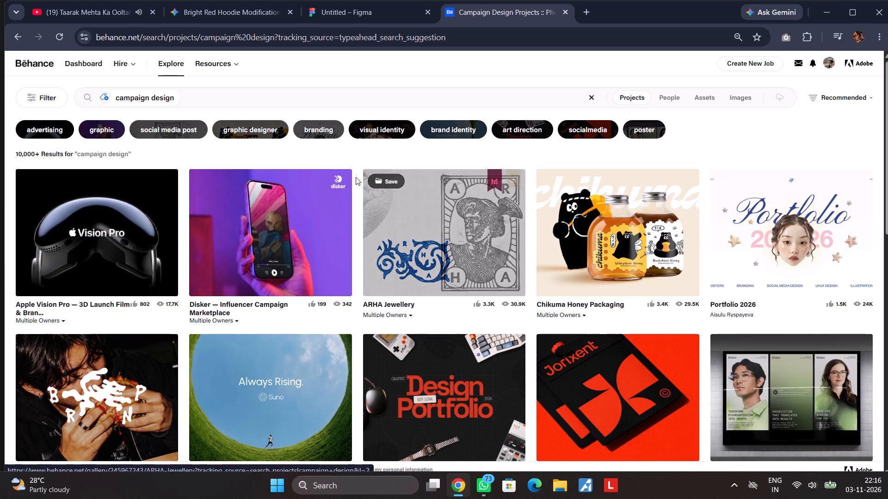
Refine the Behance project search to "campaign design luxury brand".
click(254, 97)
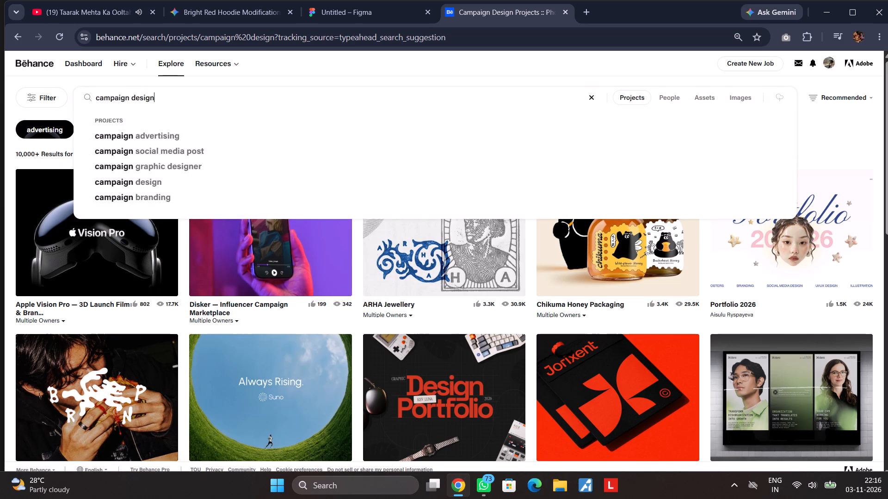
key(space)
text(luxury)
key(space)
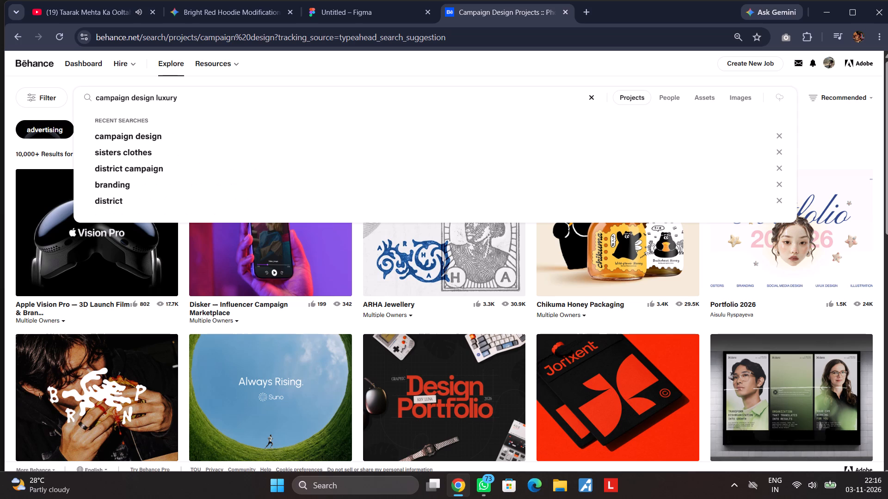
text(brand)
key(Return)
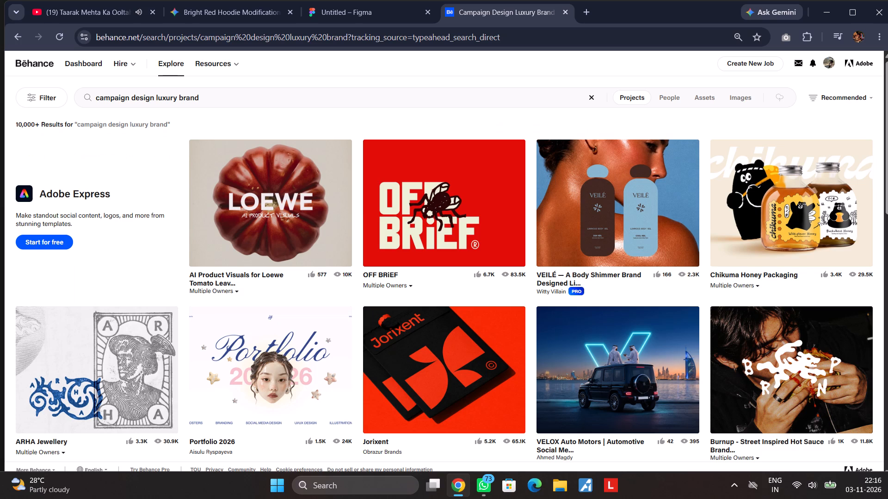
Open the AI Product Visuals for Loewe Tomato Leaves Soap project, examine its layout, and return to the search results.
click(280, 188)
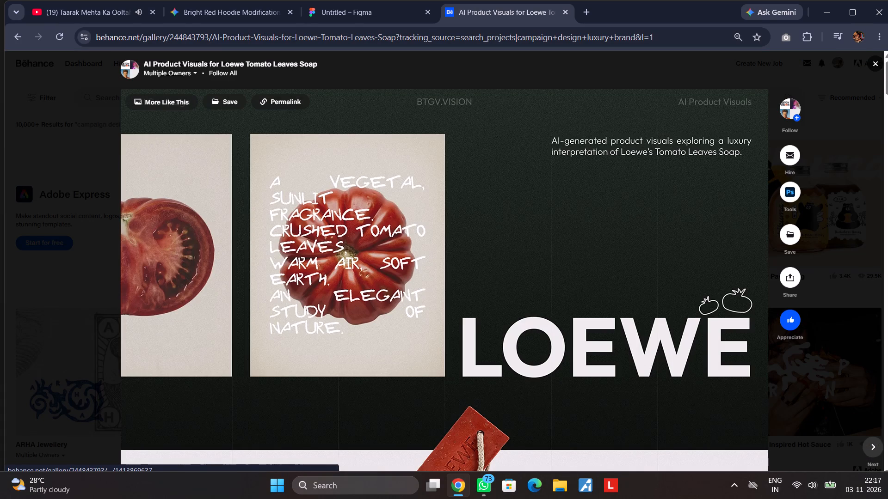
scroll(406, 248, down, 6)
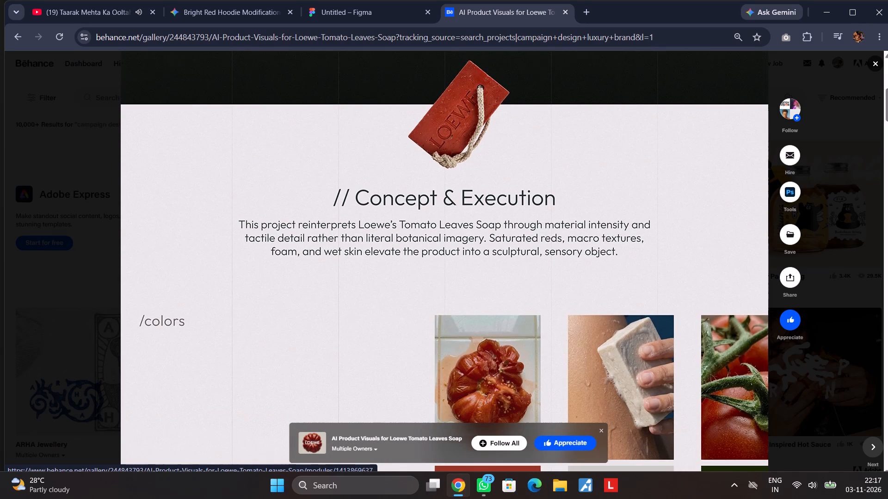
scroll(406, 248, down, 1)
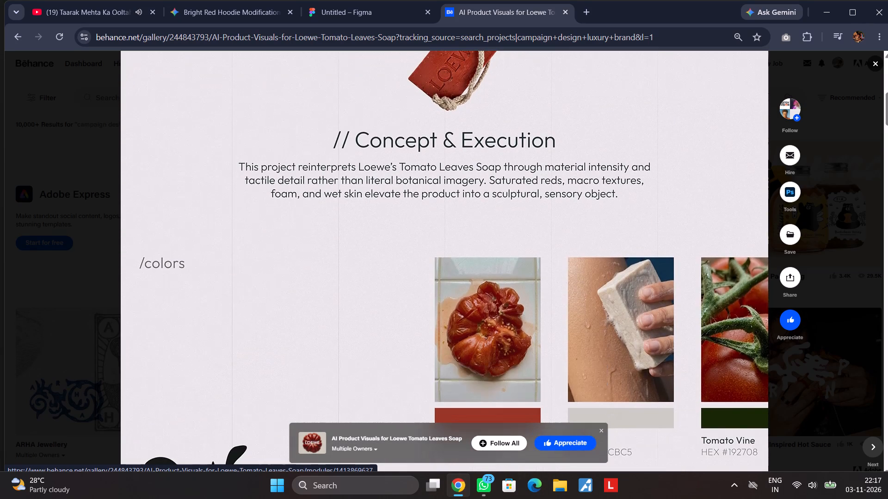
scroll(405, 248, up, 7)
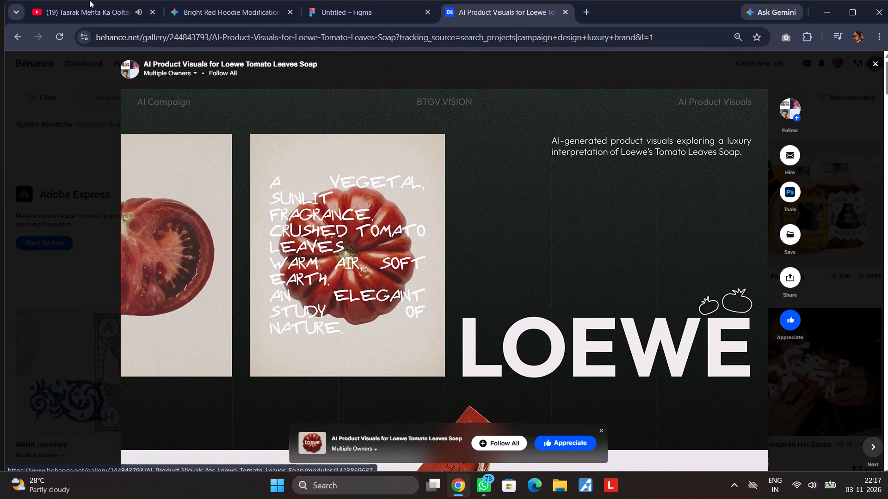
click(10, 36)
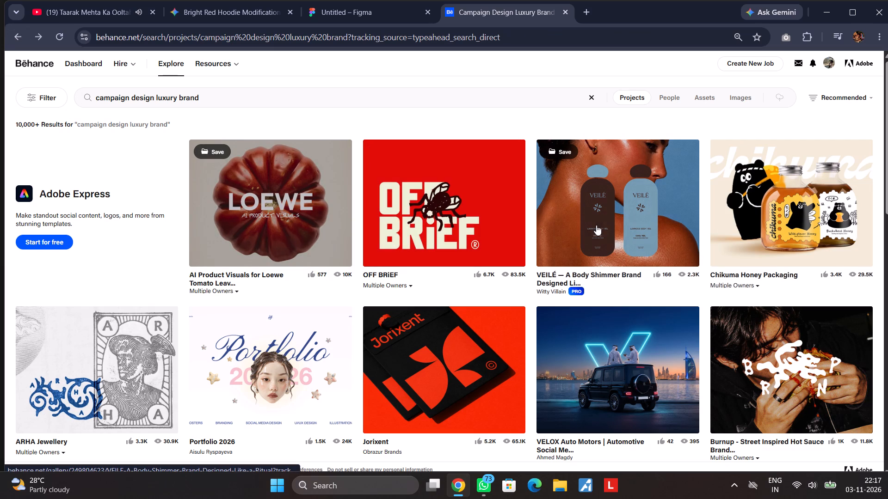
Browse further through the luxury brand campaign results and open the Jorixent project.
scroll(606, 224, down, 1)
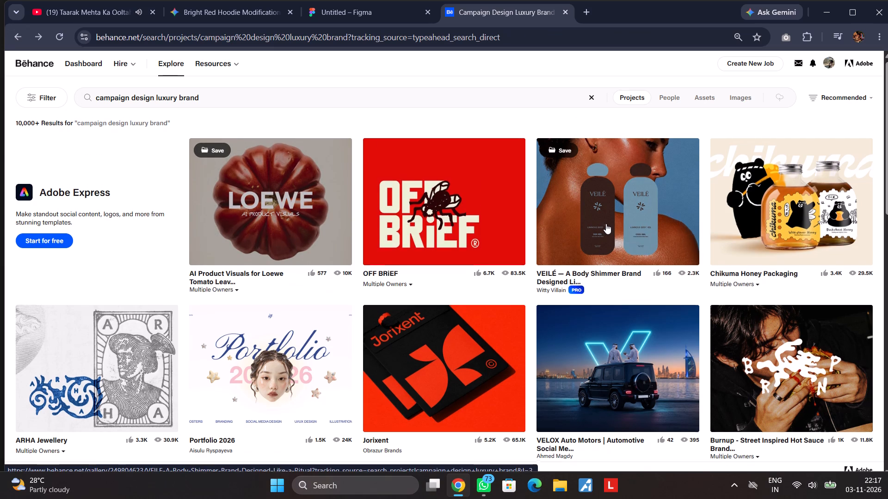
scroll(606, 224, down, 2)
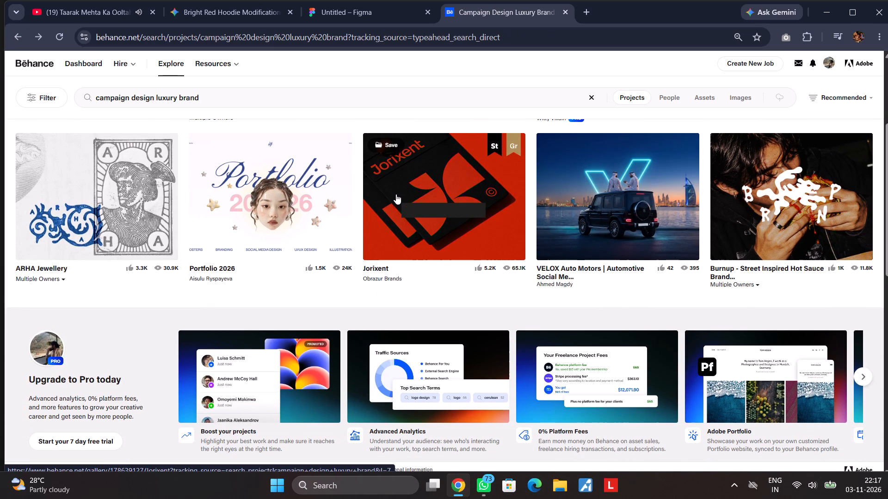
click(396, 194)
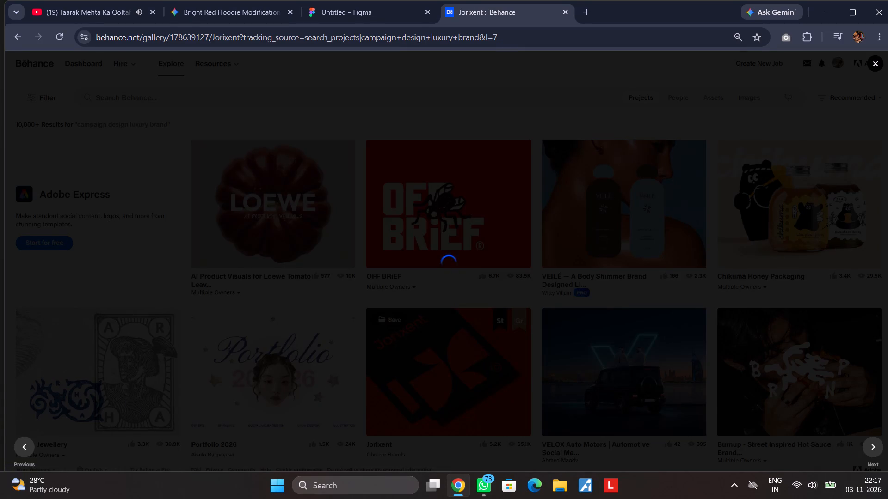
Examine the Jorixent project's logo construction and brand visuals, and return to the luxury brand campaign search results.
scroll(214, 272, down, 6)
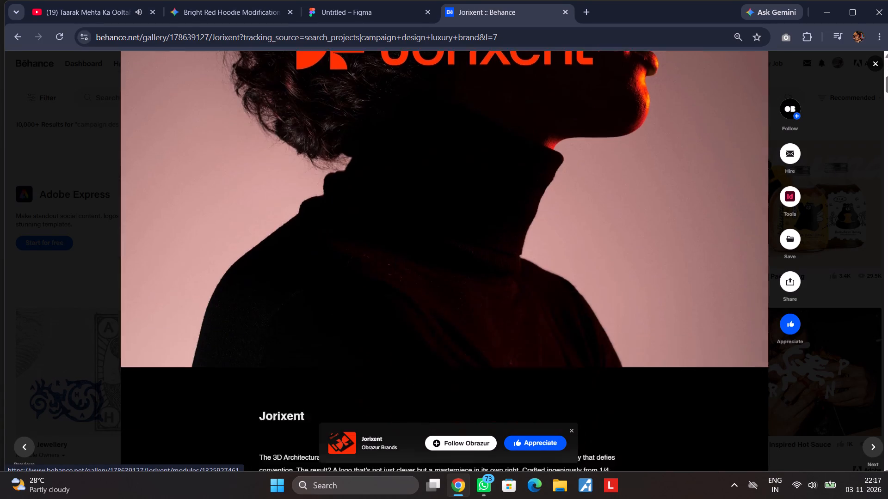
scroll(214, 271, down, 14)
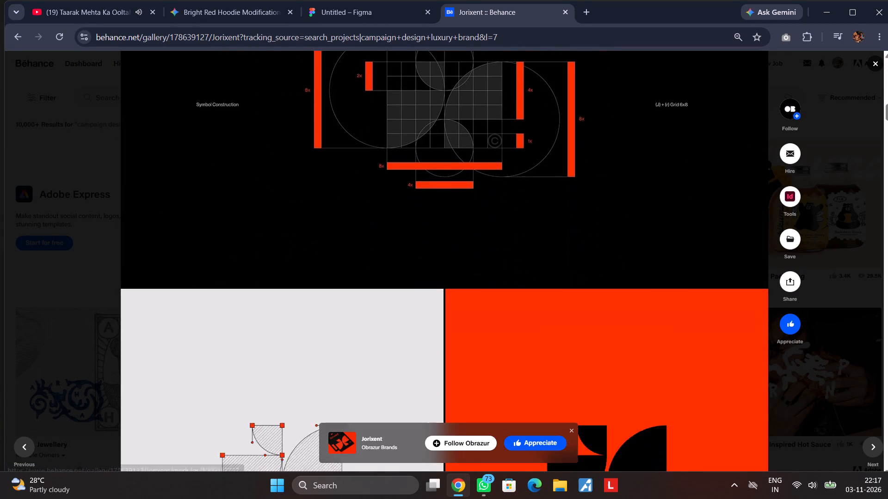
scroll(214, 271, down, 11)
scroll(214, 271, up, 4)
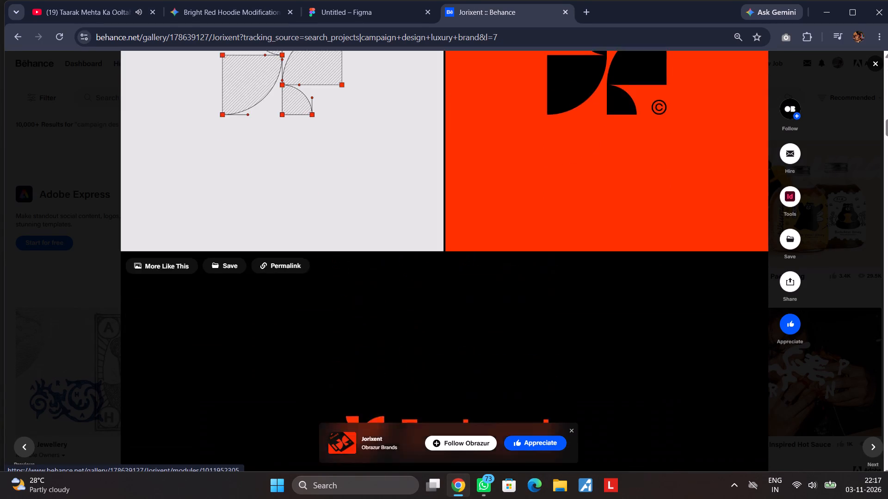
scroll(214, 271, up, 8)
click(19, 35)
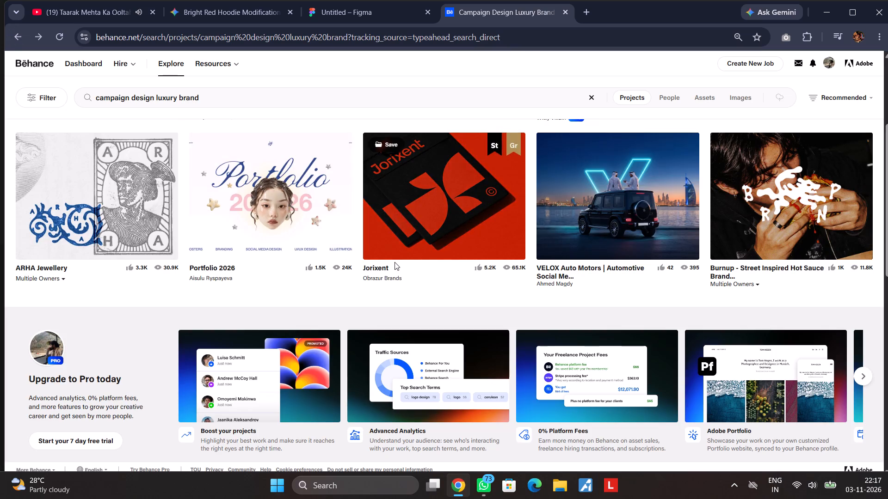
Open the SCAFØ Branding project from further down the results and examine its introduction text, poster layout and logo visuals.
scroll(395, 262, down, 5)
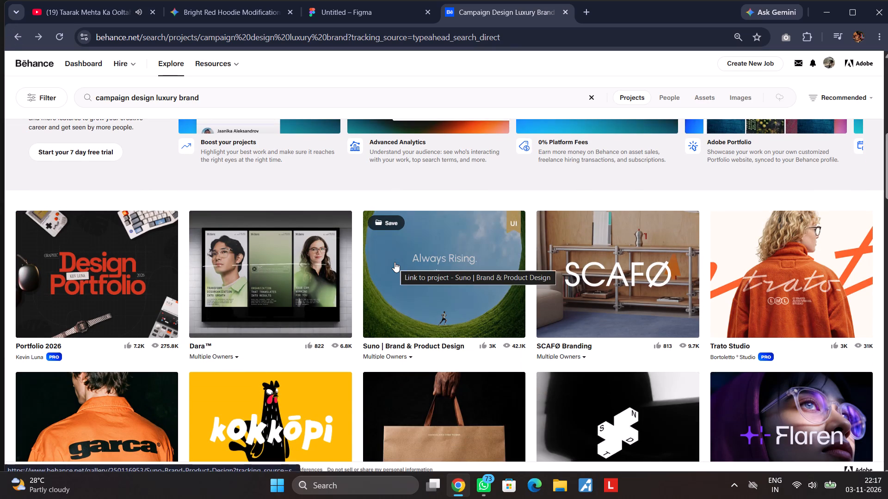
scroll(395, 262, down, 1)
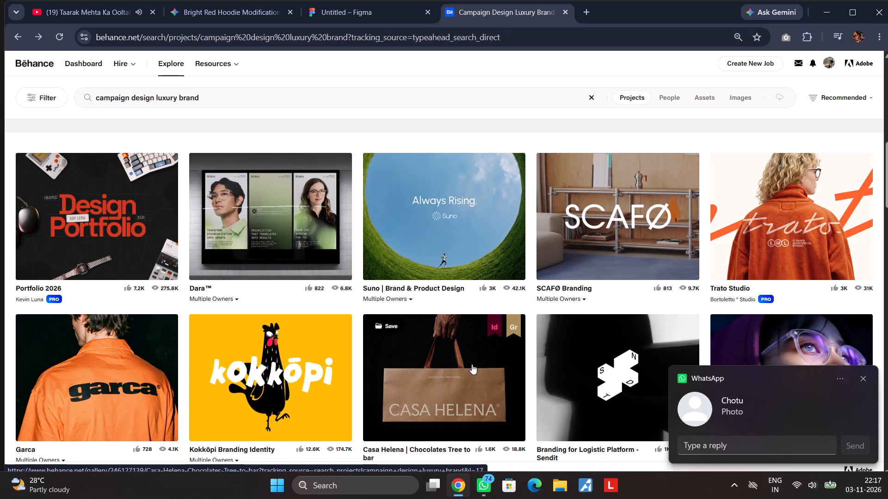
click(587, 232)
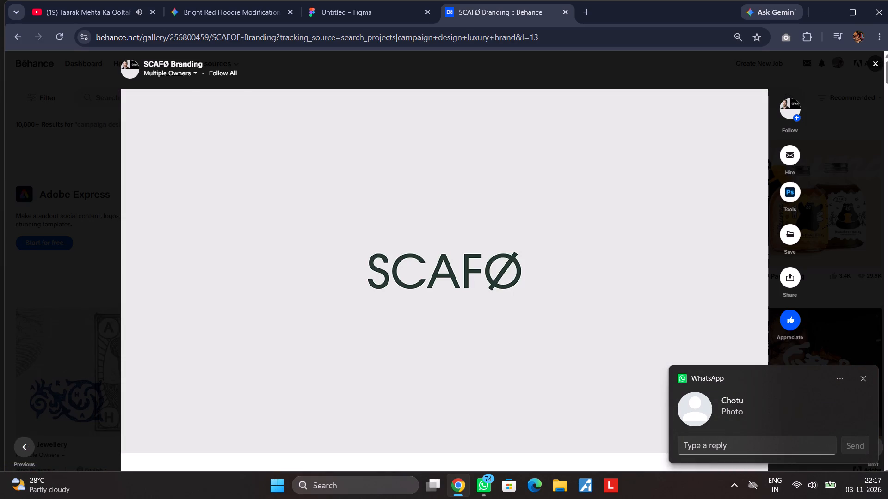
scroll(435, 298, down, 18)
scroll(435, 298, up, 3)
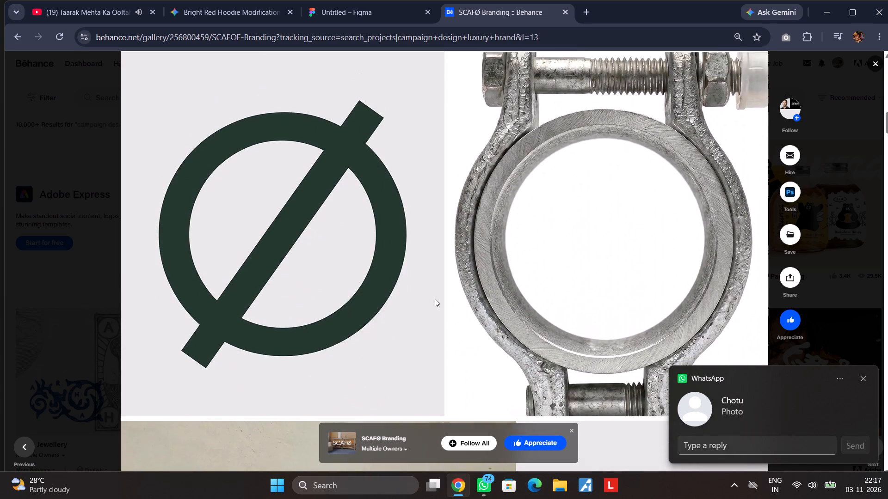
scroll(435, 298, up, 6)
scroll(435, 298, down, 3)
scroll(435, 298, up, 6)
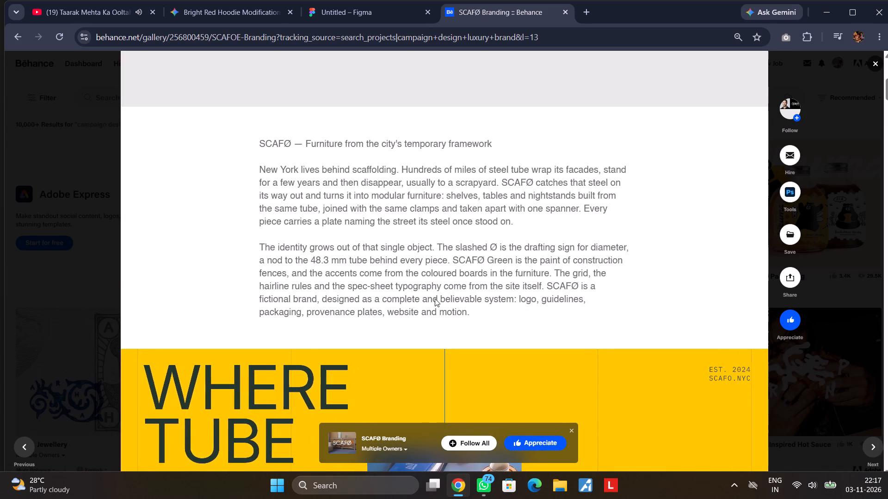
scroll(435, 298, down, 6)
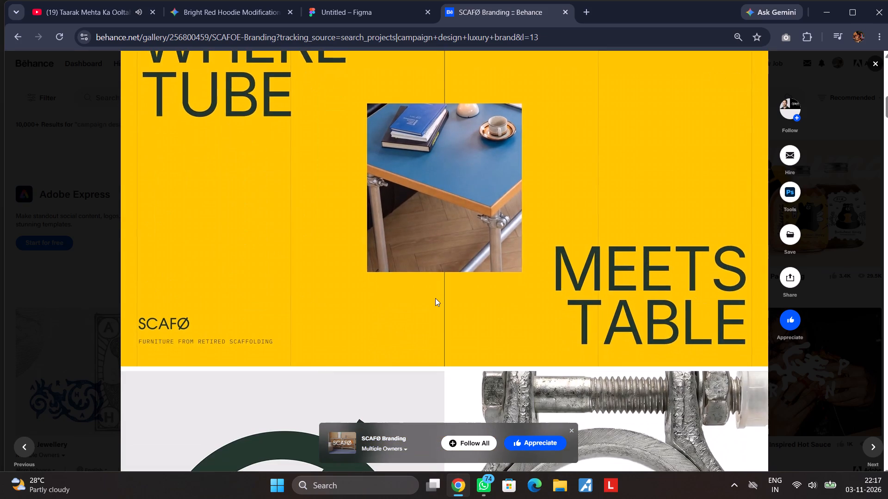
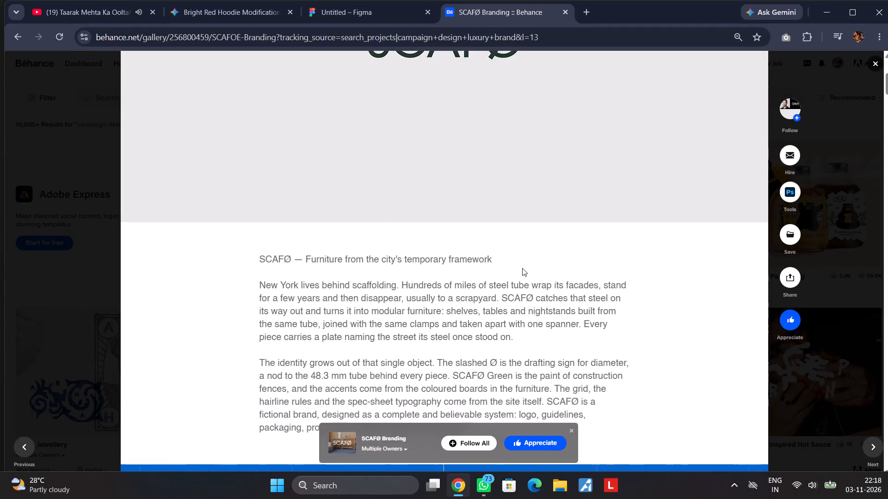
Examine the introductory text of the SCAFØ Branding project and the start of its coloured campaign visuals.
scroll(522, 268, down, 1)
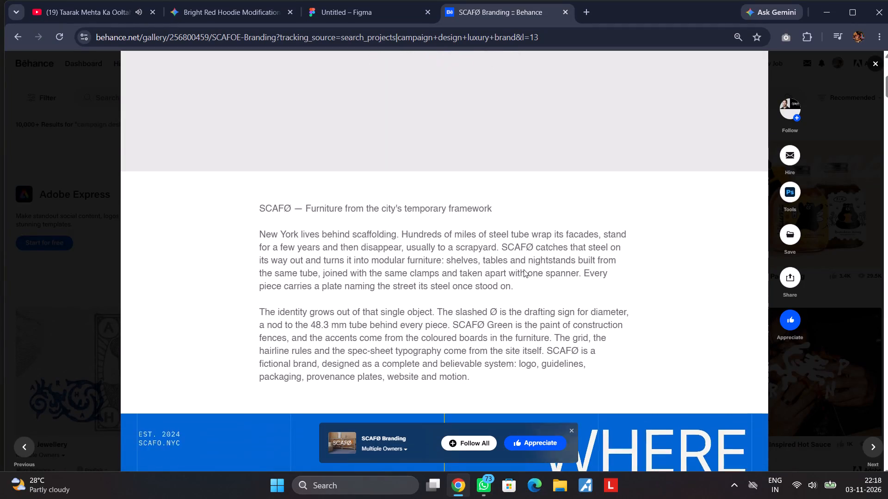
scroll(524, 269, down, 1)
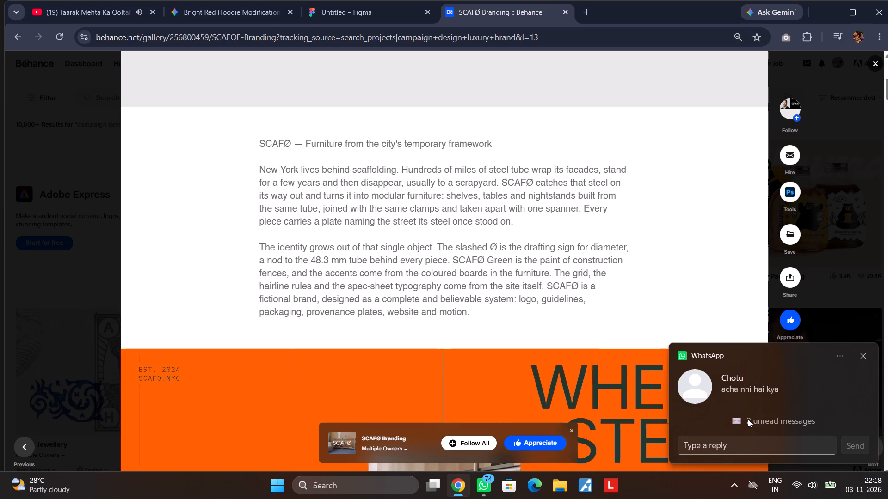
click(738, 447)
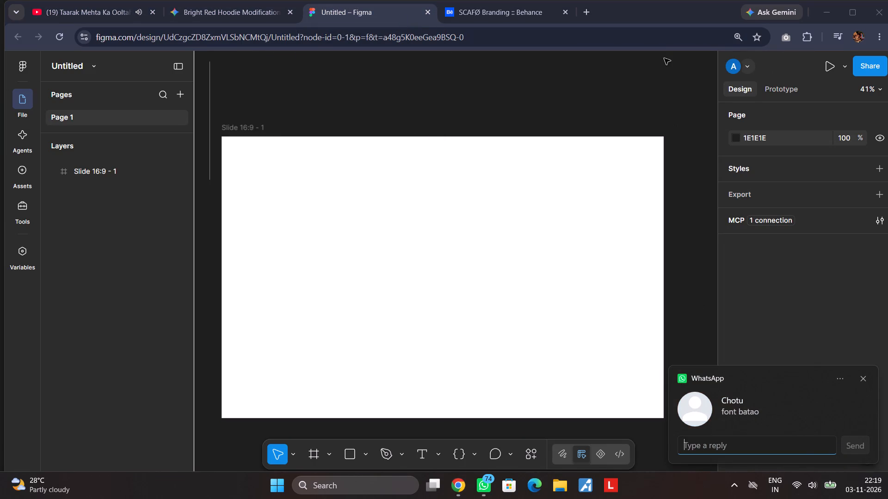
Search Google for "luxury fonts" in a new browser tab.
click(586, 14)
click(513, 35)
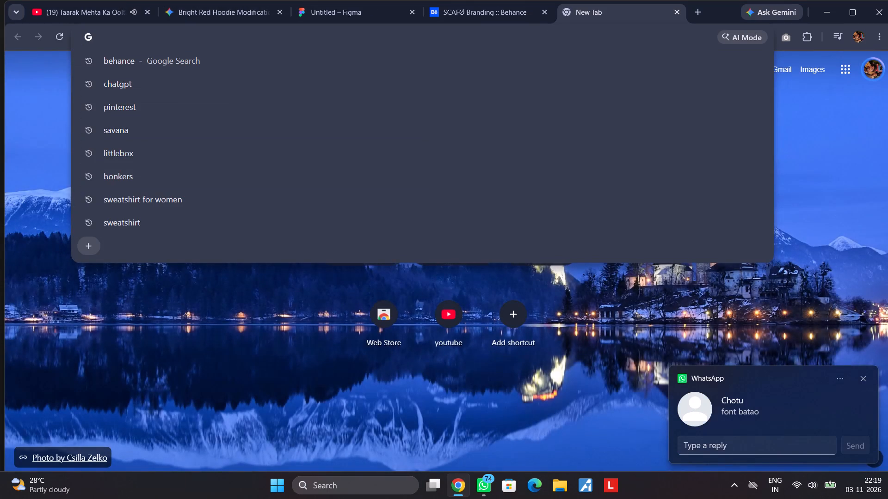
text(luxury)
key(space)
text(font)
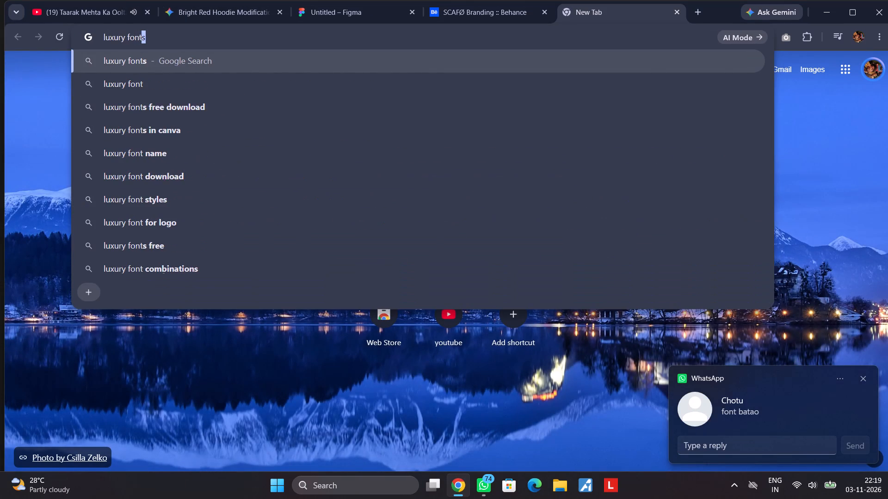
key(Return)
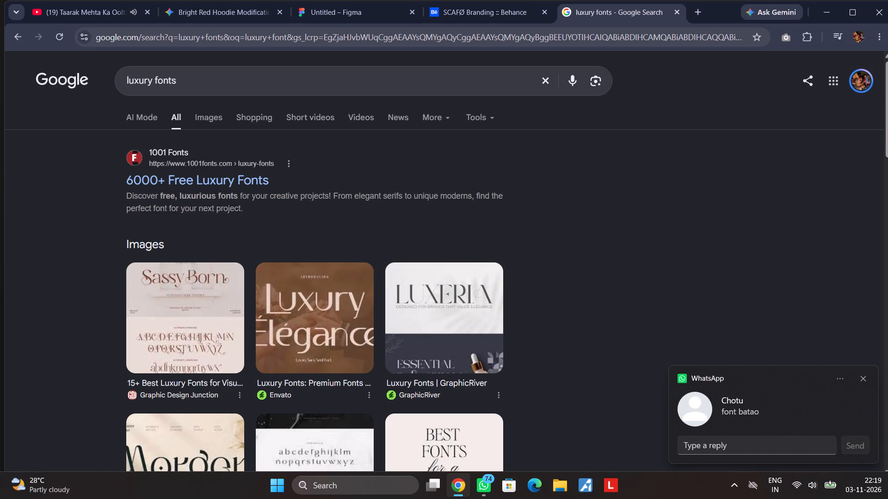
Refine the Google search to "luxury fonts name".
click(200, 81)
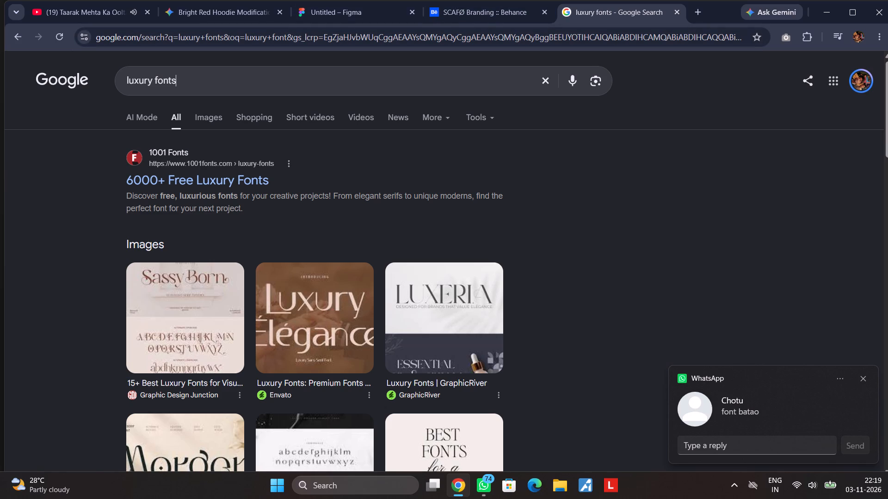
key(space)
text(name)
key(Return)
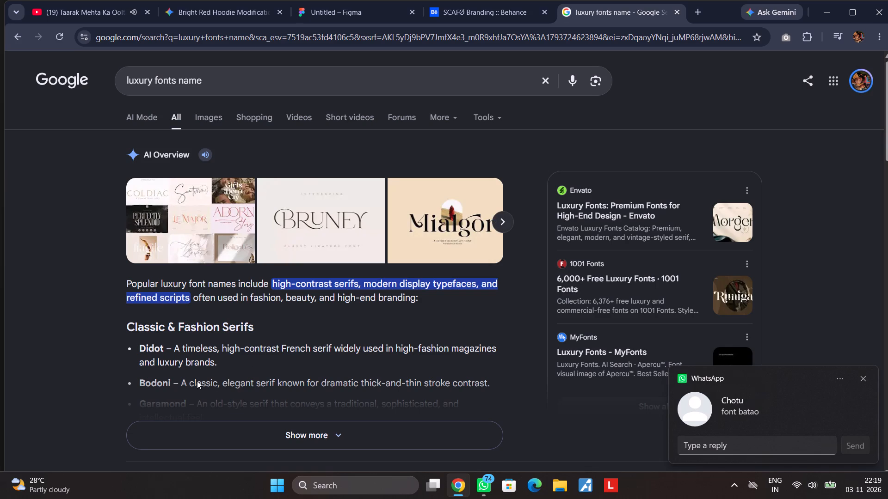
Expand the AI overview of luxury font names and copy the name Bodoni from the Classic & Fashion Serifs list.
click(210, 425)
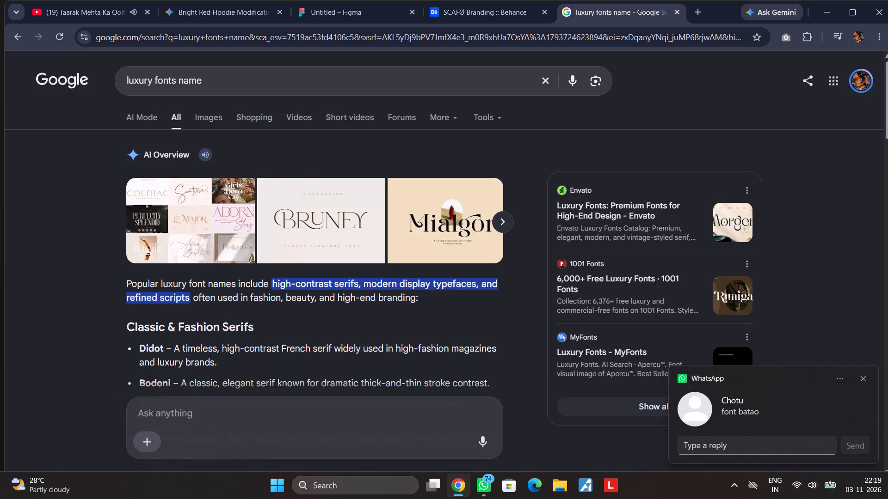
scroll(250, 350, down, 1)
drag(138, 324, 169, 324)
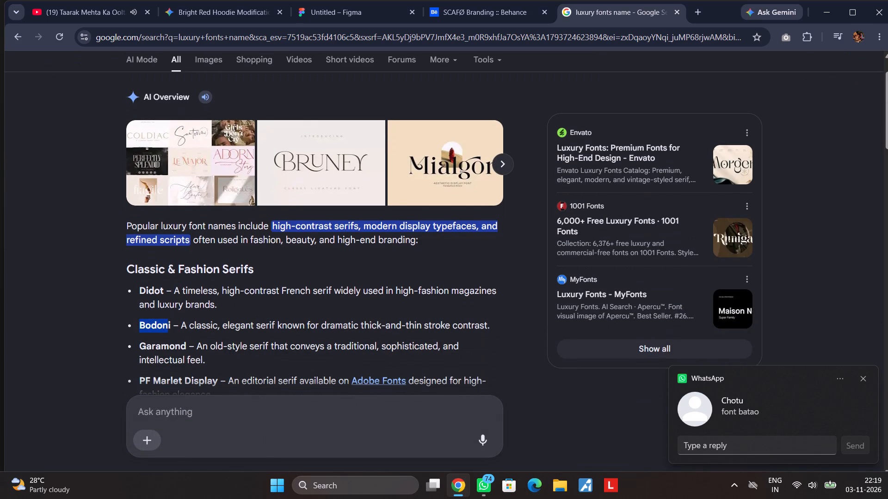
drag(169, 324, 171, 326)
key(ctrl+c)
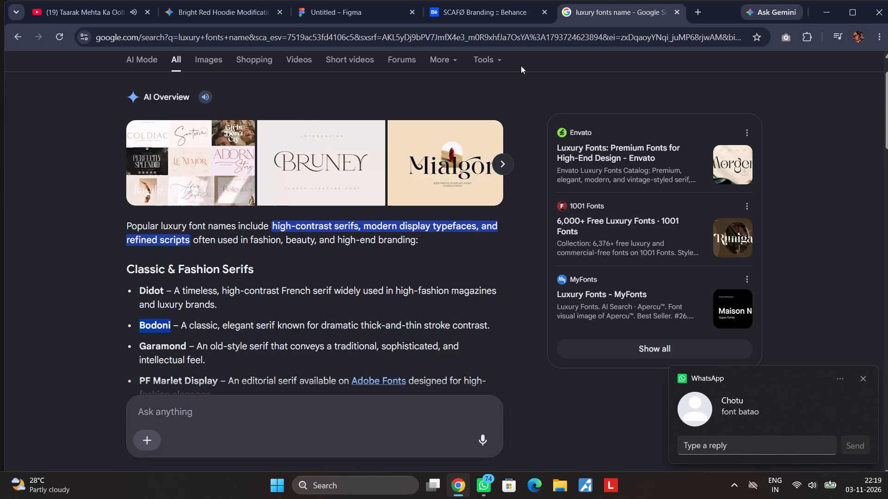
Search Google for the copied name Bodoni in a new browser tab and show the image results.
click(694, 16)
click(568, 35)
key(ctrl+v)
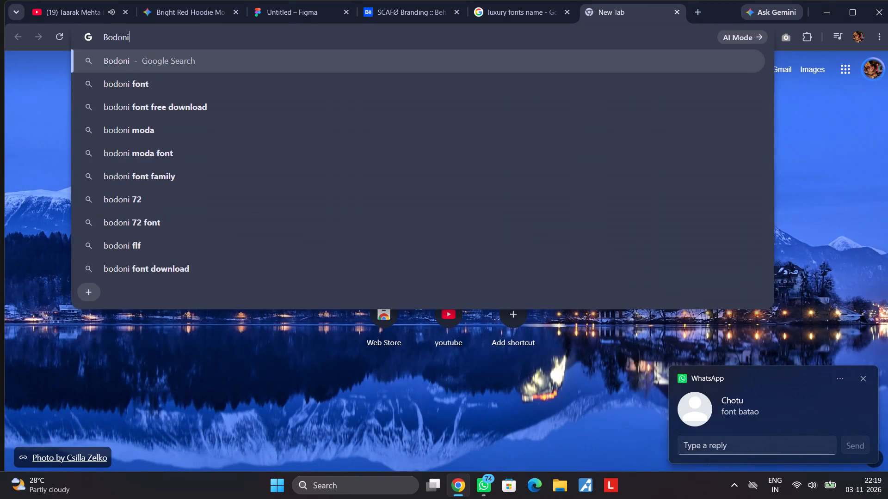
key(Return)
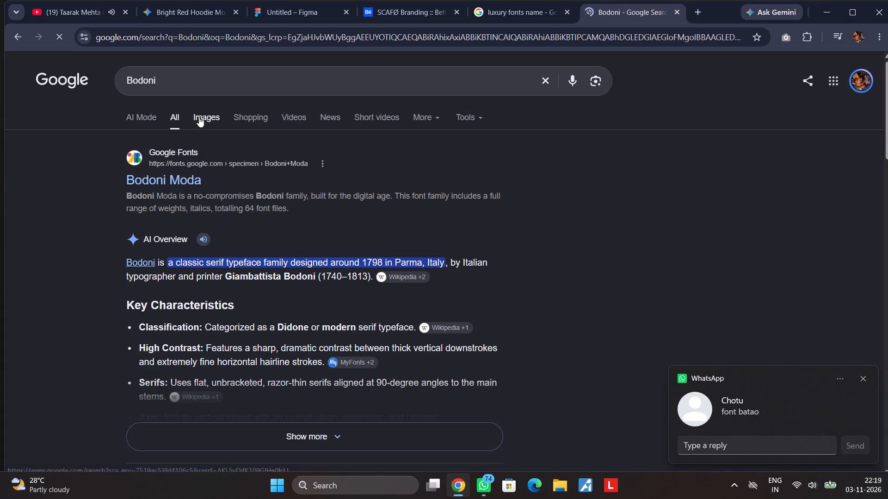
click(199, 117)
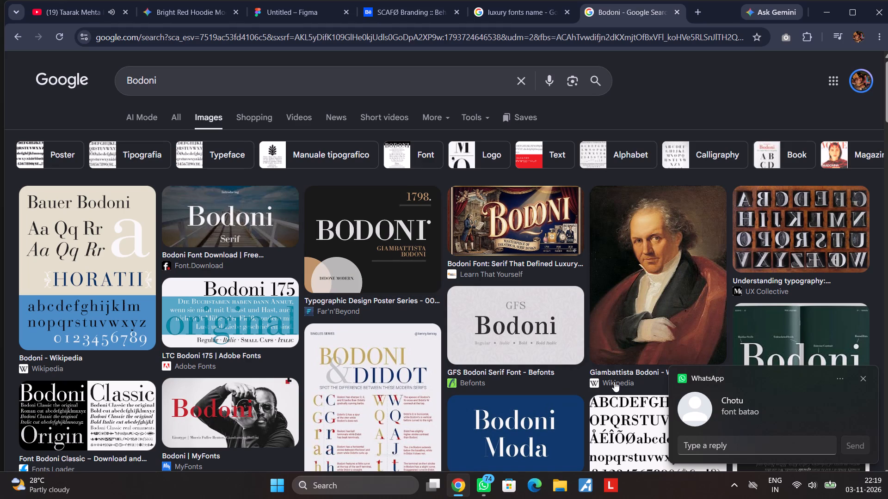
Reply to the WhatsApp message asking for a font with "Bodoni le sakti ho biscuit" and send it.
click(760, 441)
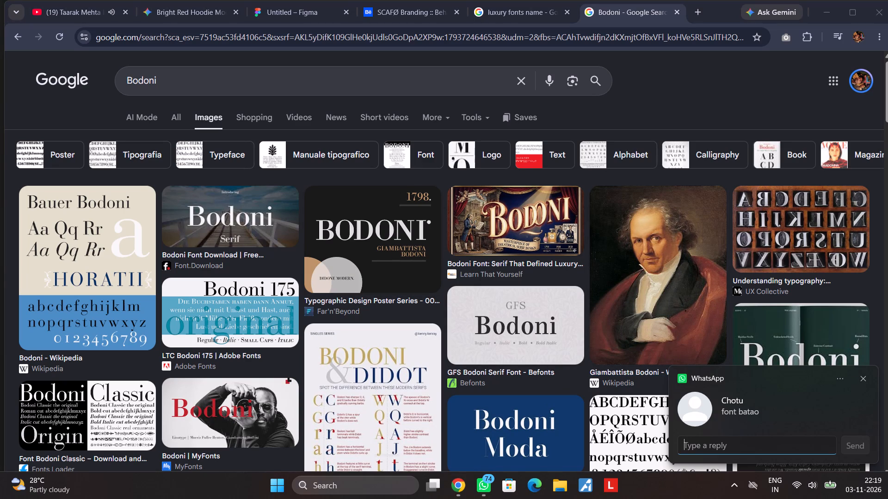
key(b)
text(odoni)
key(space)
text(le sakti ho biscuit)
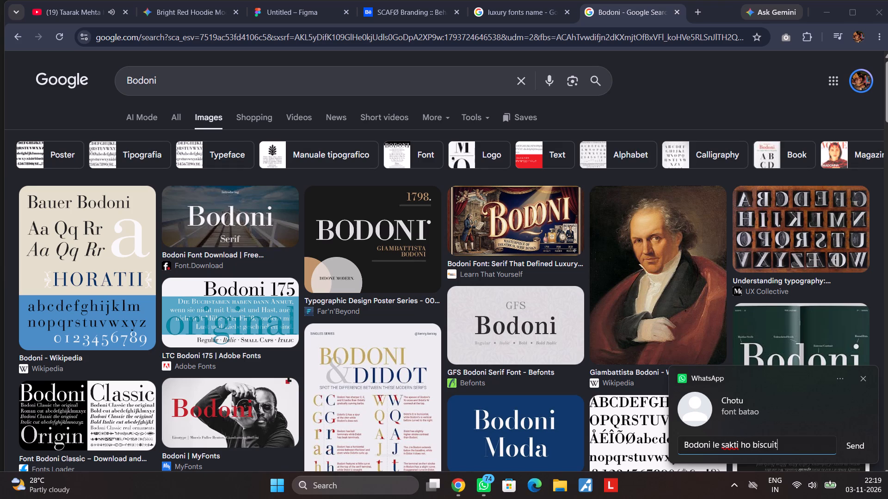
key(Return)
click(859, 436)
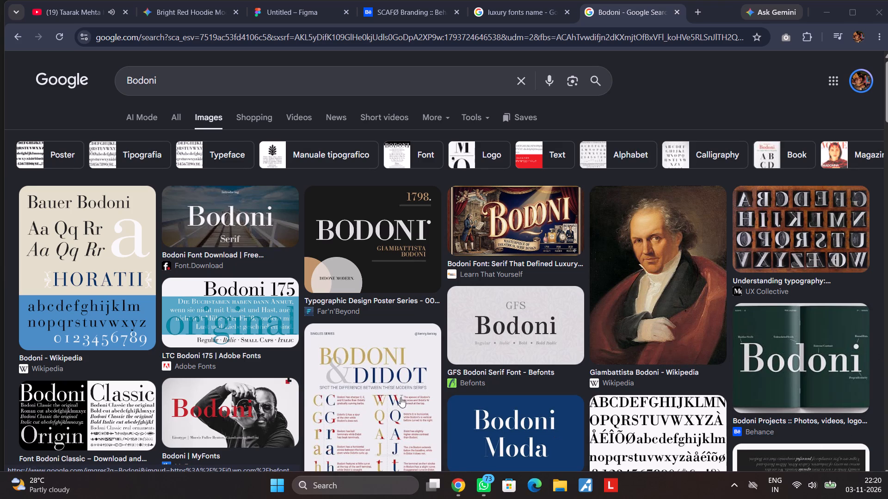
Look further through the SCAFØ Branding project on Behance, and switch to the Untitled Figma file.
click(395, 10)
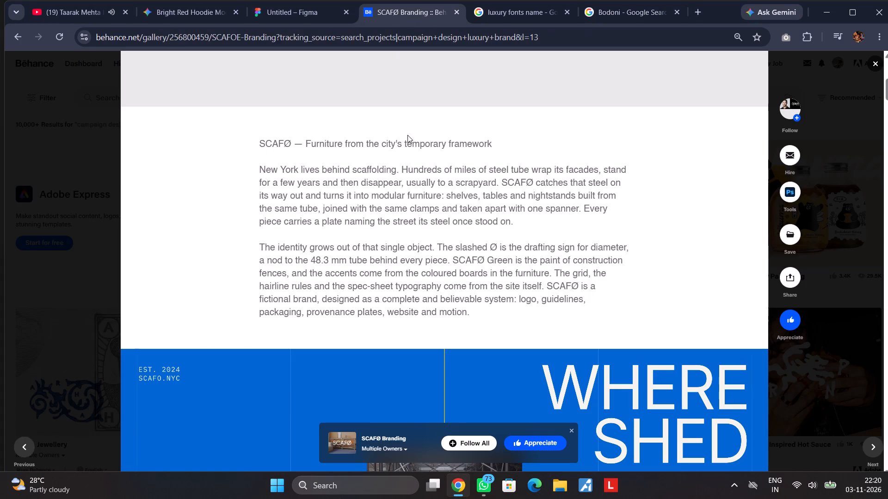
scroll(382, 181, down, 6)
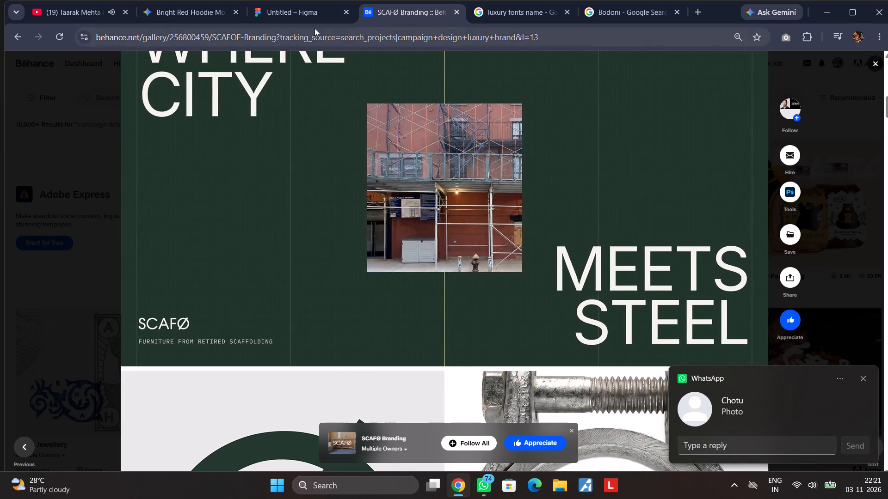
click(314, 17)
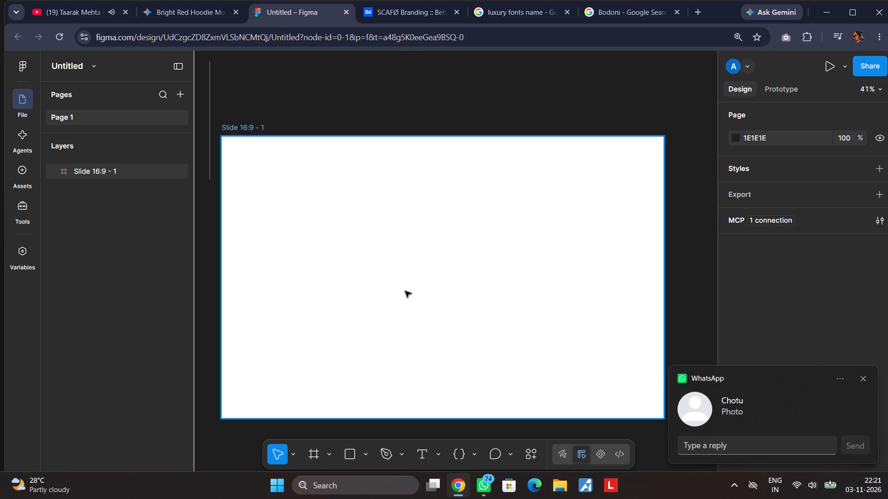
click(740, 446)
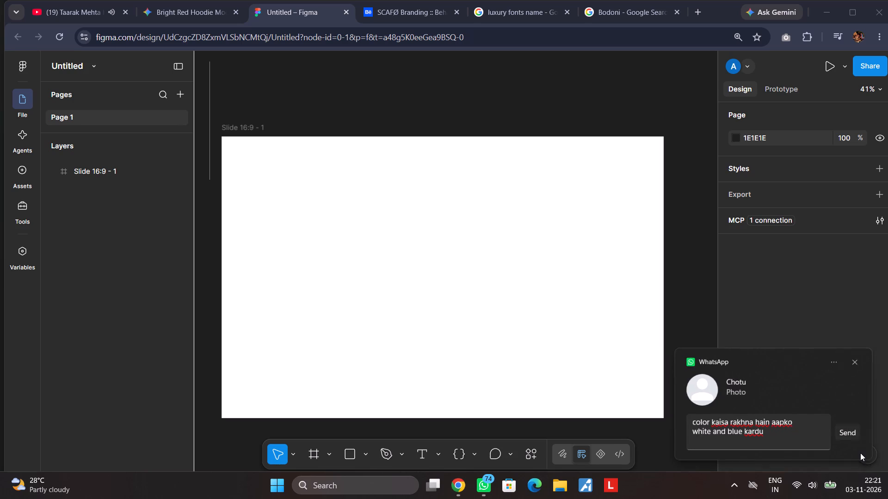
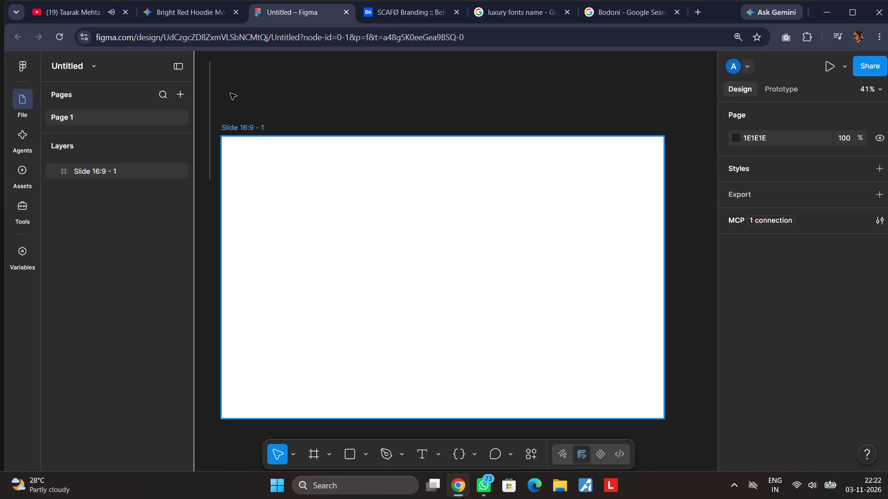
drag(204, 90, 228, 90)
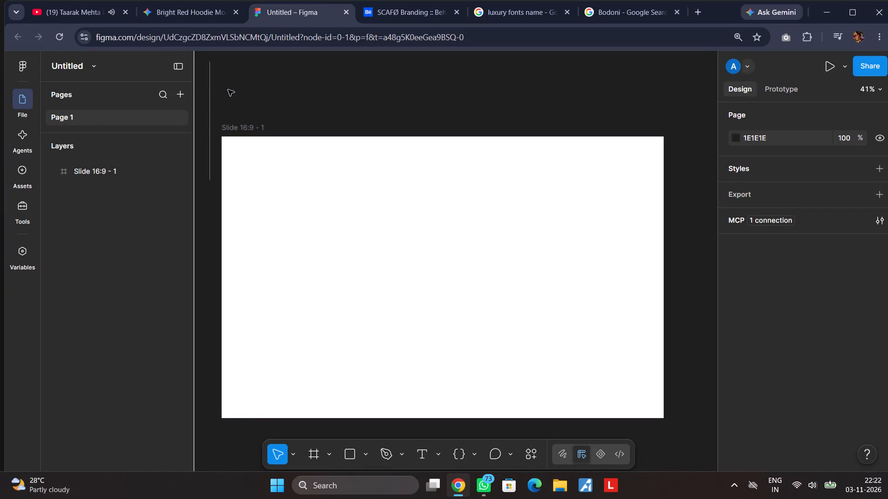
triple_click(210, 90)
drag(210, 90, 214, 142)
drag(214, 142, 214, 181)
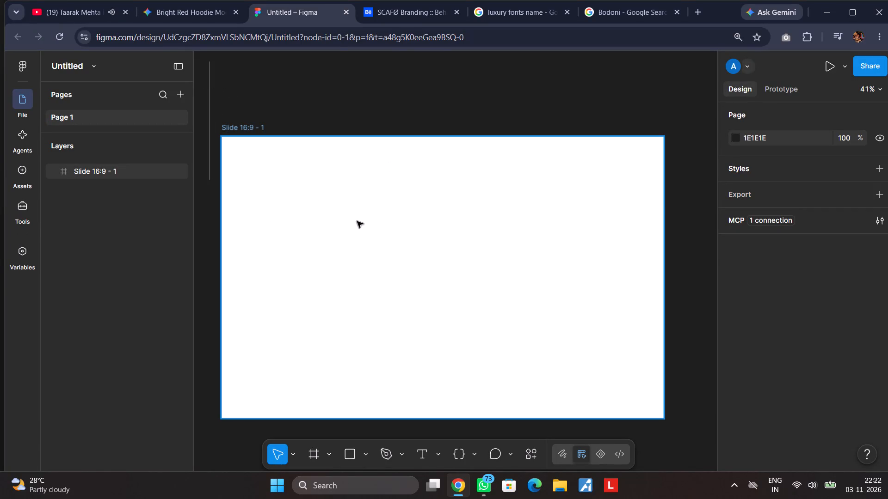
Move the empty Slide 16:9 - 1 frame slightly upward on the canvas and leave it deselected.
drag(357, 221, 357, 179)
click(379, 79)
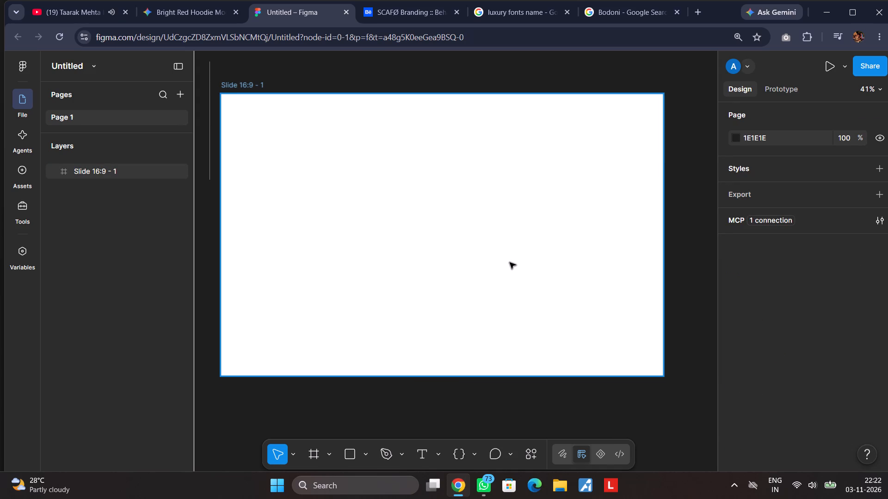
Review the SCAFØ Branding project on Behance for layout and typography reference.
click(393, 9)
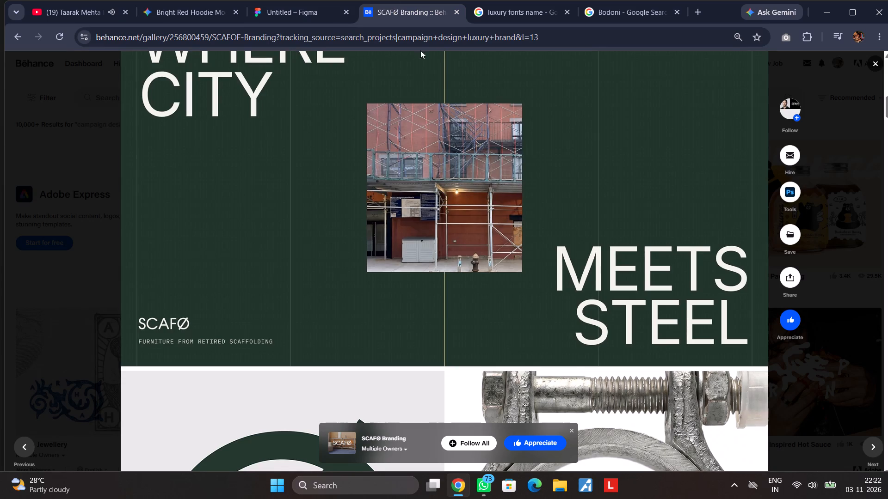
scroll(591, 280, up, 7)
scroll(591, 280, down, 1)
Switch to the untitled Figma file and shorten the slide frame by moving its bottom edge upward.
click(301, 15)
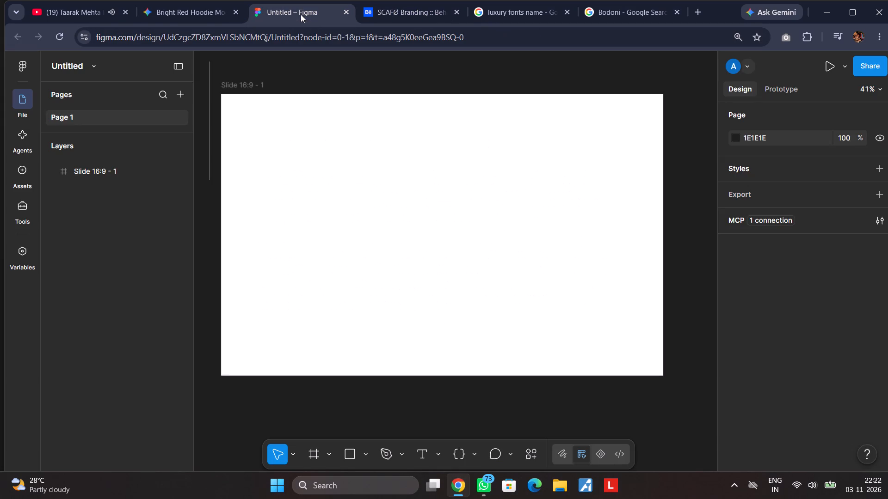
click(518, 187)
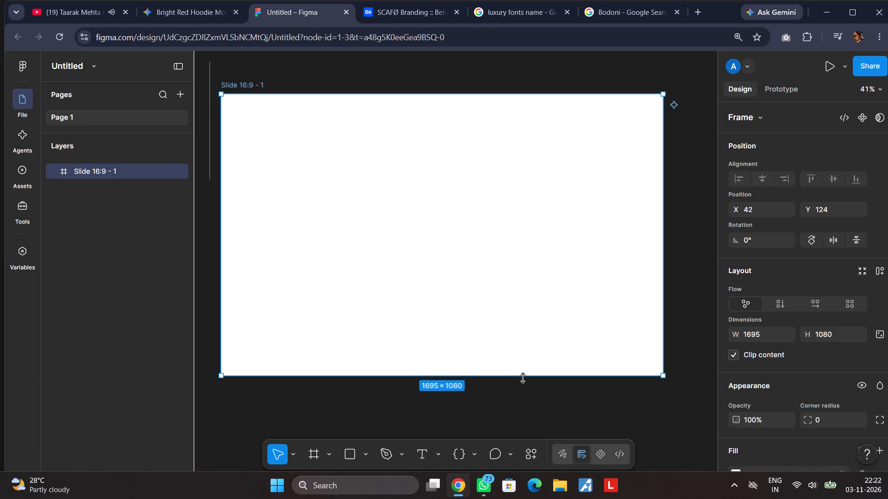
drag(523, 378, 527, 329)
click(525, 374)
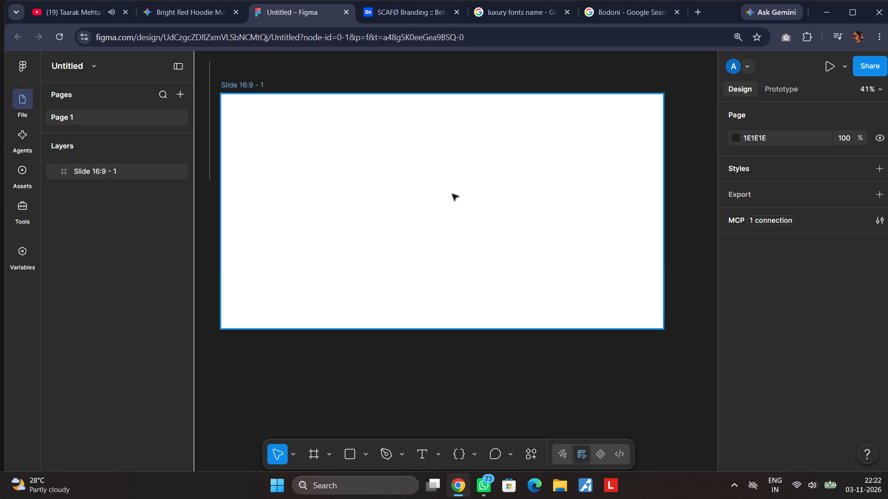
Replace the existing slide frame with a new Slide 16:9 presentation frame at 1920 × 1080.
click(447, 187)
key(BackSpace)
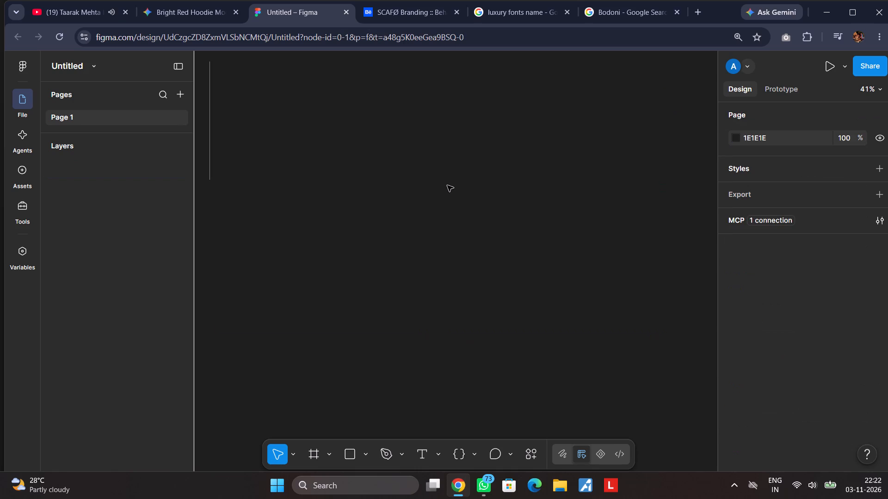
key(f)
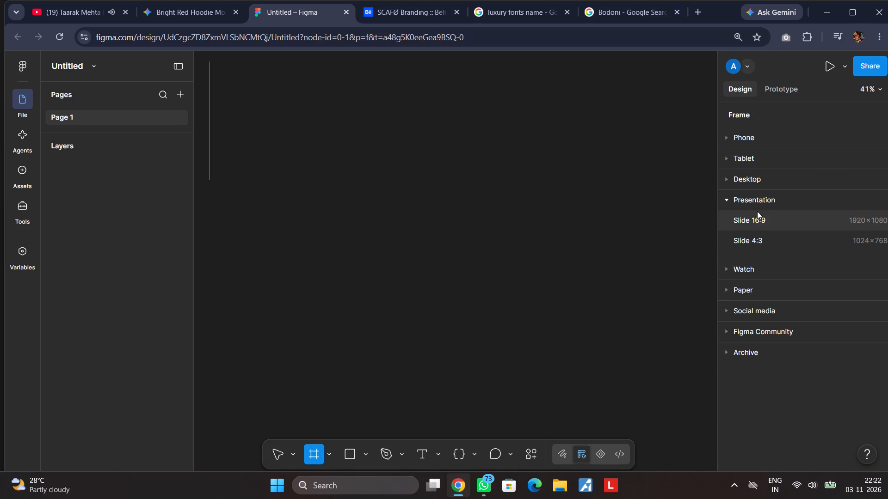
click(759, 215)
click(444, 95)
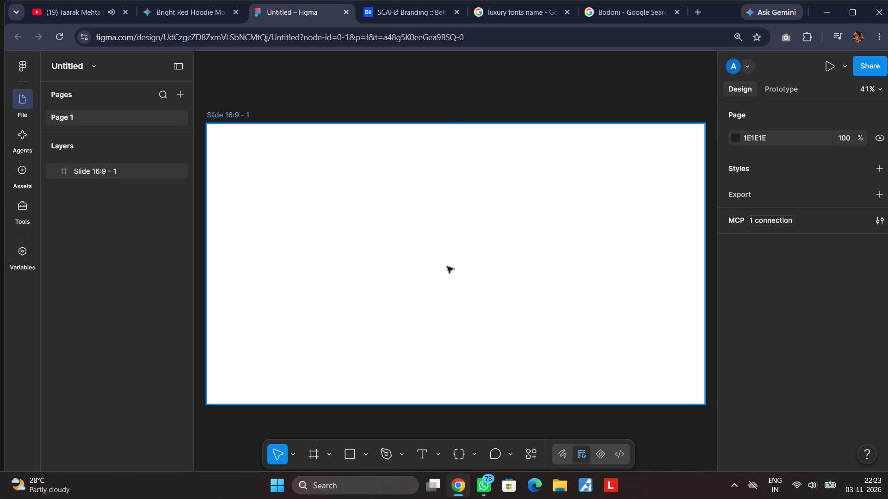
Start a new text layer in the slide's upper-left area at about X 429, Y 341.
click(423, 456)
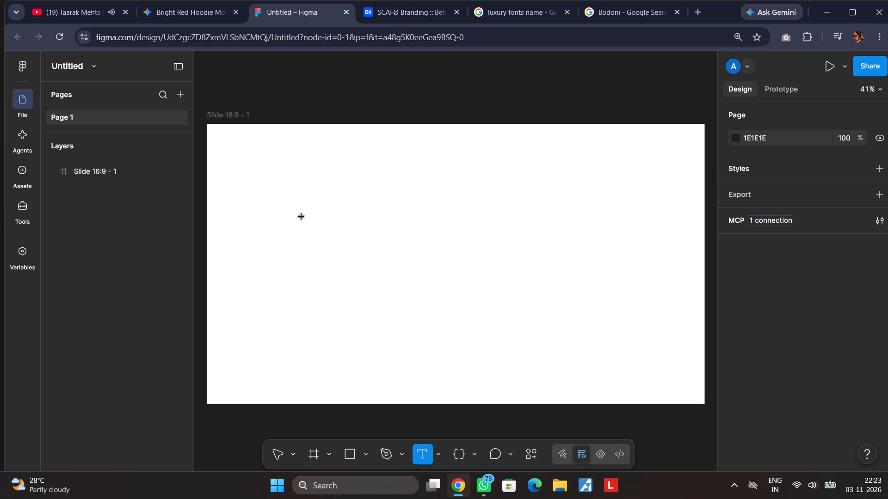
click(318, 213)
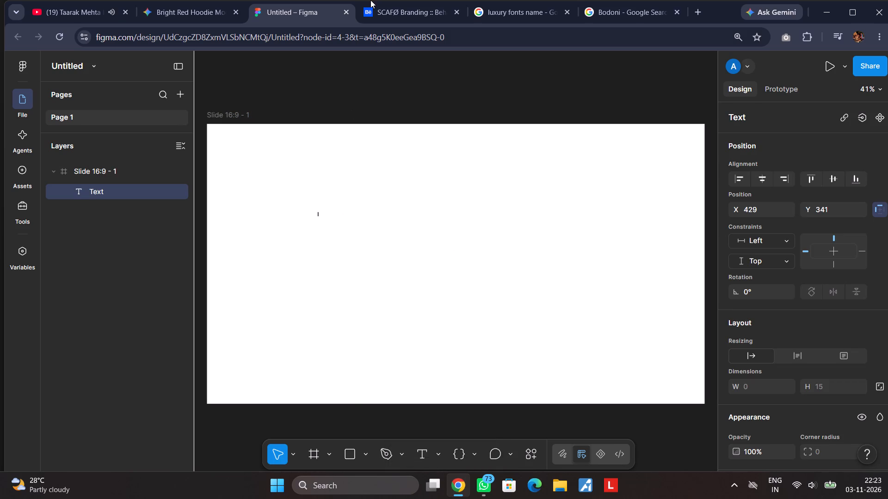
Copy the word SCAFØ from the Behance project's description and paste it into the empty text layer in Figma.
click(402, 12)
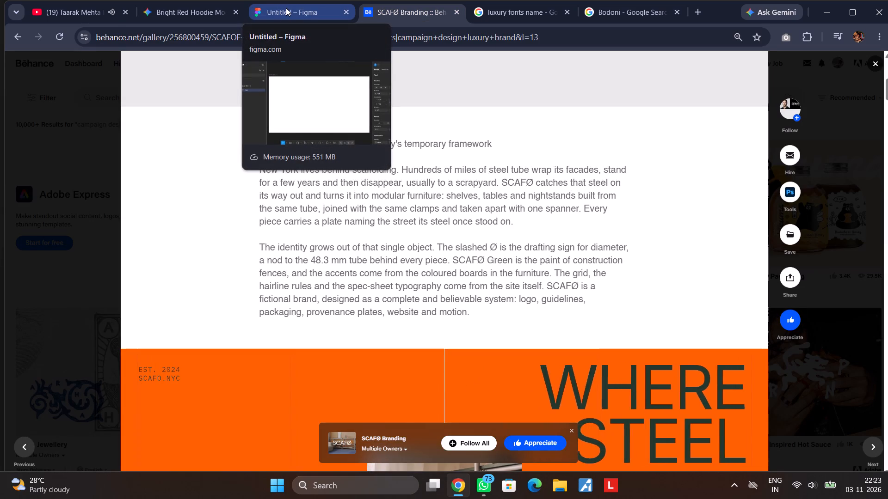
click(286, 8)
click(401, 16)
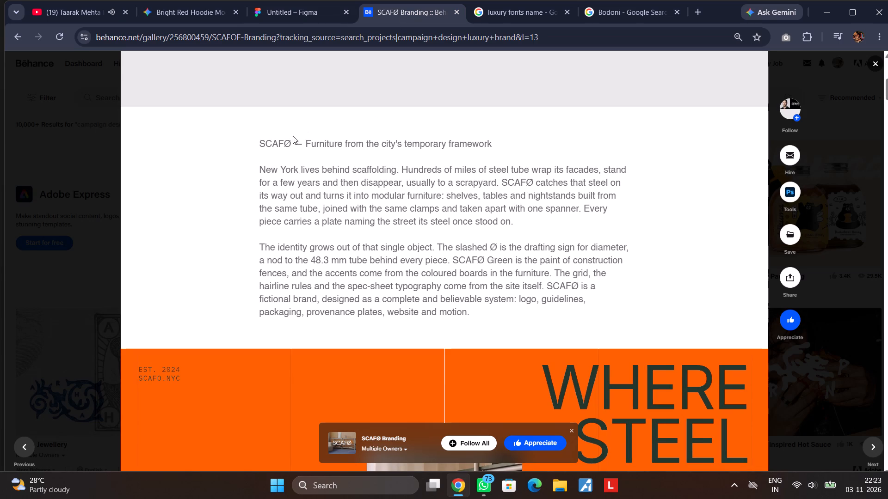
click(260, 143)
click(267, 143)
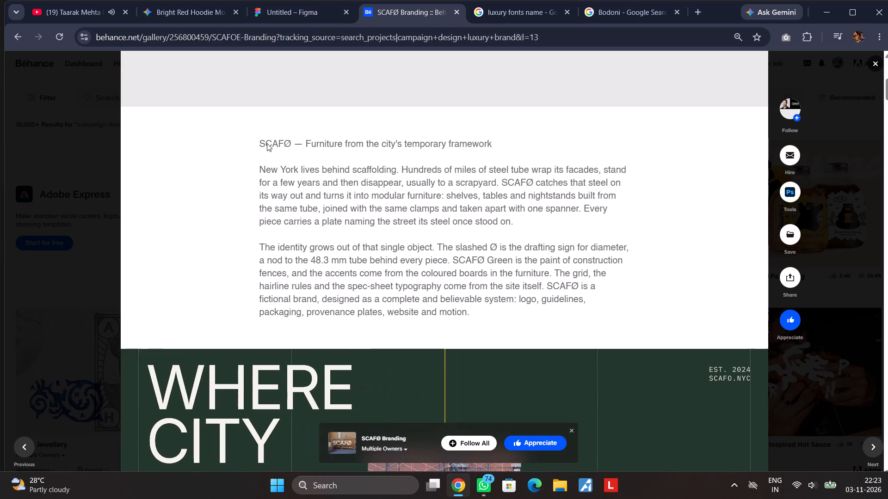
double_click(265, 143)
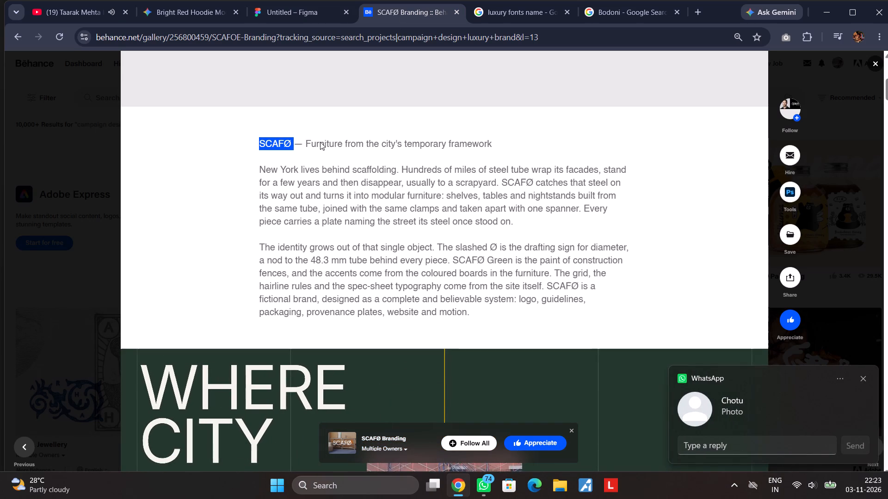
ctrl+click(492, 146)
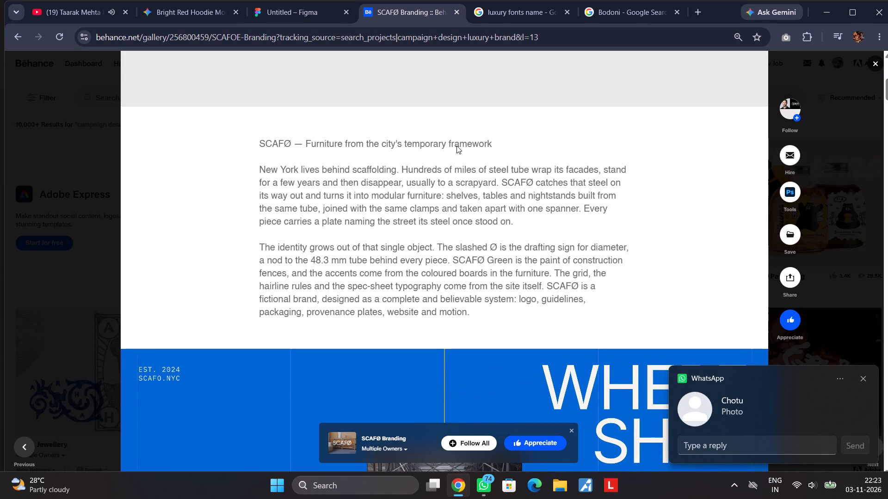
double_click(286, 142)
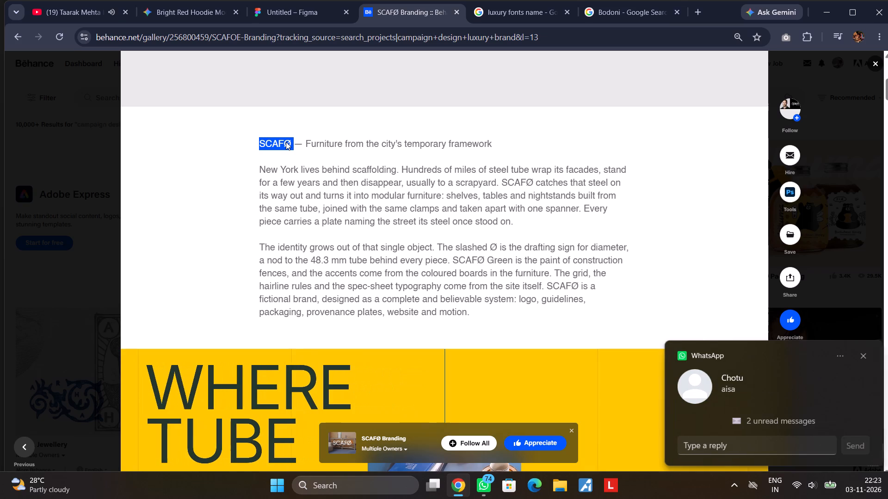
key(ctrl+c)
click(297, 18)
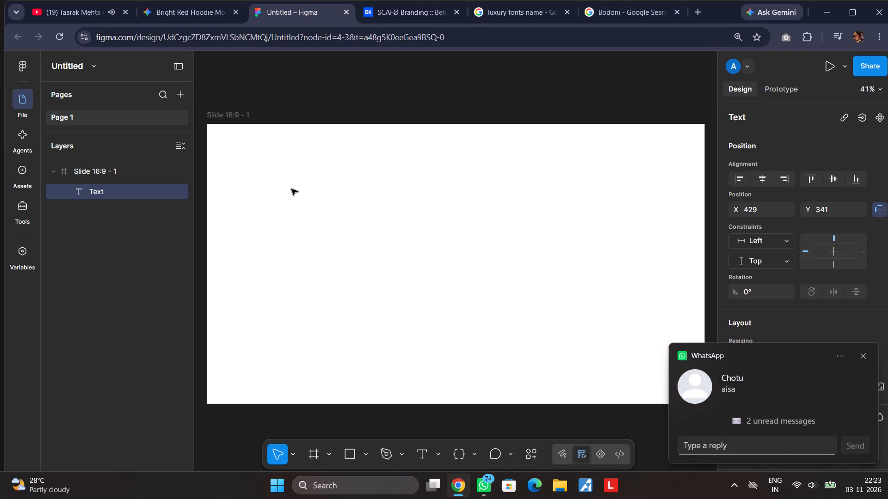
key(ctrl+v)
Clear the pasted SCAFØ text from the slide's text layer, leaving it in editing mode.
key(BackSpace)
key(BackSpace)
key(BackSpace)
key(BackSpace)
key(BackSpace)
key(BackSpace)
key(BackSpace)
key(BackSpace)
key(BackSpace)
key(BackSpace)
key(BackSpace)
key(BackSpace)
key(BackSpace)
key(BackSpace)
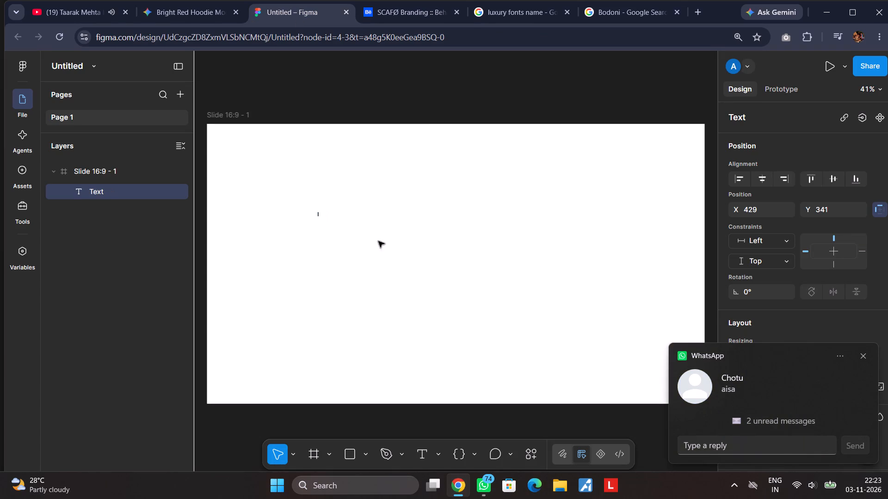
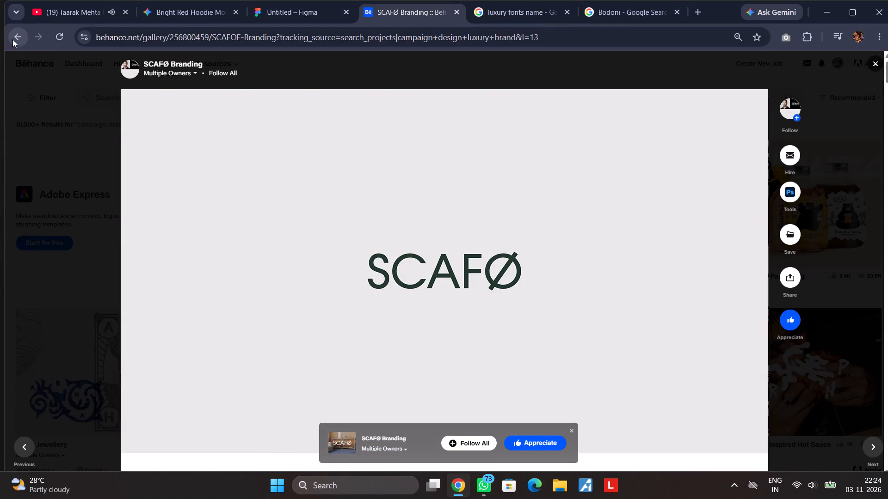
Close the SCAFØ project and replace the Behance search query with valentino to find Valentino projects.
click(879, 63)
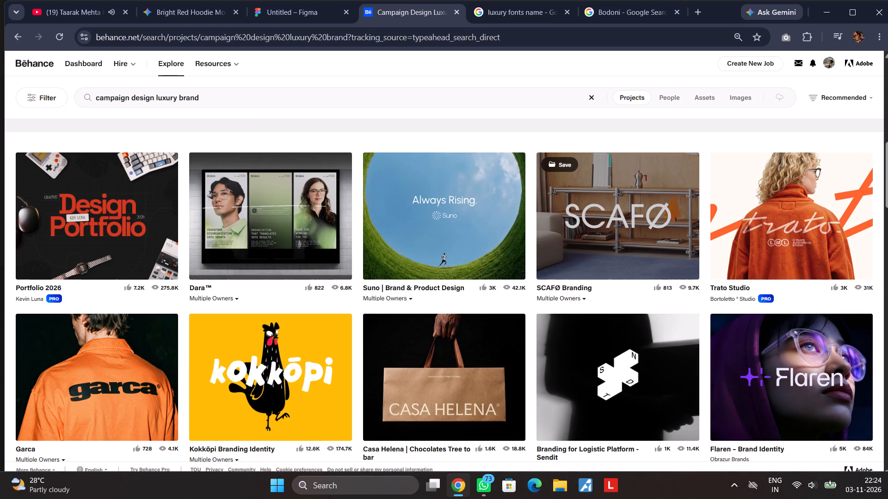
drag(211, 93, 148, 108)
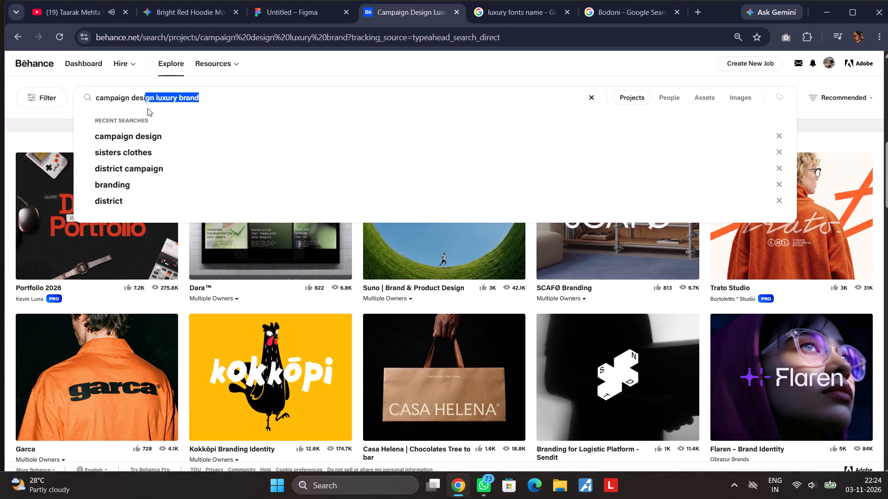
drag(148, 108, 155, 108)
key(BackSpace)
key(BackSpace)
key(BackSpace)
key(BackSpace)
key(BackSpace)
key(BackSpace)
key(BackSpace)
key(BackSpace)
key(BackSpace)
key(BackSpace)
key(BackSpace)
key(BackSpace)
key(BackSpace)
key(BackSpace)
key(BackSpace)
key(BackSpace)
key(BackSpace)
key(BackSpace)
key(BackSpace)
key(BackSpace)
key(BackSpace)
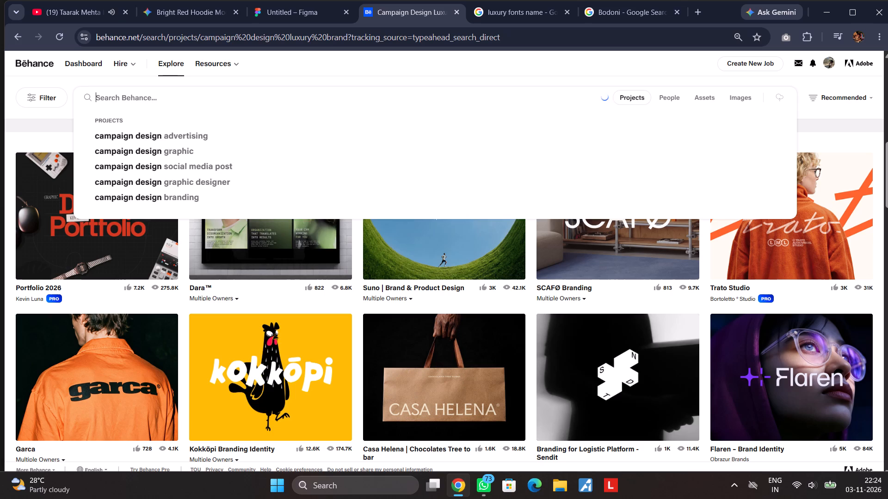
text(valentino)
key(Return)
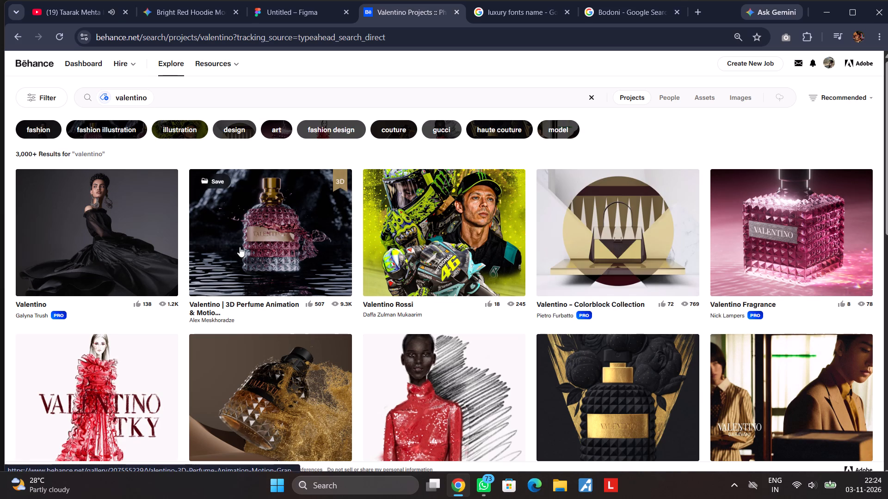
Open the Valentino project showing a model in a black gown, examine its fashion photography, and close it.
click(120, 267)
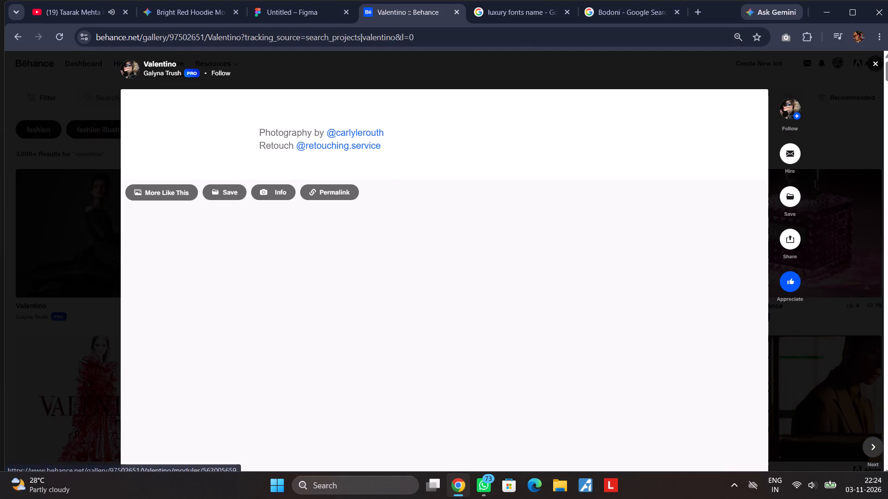
scroll(474, 324, down, 4)
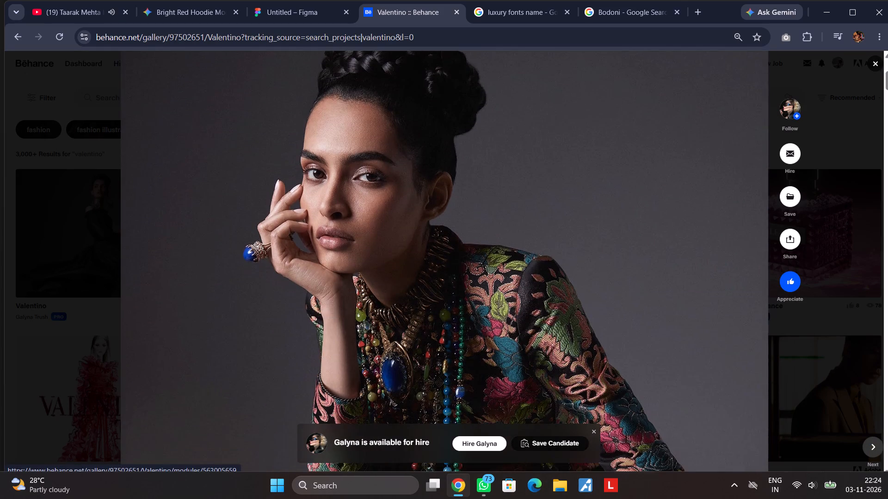
scroll(474, 324, down, 3)
scroll(473, 323, down, 18)
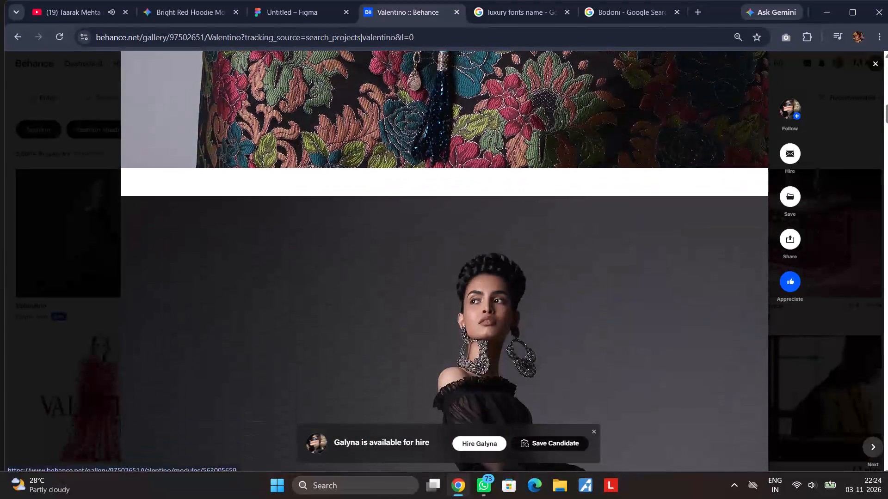
scroll(473, 323, down, 20)
scroll(473, 323, down, 2)
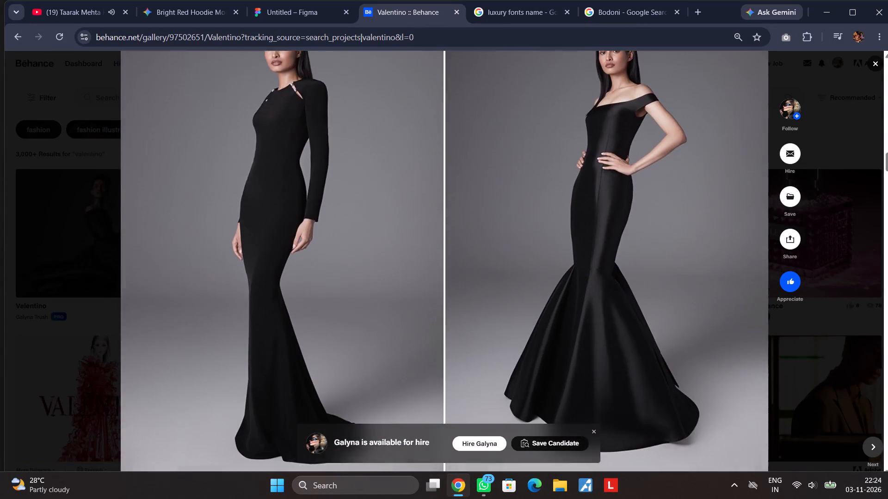
scroll(473, 323, down, 20)
scroll(473, 323, down, 2)
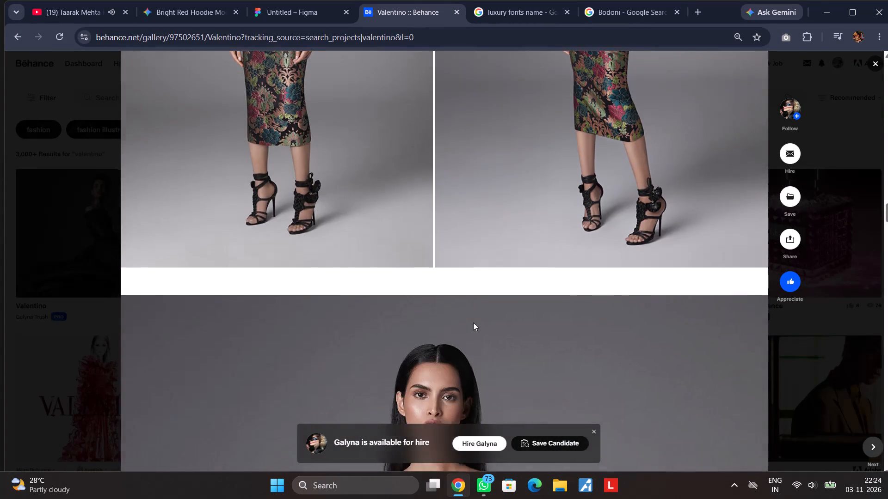
scroll(473, 323, down, 20)
scroll(473, 323, down, 2)
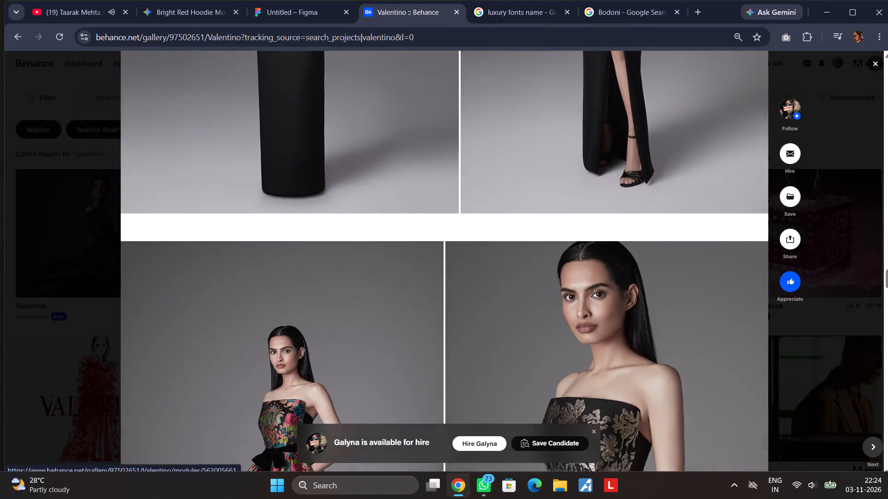
scroll(473, 322, down, 20)
scroll(473, 322, down, 2)
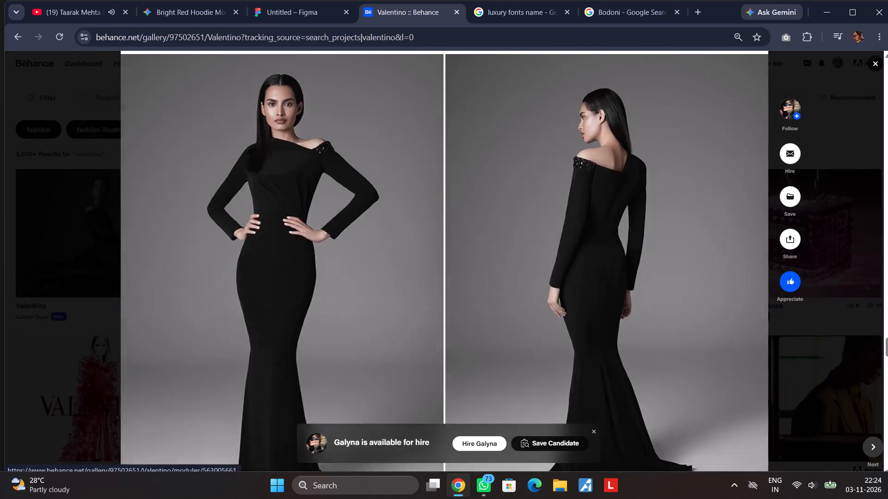
scroll(473, 322, down, 4)
click(878, 65)
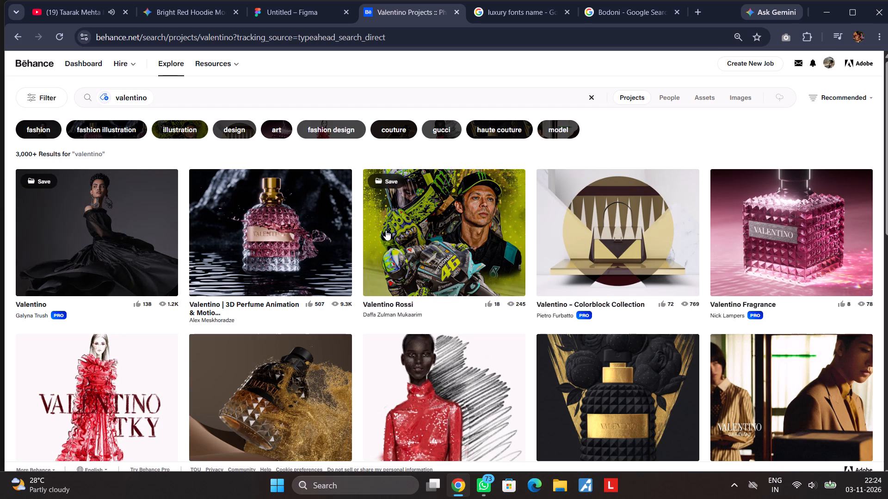
Refine the Behance project search to valentino campaign design.
click(308, 99)
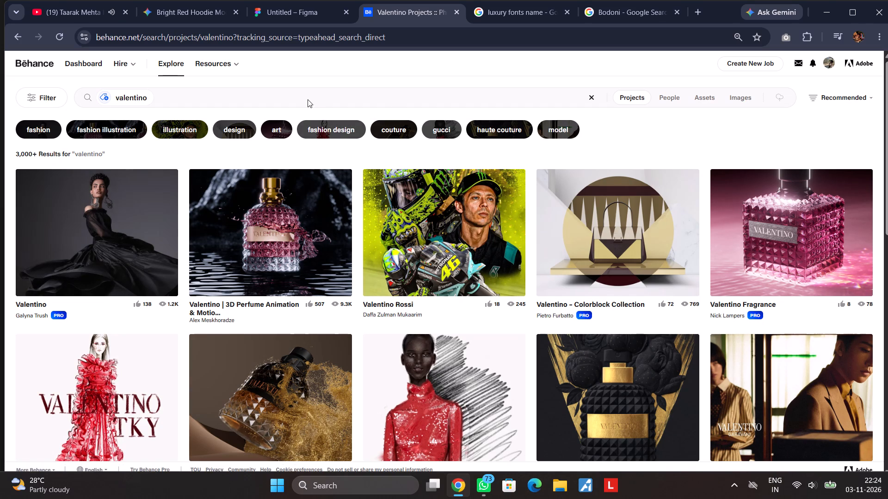
key(space)
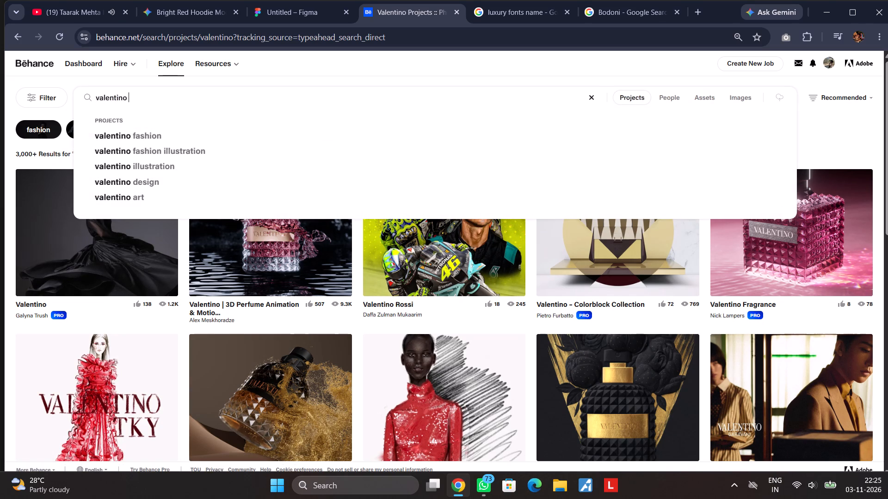
text(campign)
key(space)
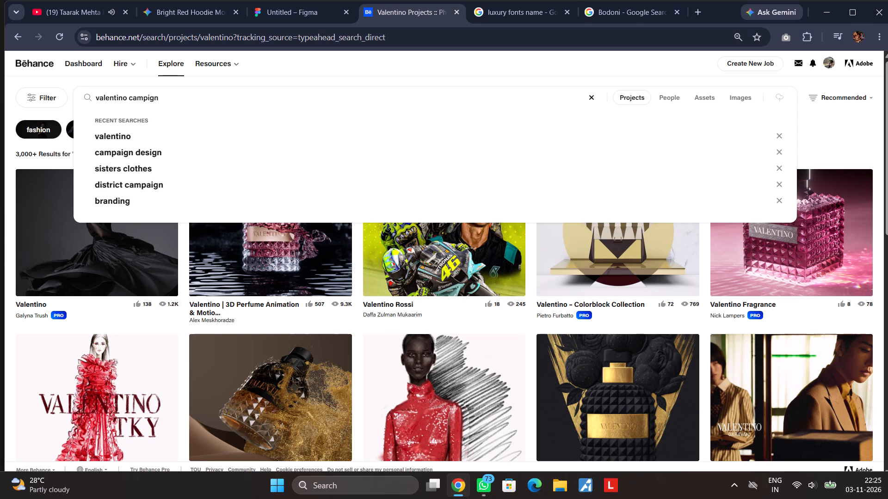
key(BackSpace)
key(BackSpace)
key(BackSpace)
key(BackSpace)
text(aign design)
key(Return)
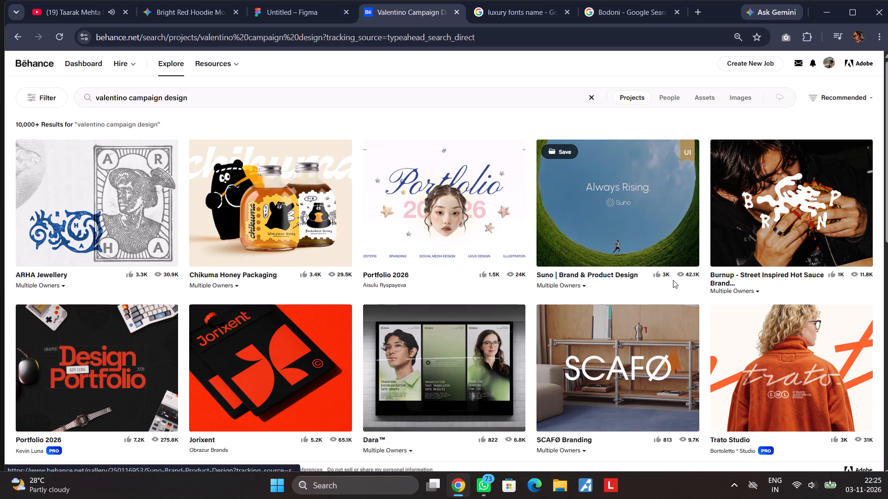
Open the SCAFØ Branding project from the search results and examine its logo, description and first poster.
scroll(655, 286, down, 1)
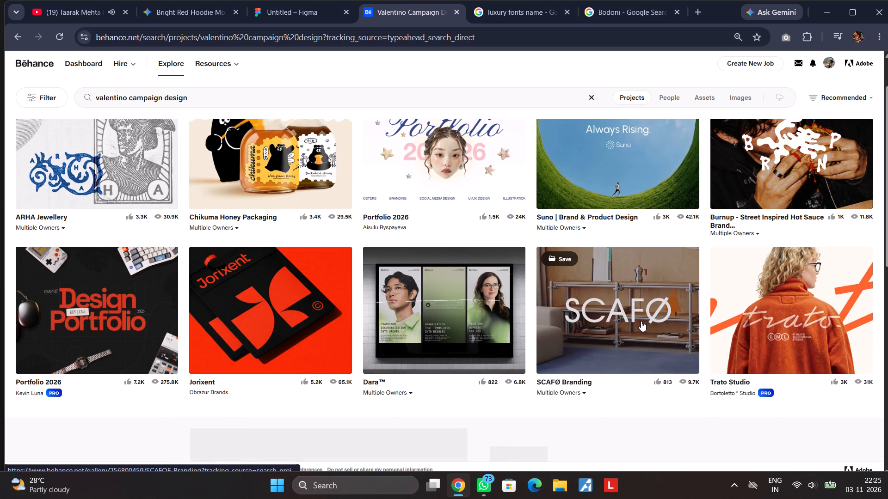
click(641, 321)
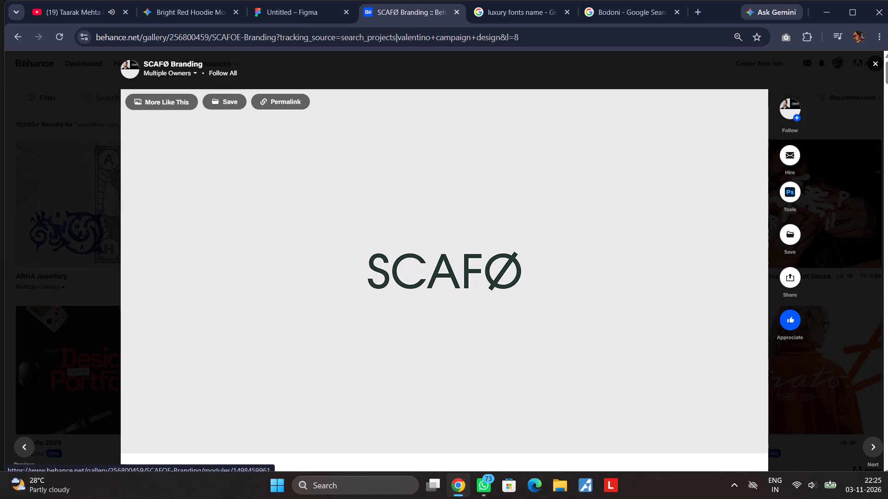
scroll(643, 310, down, 1)
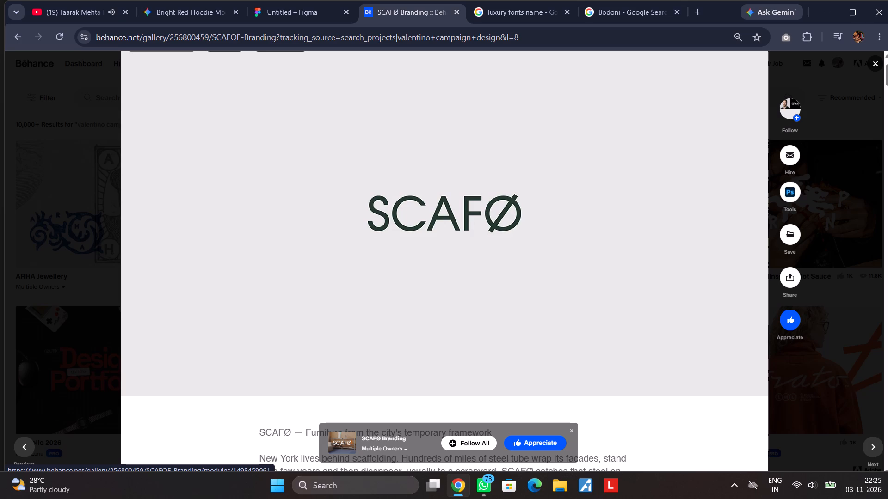
scroll(398, 140, down, 3)
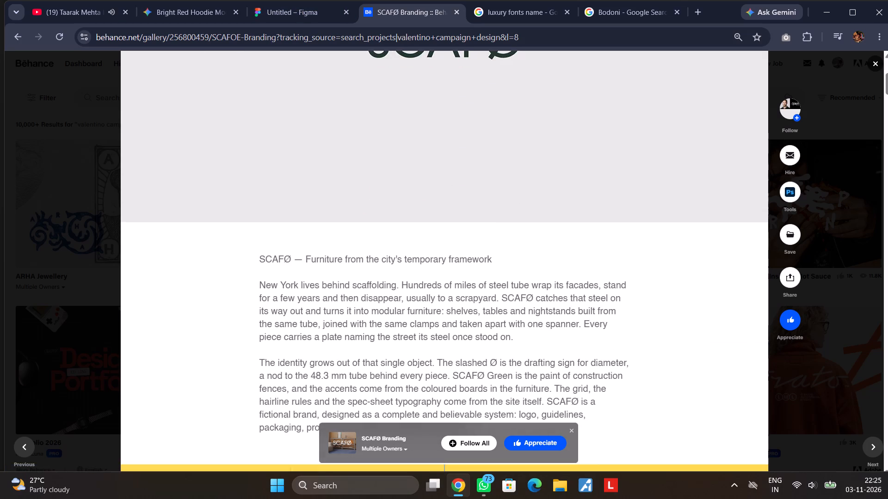
scroll(399, 140, down, 2)
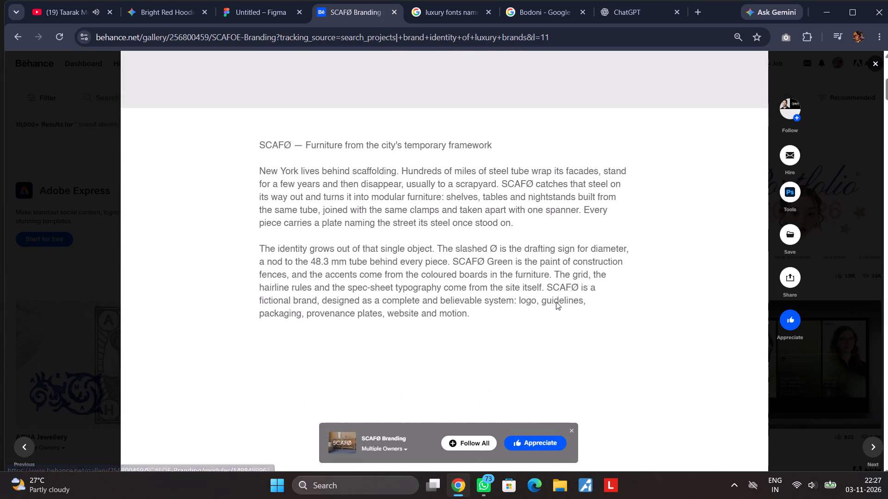
scroll(556, 302, down, 9)
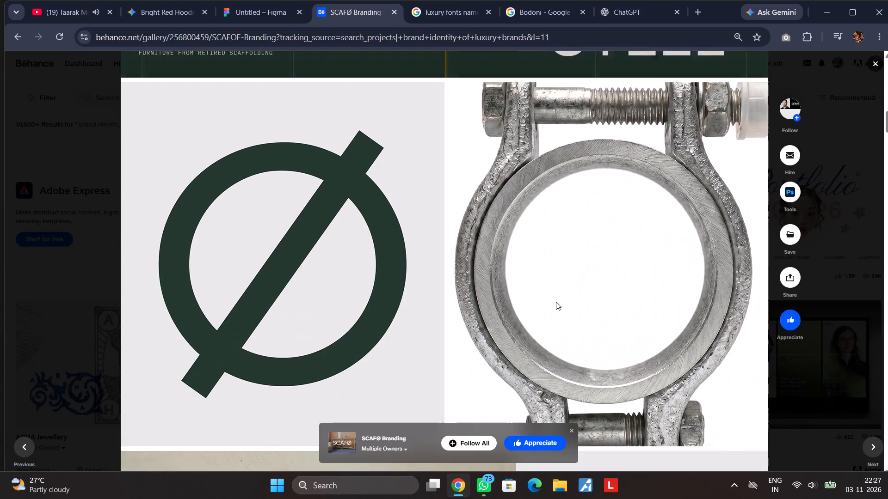
scroll(556, 302, down, 9)
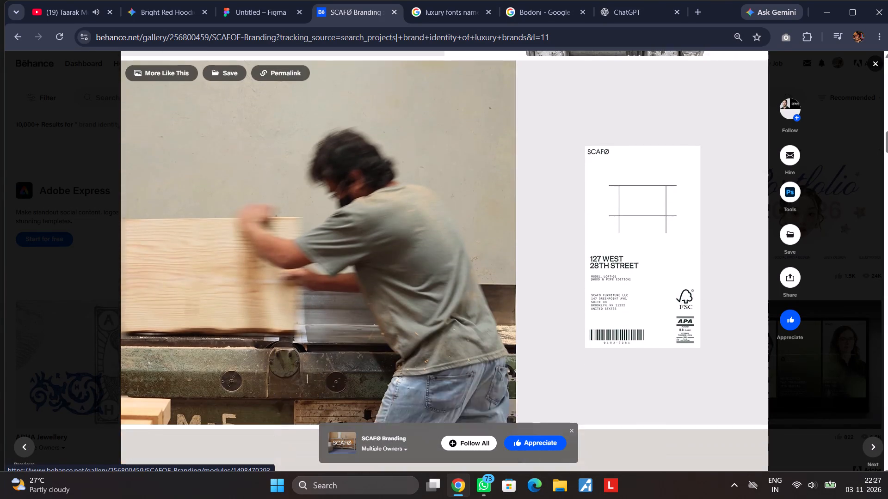
Examine SCAFØ's brand guideline pages, colour palette, pictograms, stationery and grid layouts, and close the project.
scroll(556, 302, down, 6)
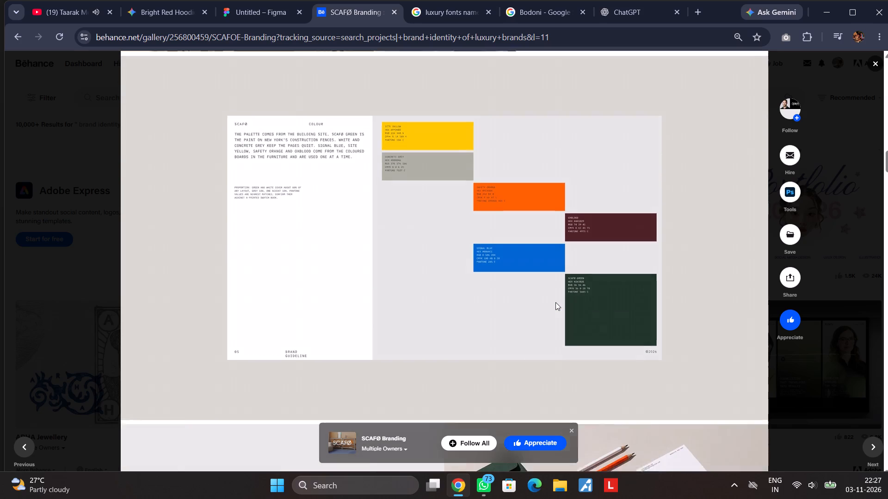
scroll(555, 302, up, 3)
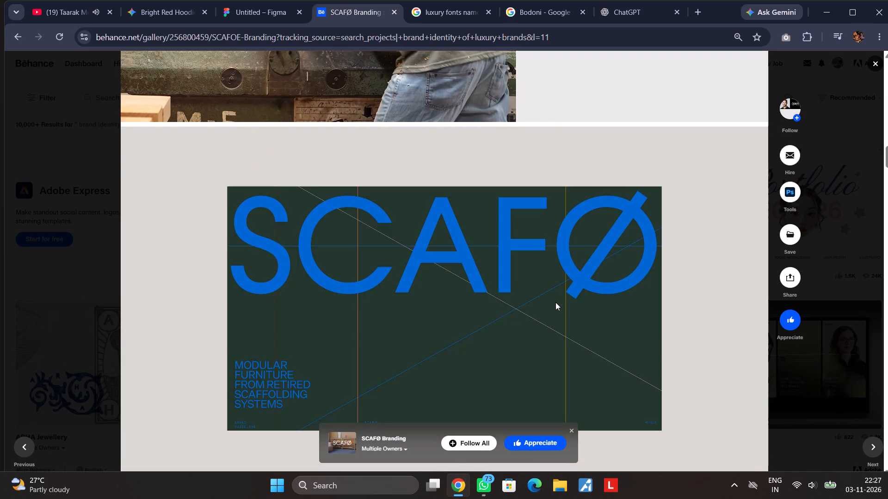
scroll(555, 302, down, 1)
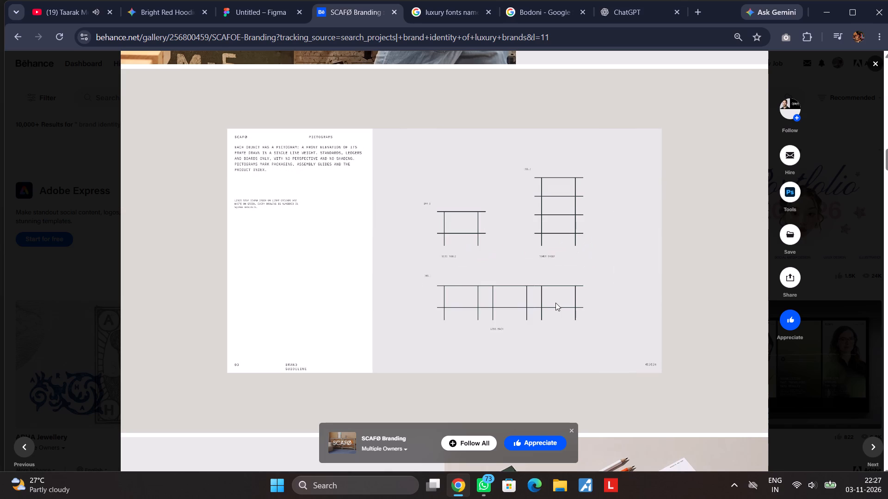
scroll(555, 303, down, 5)
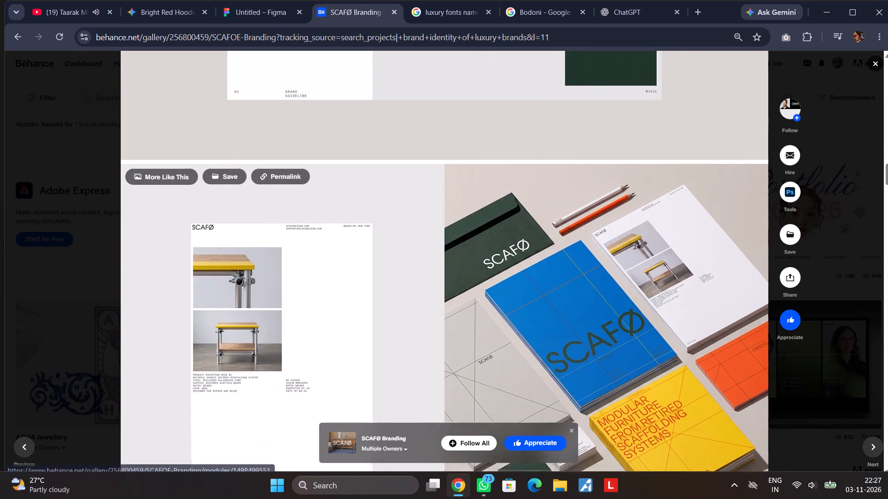
scroll(555, 303, down, 2)
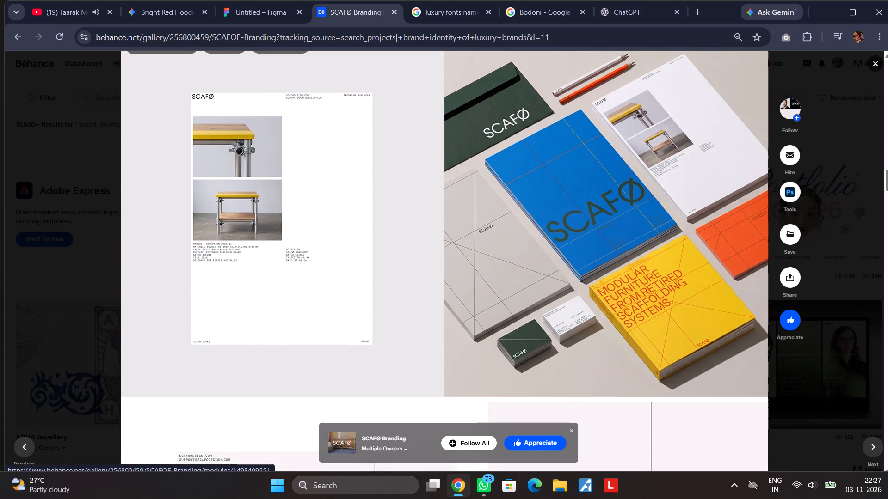
scroll(555, 303, down, 9)
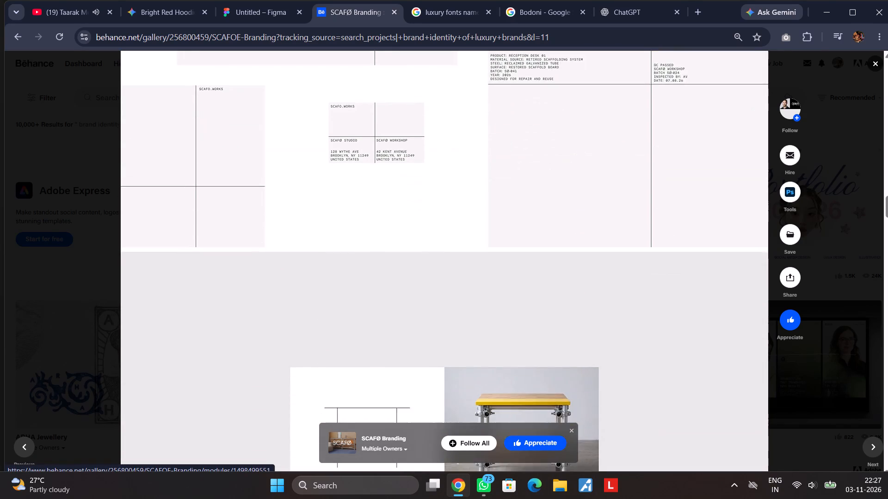
scroll(555, 303, down, 3)
scroll(555, 303, up, 9)
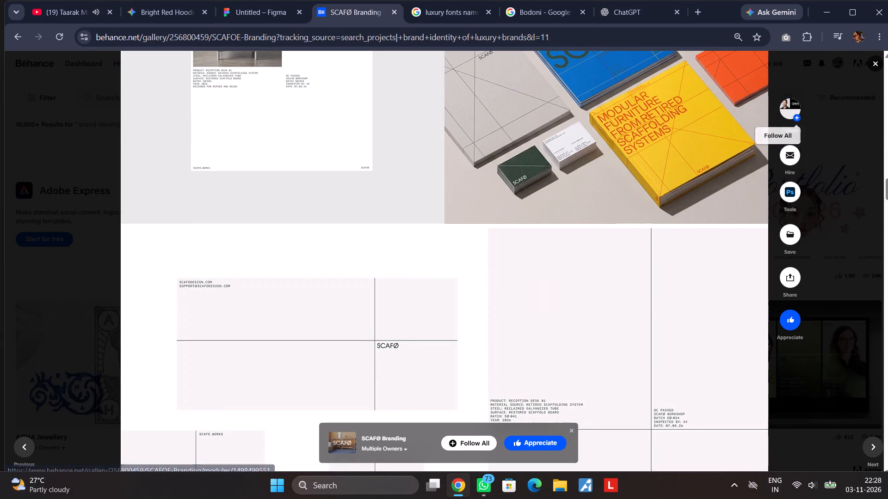
click(876, 67)
Open the Casa Helena chocolates project from the search results and examine its introduction, wordmark, gift boxes and chocolate packaging.
scroll(562, 257, down, 4)
click(433, 279)
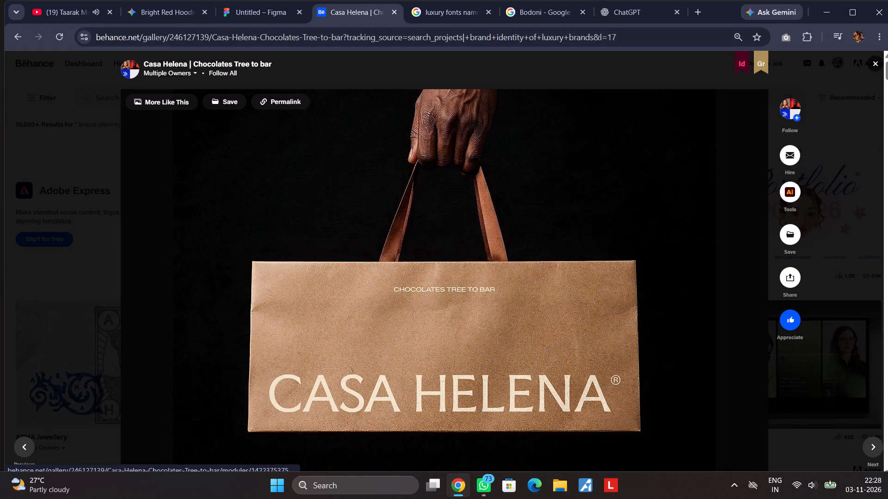
scroll(433, 279, down, 5)
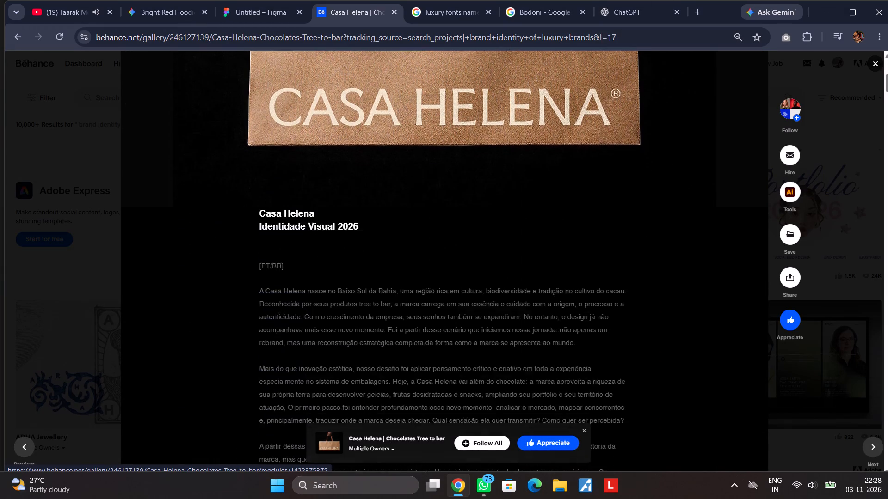
scroll(433, 279, down, 8)
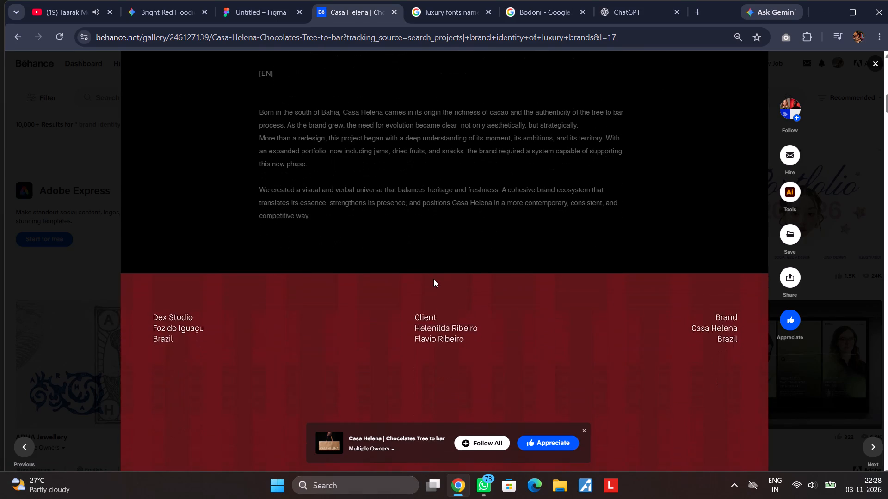
scroll(433, 279, down, 8)
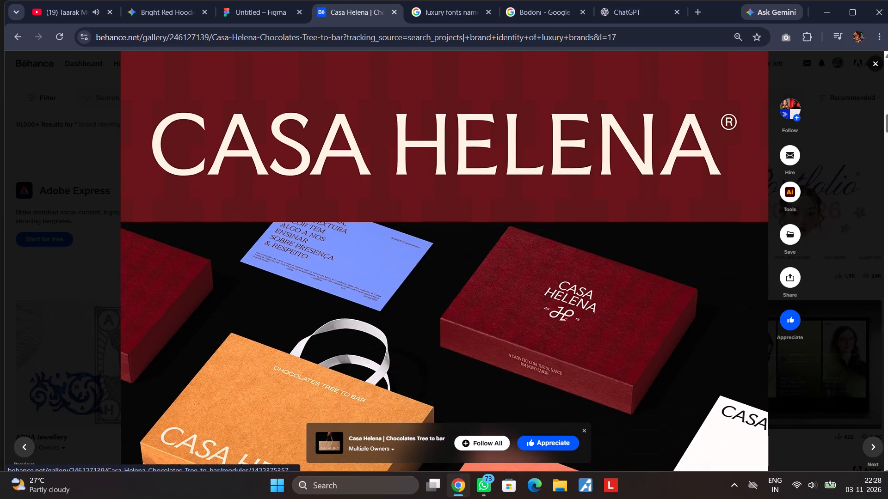
scroll(433, 276, down, 14)
scroll(433, 276, down, 8)
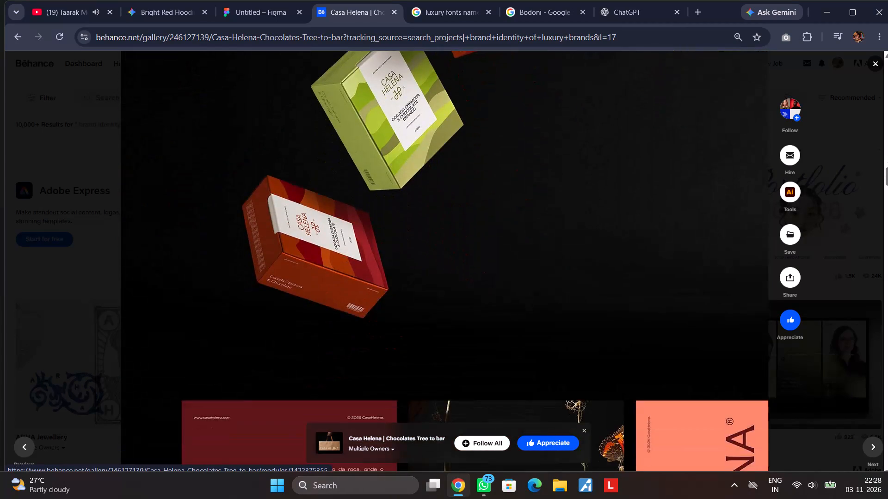
scroll(433, 276, down, 11)
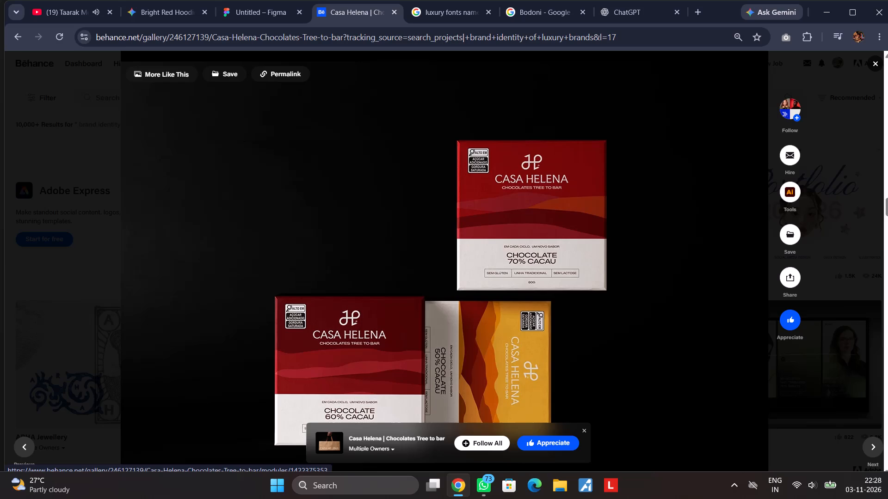
Examine Casa Helena's poster layouts, chocolate and cocada boxes, stationery cards, stacked boxes and tote bag.
scroll(433, 276, up, 8)
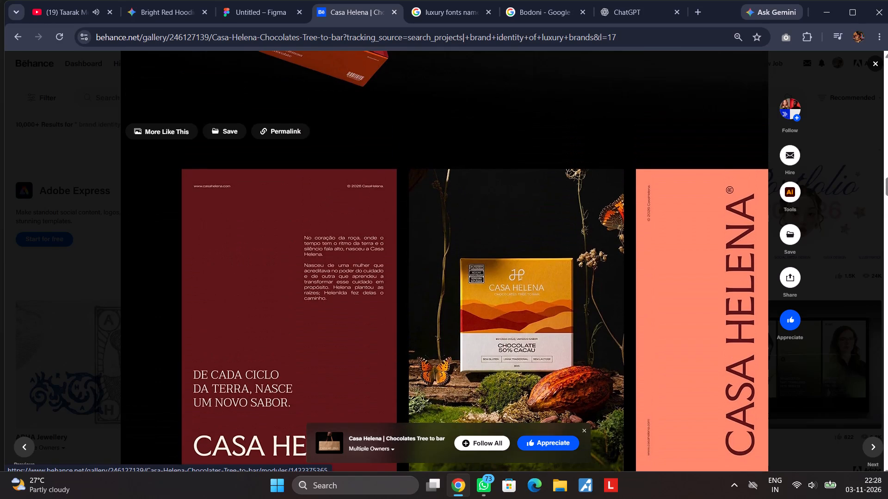
scroll(433, 276, down, 1)
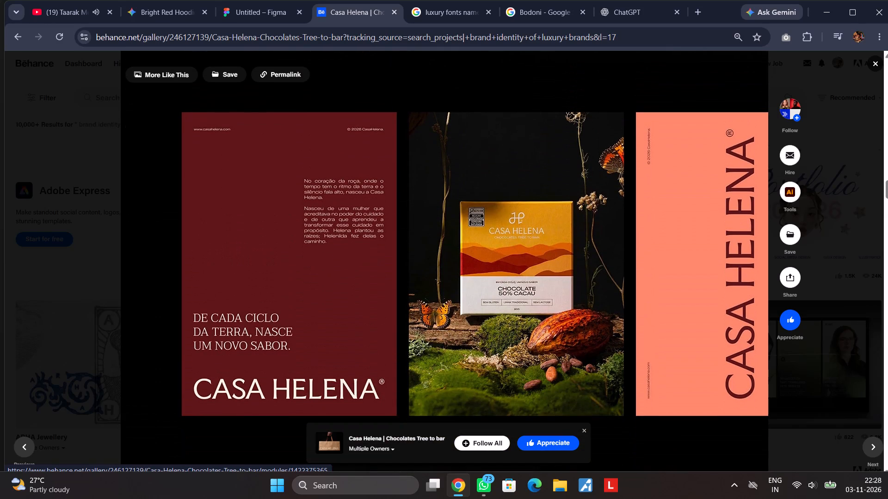
scroll(433, 276, down, 12)
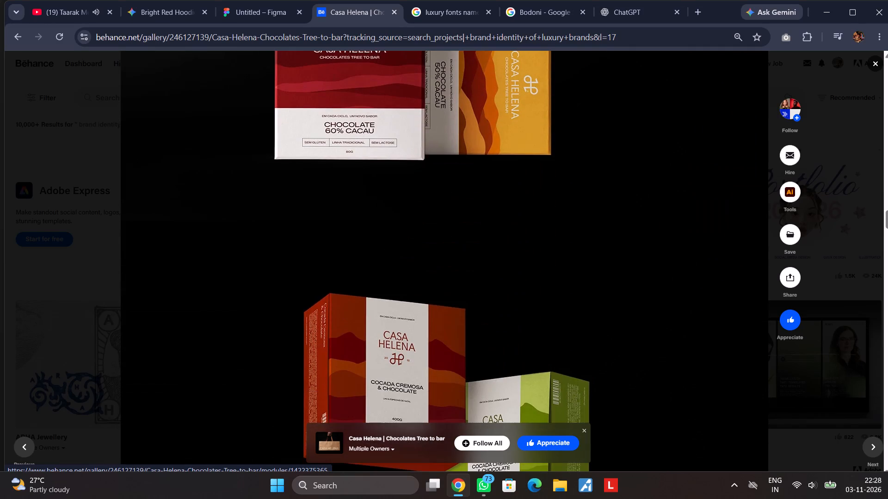
scroll(433, 277, up, 3)
scroll(433, 277, down, 8)
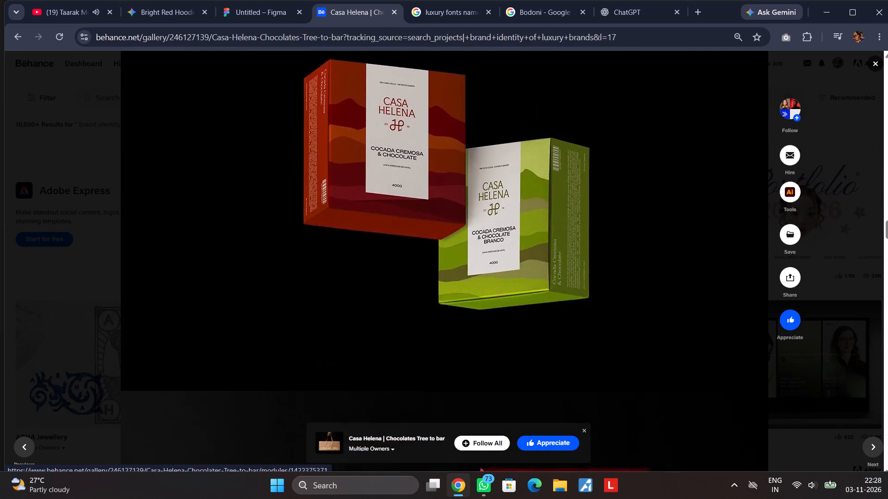
scroll(433, 277, down, 20)
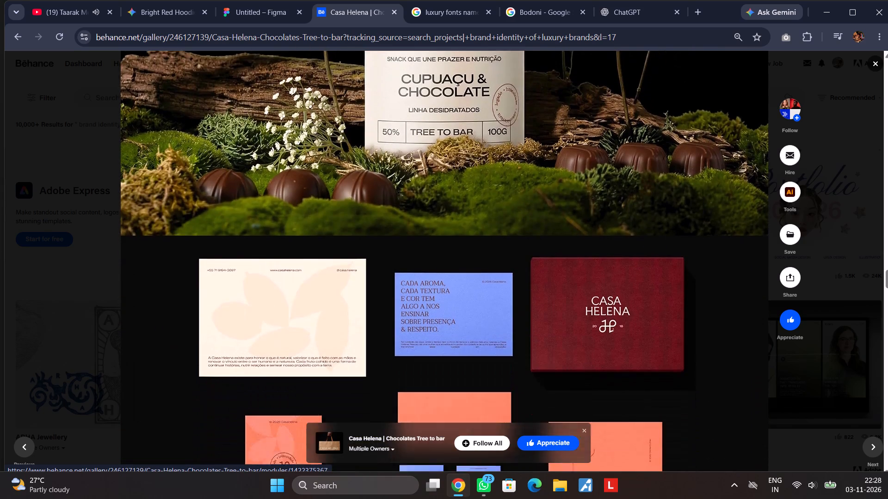
scroll(434, 277, down, 9)
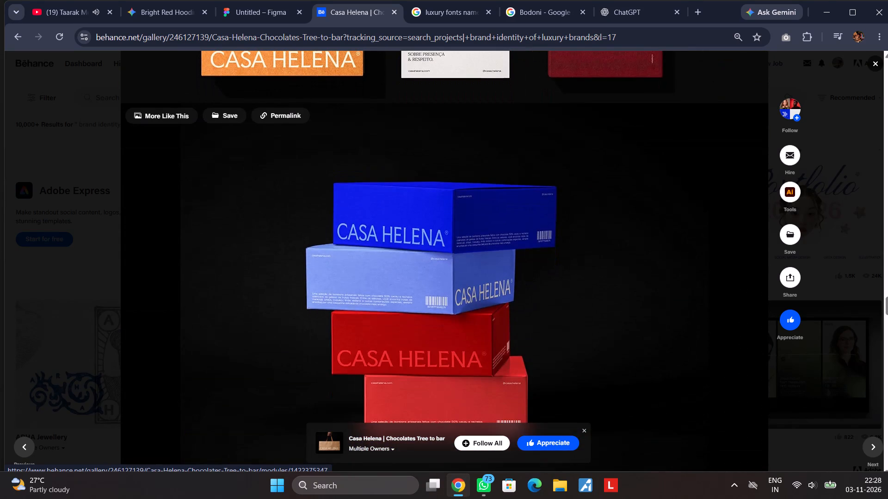
scroll(434, 277, down, 16)
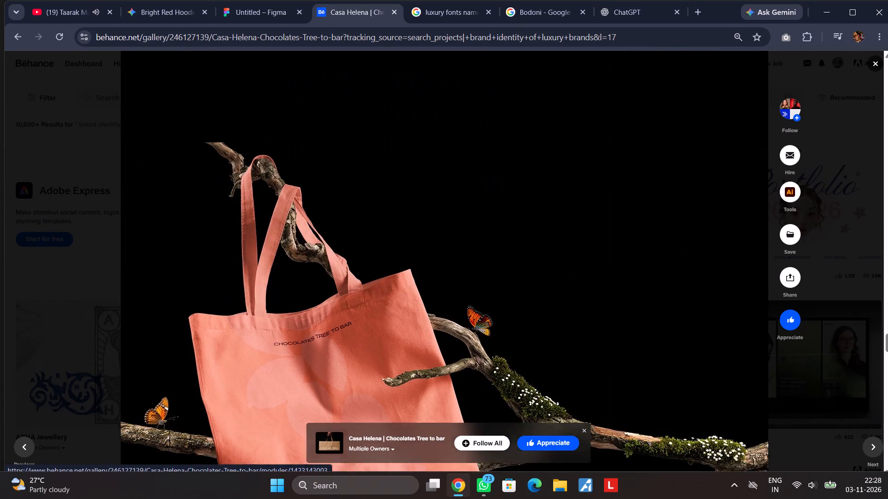
scroll(435, 277, down, 13)
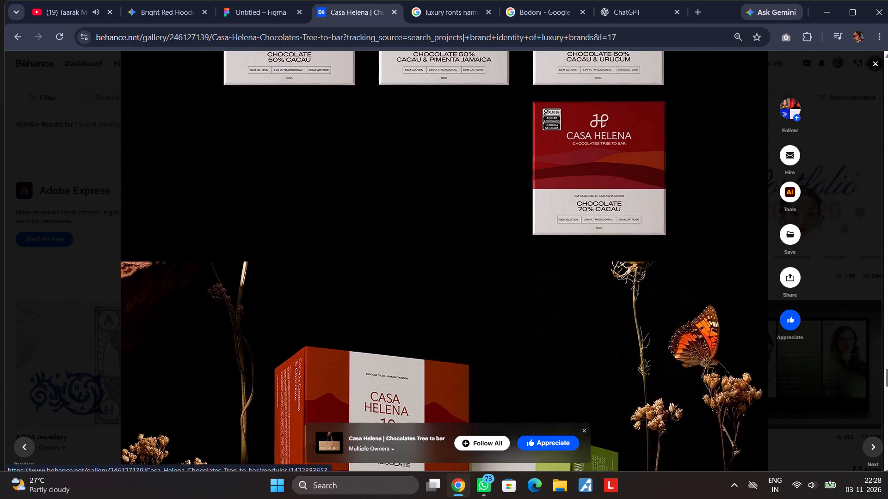
Review Casa Helena's packaging images back to the opening paper bag, reread its introduction, and close the project.
scroll(438, 268, up, 11)
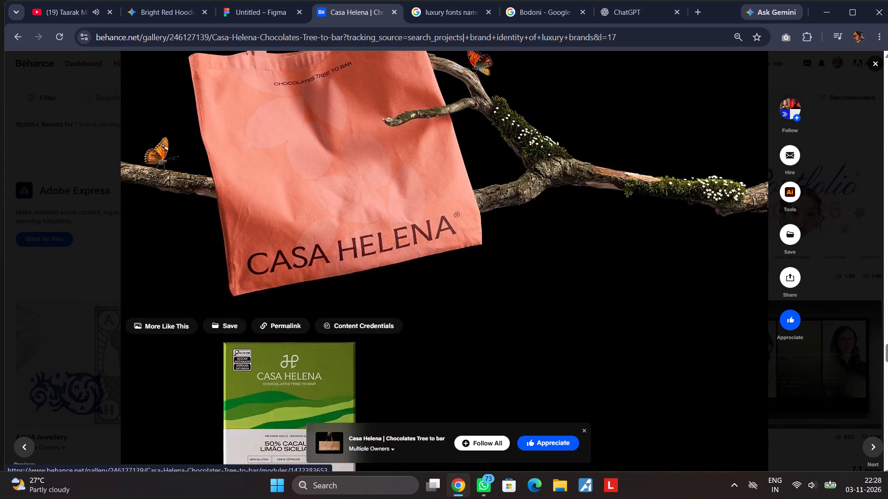
scroll(438, 266, up, 20)
scroll(438, 266, up, 20)
scroll(438, 266, up, 3)
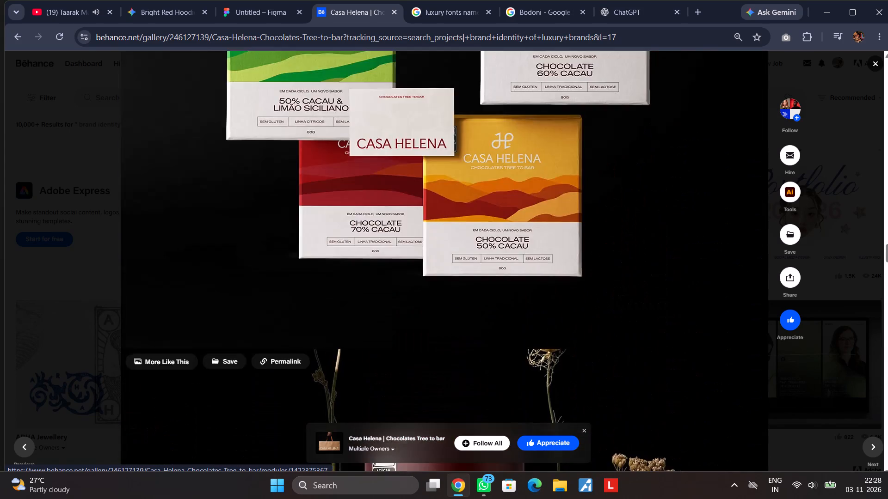
scroll(438, 263, up, 20)
scroll(438, 263, up, 20)
scroll(438, 263, up, 3)
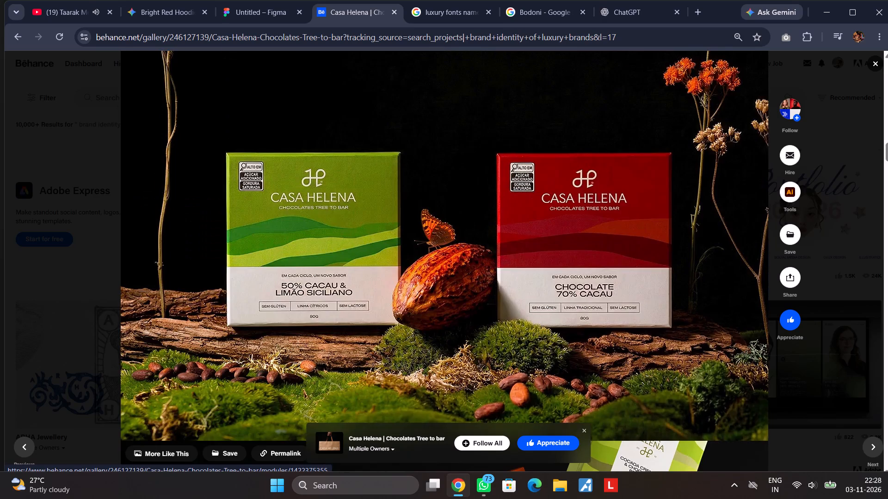
scroll(438, 263, up, 20)
scroll(438, 263, up, 20)
scroll(438, 263, up, 1)
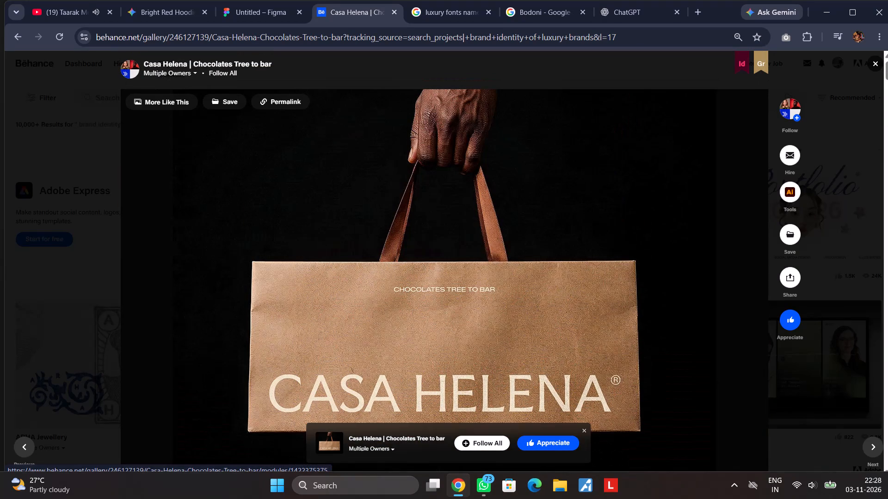
scroll(437, 254, down, 1)
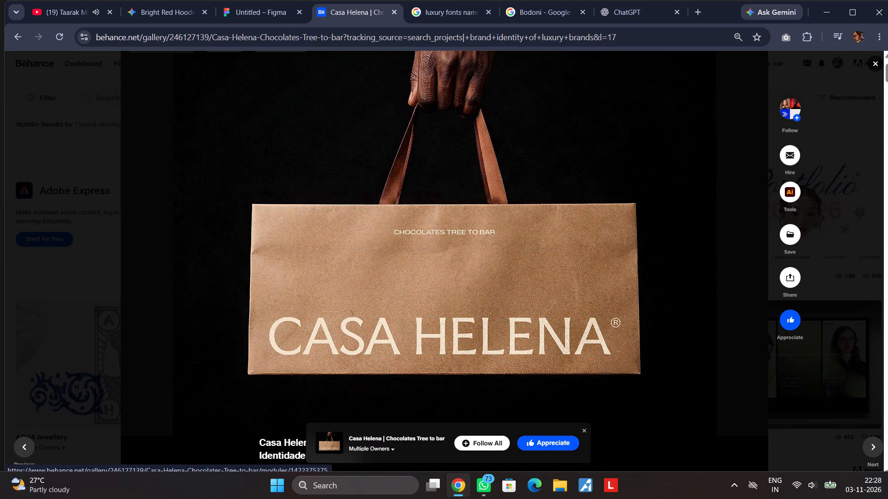
scroll(466, 255, down, 3)
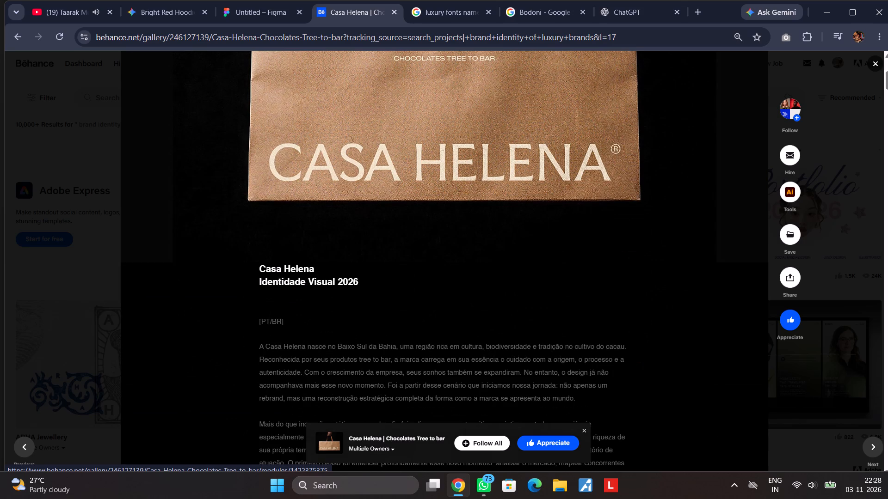
scroll(465, 255, down, 2)
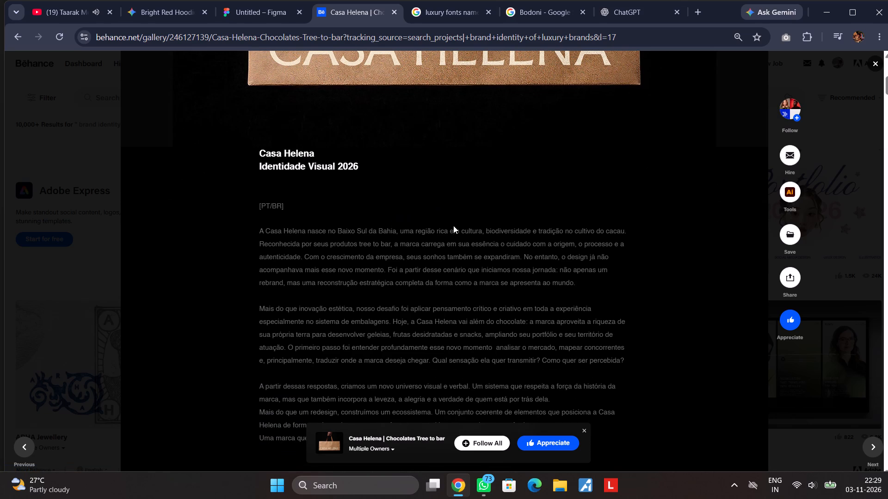
click(873, 65)
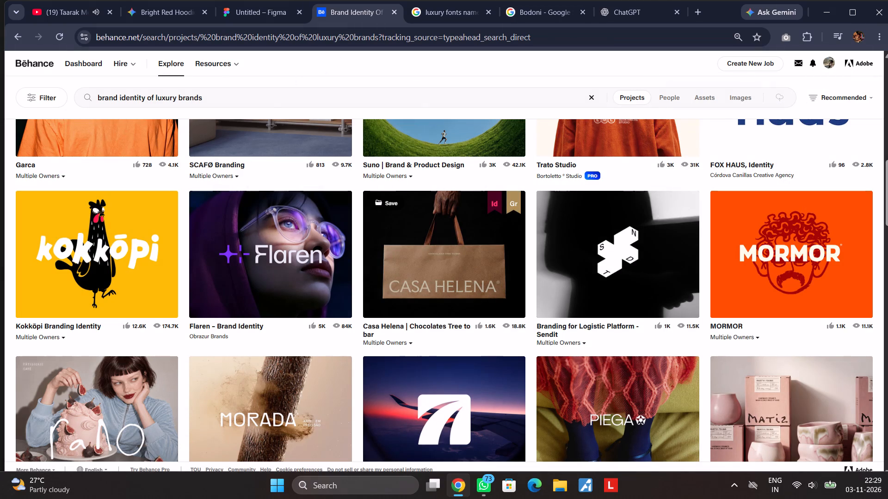
Open the Trato Studio project from the search results and examine its description, logo sketches, handwritten wordmark and photo grid.
scroll(507, 189, up, 1)
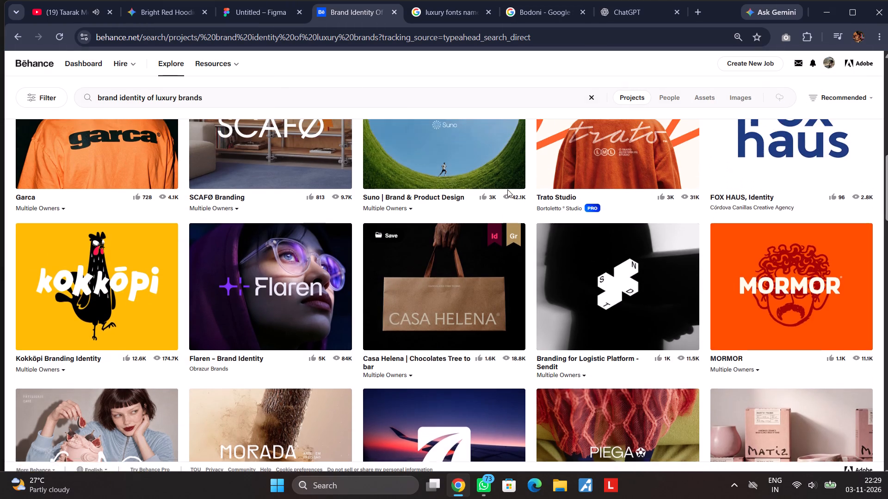
scroll(507, 189, up, 1)
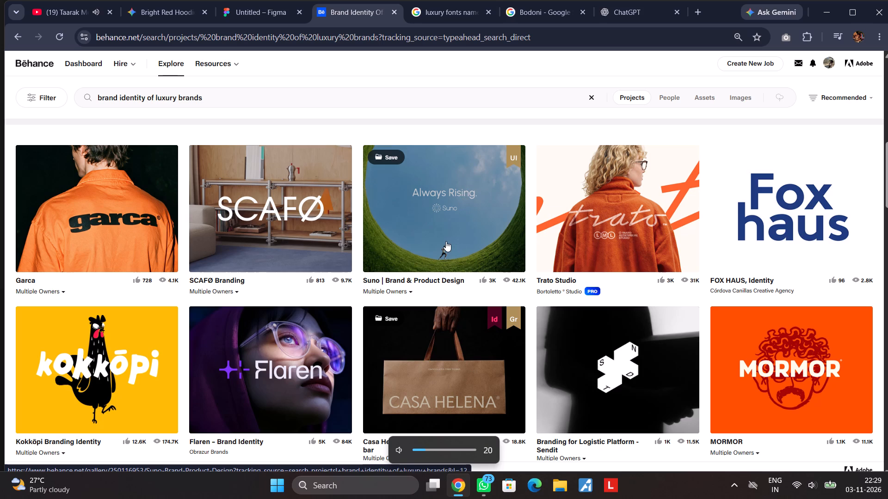
click(634, 230)
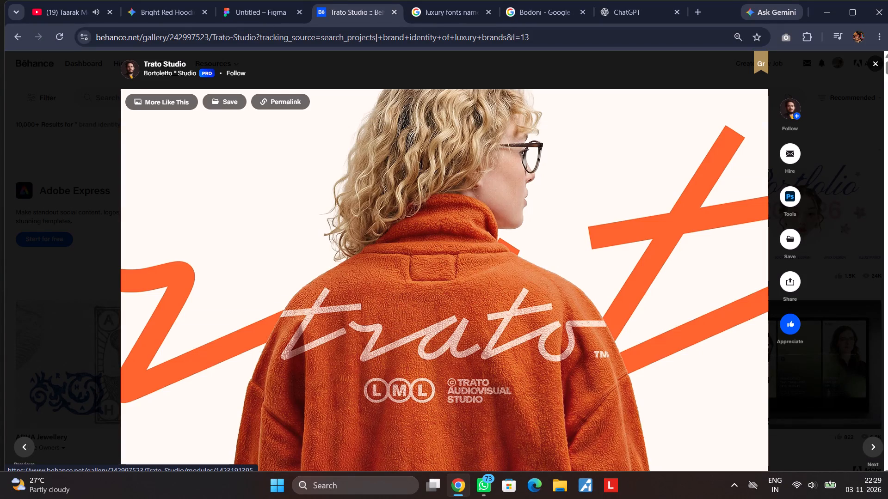
scroll(500, 263, down, 8)
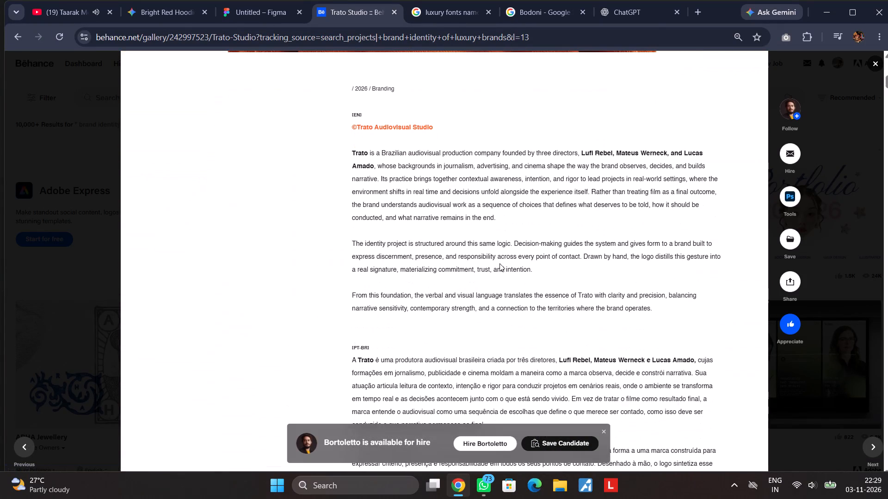
scroll(499, 263, down, 8)
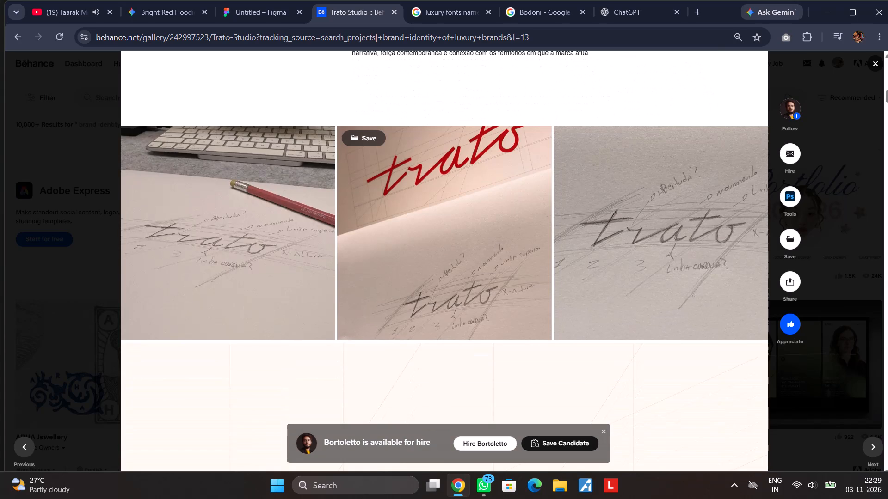
scroll(499, 263, down, 7)
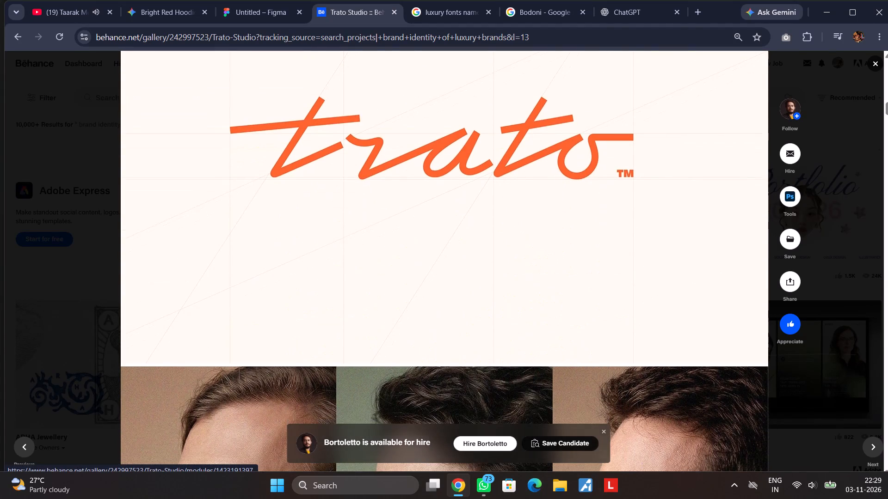
scroll(499, 263, down, 14)
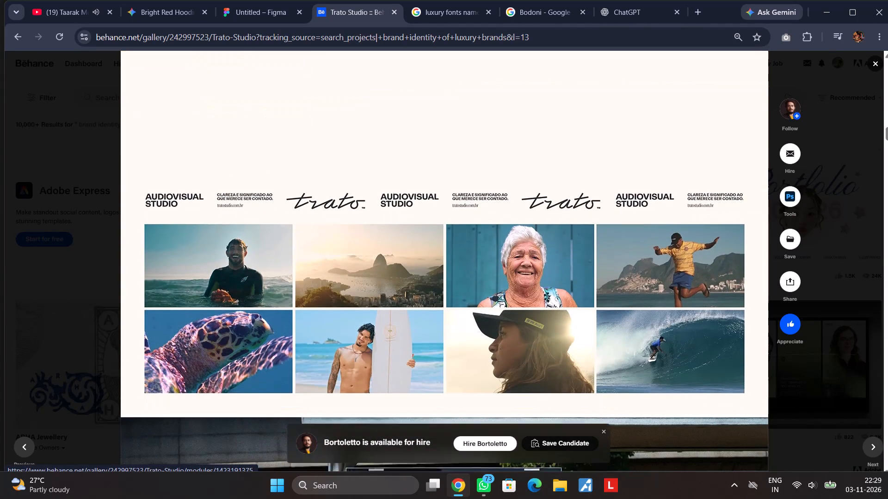
Examine Trato Studio's bus-stop poster, its serif, grotesk and handwritten typography system, and its branded apparel images.
scroll(498, 262, down, 7)
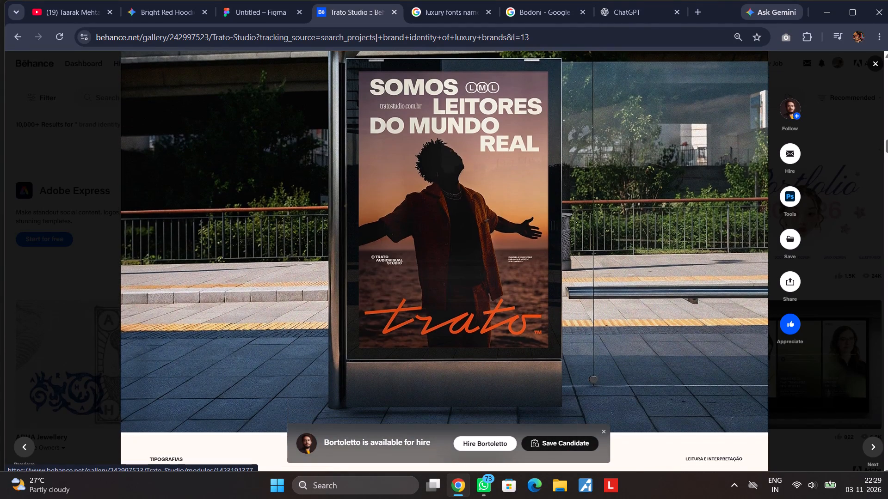
scroll(498, 262, down, 9)
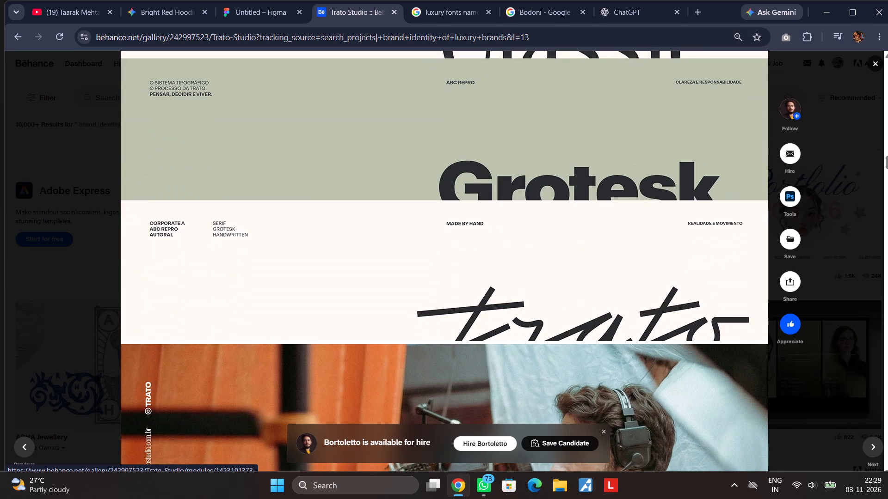
scroll(498, 262, up, 2)
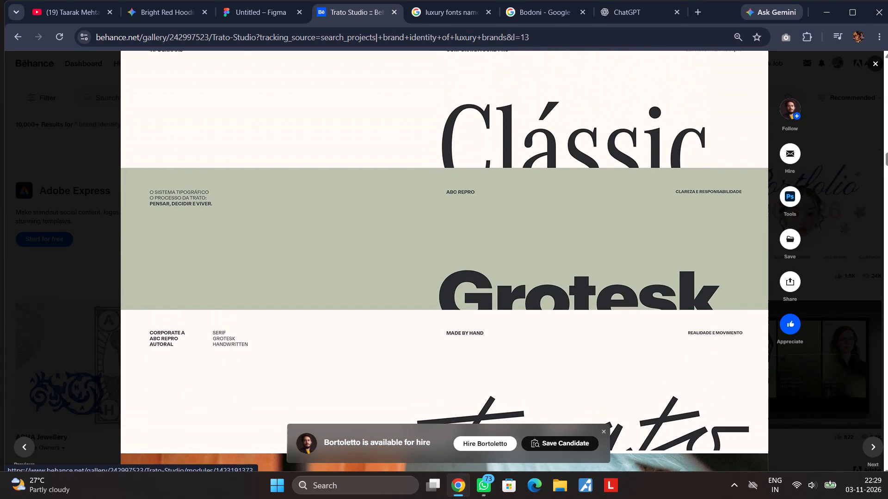
scroll(498, 262, up, 5)
scroll(498, 262, down, 17)
scroll(498, 262, down, 11)
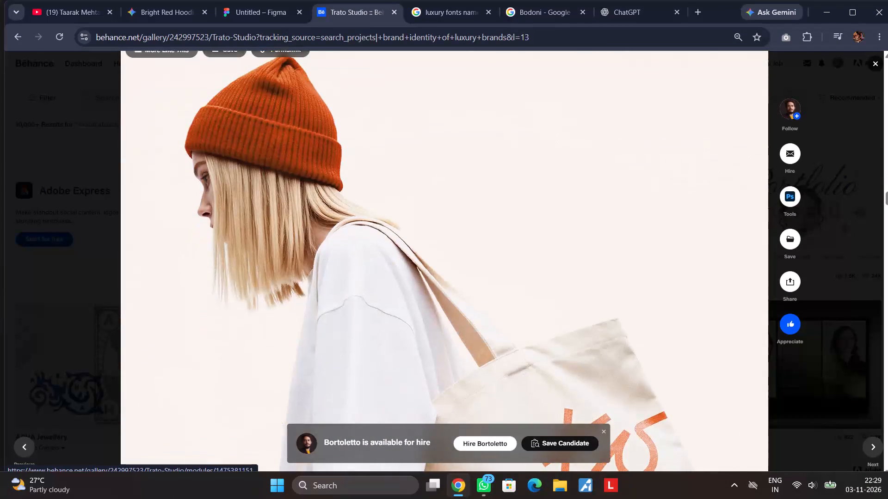
Examine Trato Studio's colour palette, branded hoodie, business cards, luggage tag and boxing gloves.
scroll(498, 262, down, 11)
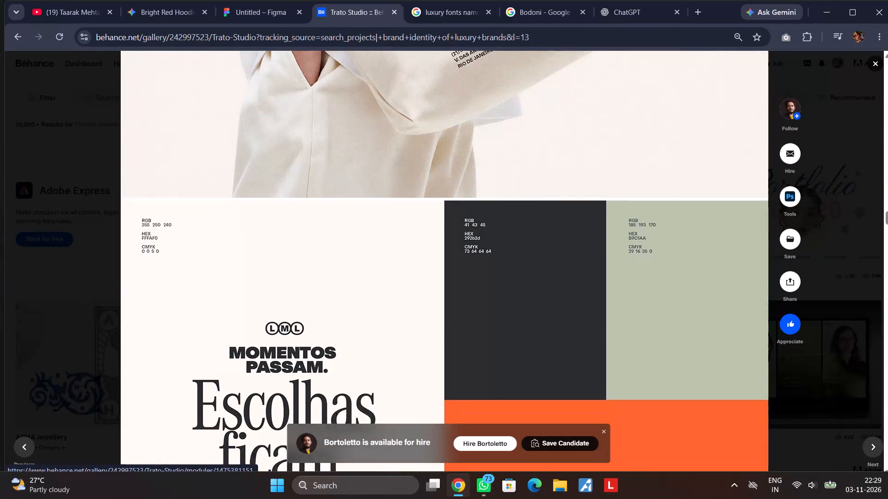
scroll(498, 262, down, 10)
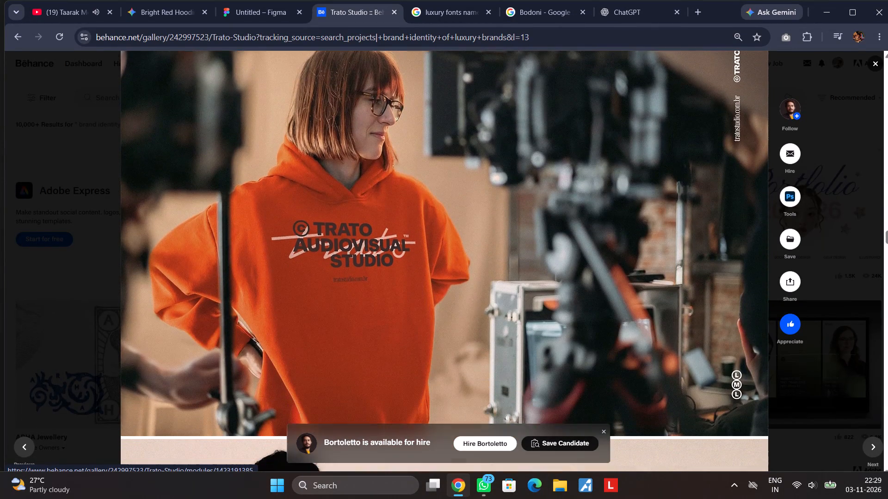
scroll(498, 262, up, 4)
scroll(498, 262, down, 10)
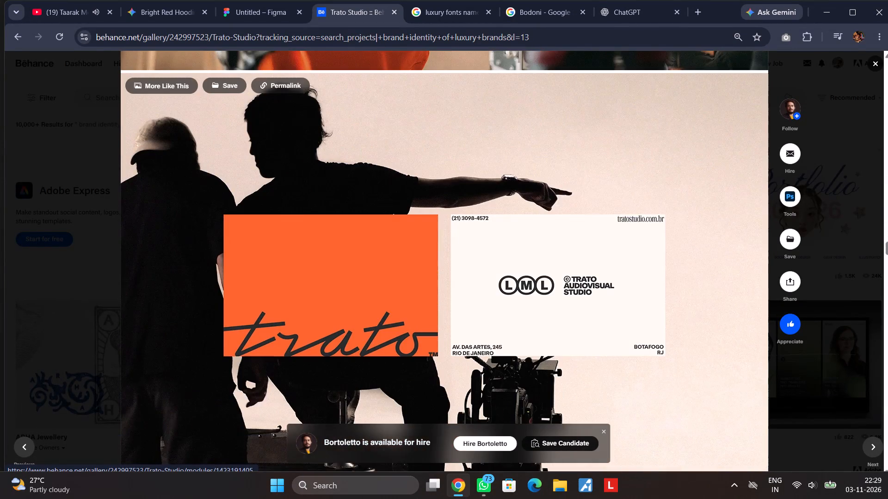
scroll(498, 262, down, 17)
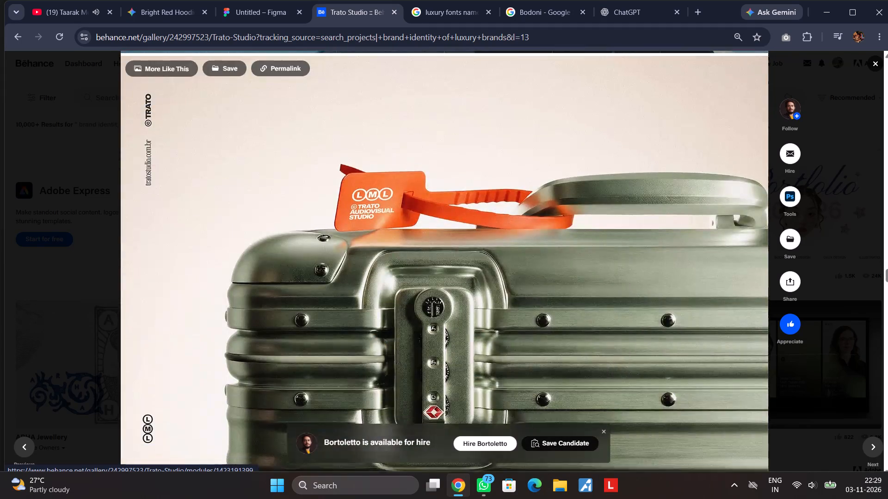
scroll(498, 262, down, 9)
scroll(498, 262, up, 8)
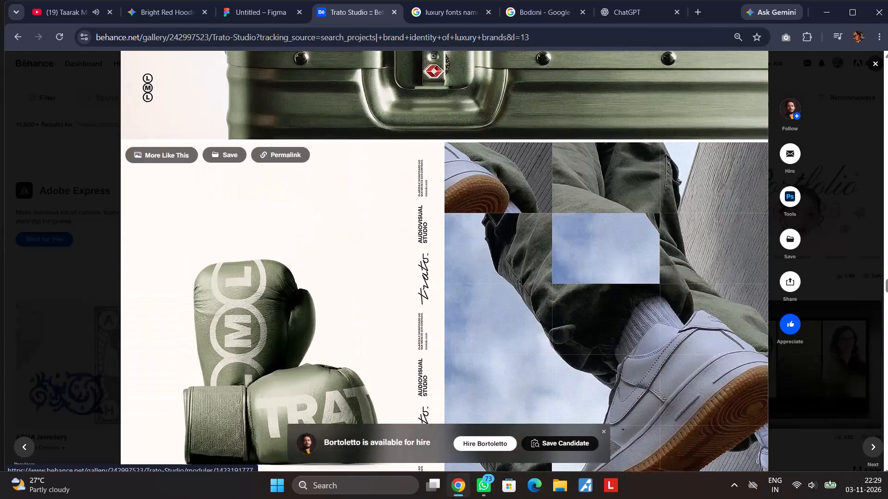
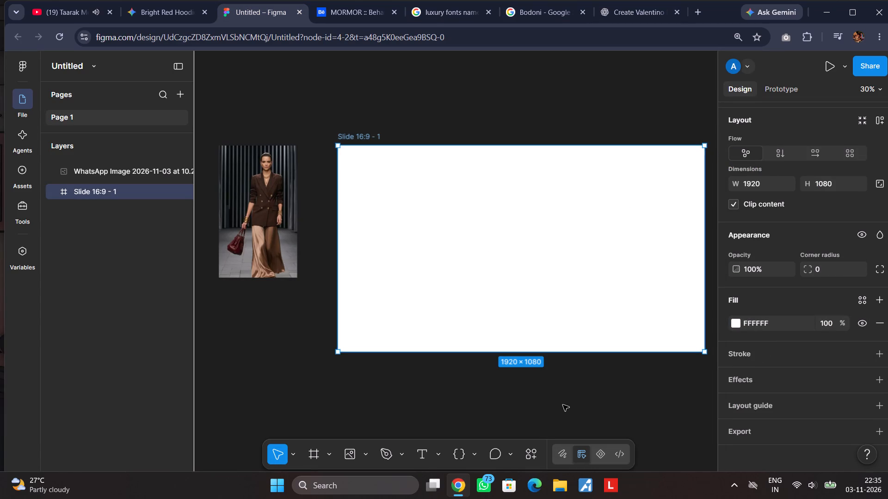
Paste the copied Valentino paragraph as a new text layer on the canvas below the Slide 16:9 - 1 frame.
click(563, 405)
click(422, 457)
click(482, 381)
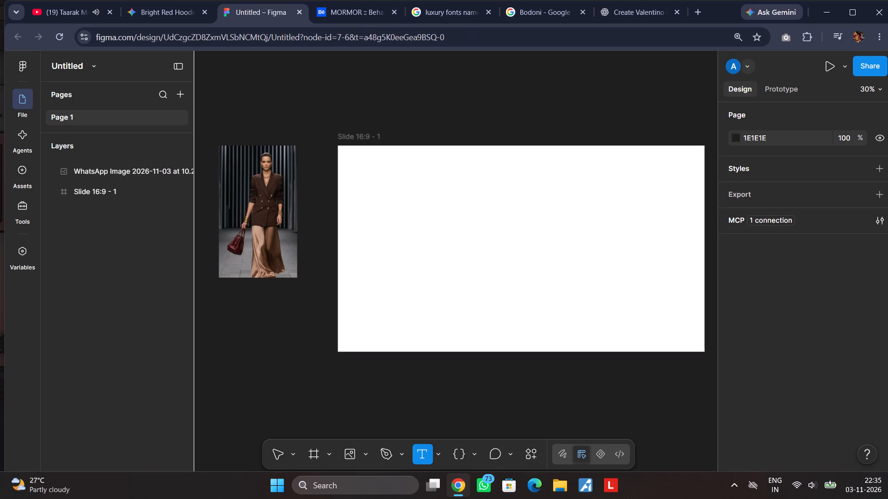
key(ctrl+v)
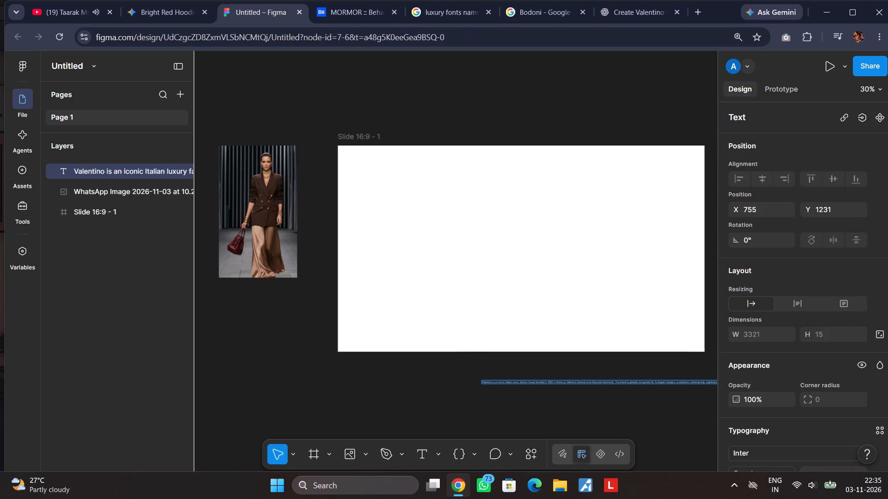
Narrow the pasted Valentino paragraph's text box to about 1310 wide so that it wraps onto several lines.
click(562, 401)
scroll(563, 401, left, 3)
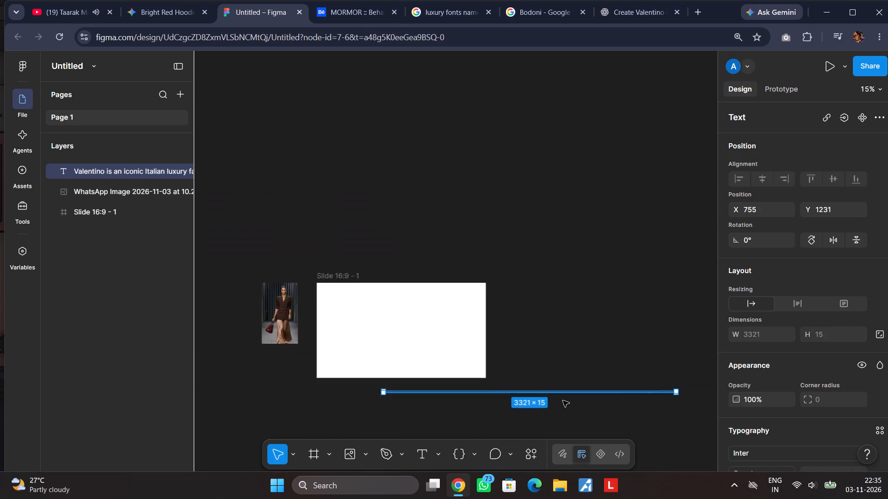
click(659, 394)
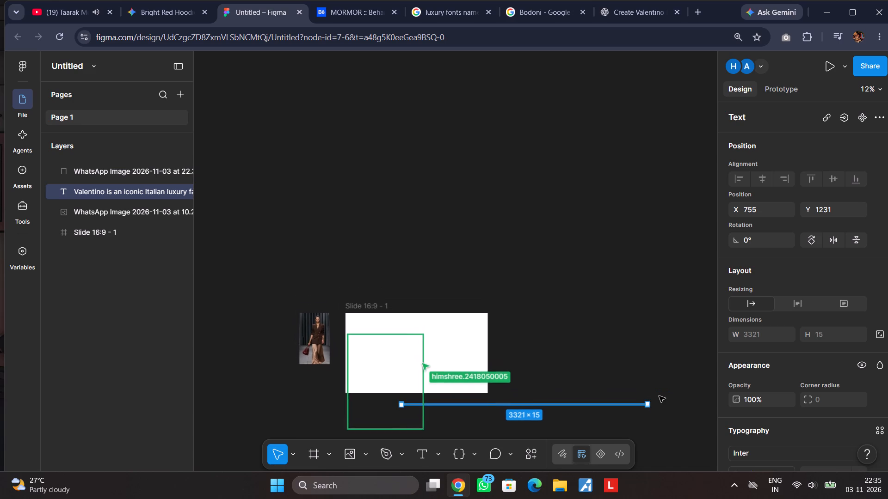
scroll(657, 397, right, 1)
scroll(657, 397, down, 1)
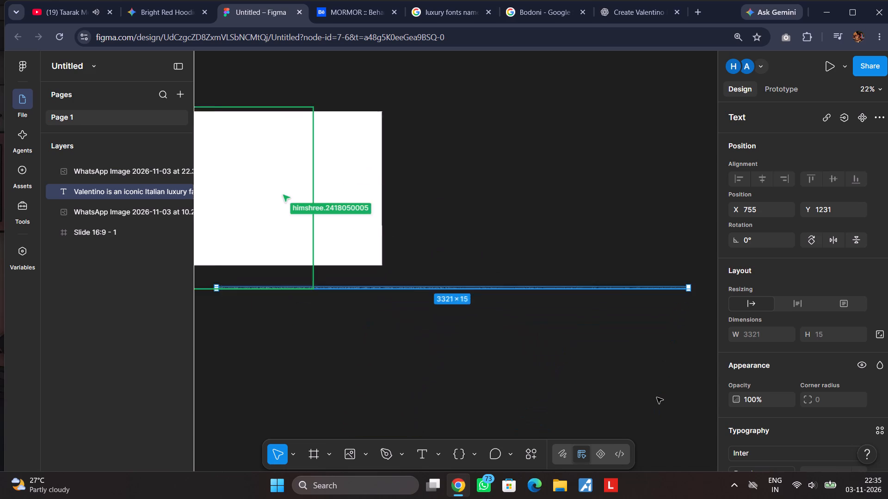
scroll(657, 397, left, 1)
drag(595, 280, 475, 280)
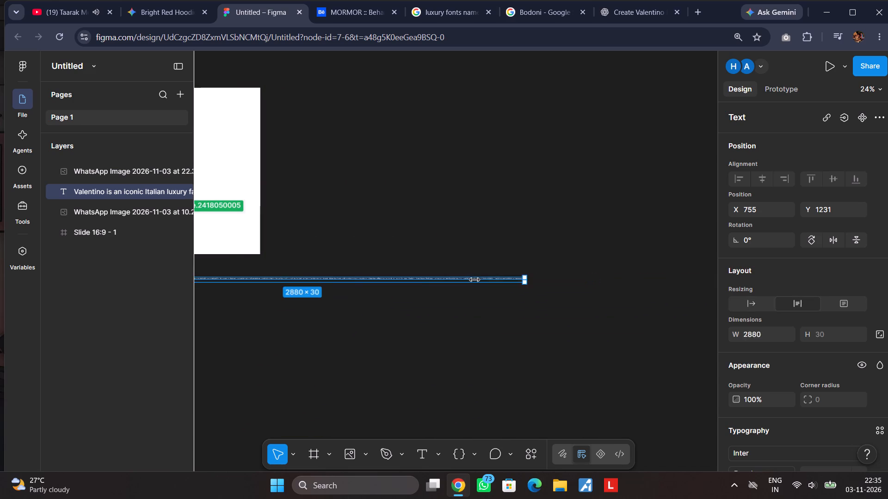
drag(475, 280, 283, 283)
scroll(394, 303, right, 4)
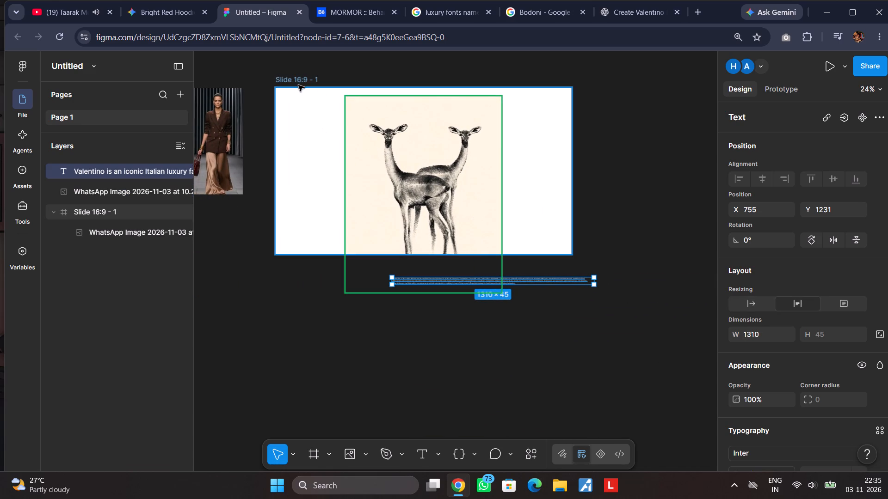
Make a blank second slide by duplicating Slide 16:9 - 1 below the original and deleting the deer picture from the copy.
alt+drag(298, 85, 299, 351)
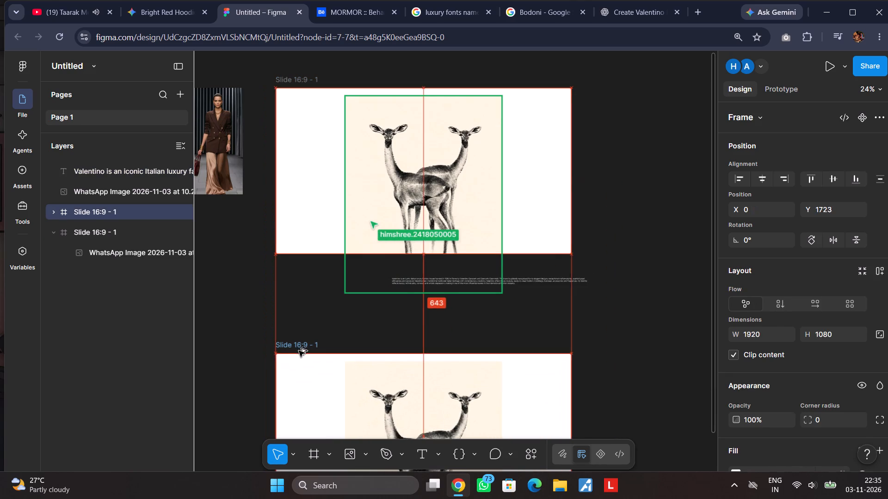
alt+drag(299, 351, 299, 350)
drag(524, 282, 589, 335)
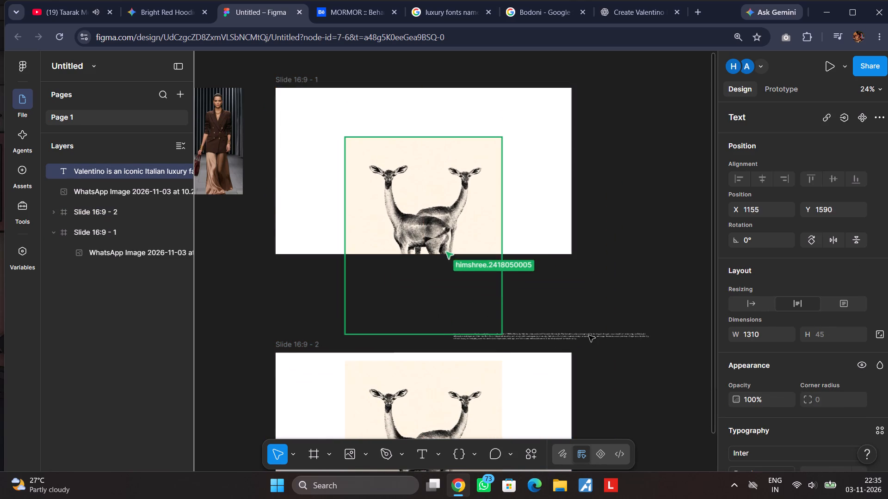
drag(589, 335, 618, 345)
click(446, 395)
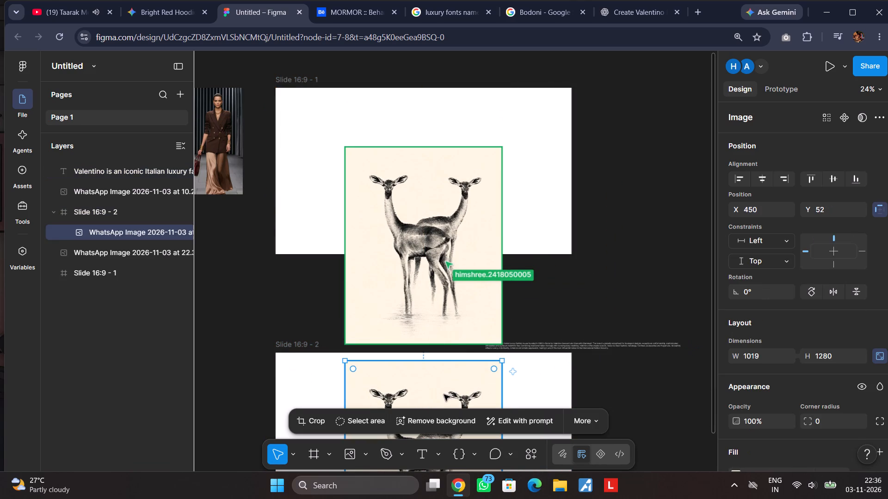
key(BackSpace)
Move the Valentino paragraph into Slide 16:9 - 2, centred horizontally in its upper half at about X 305, Y 348.
drag(598, 347, 529, 401)
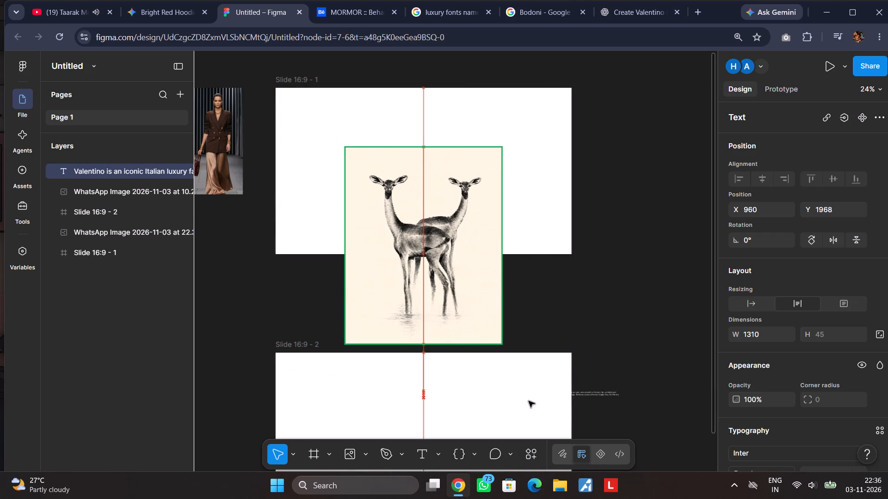
drag(529, 401, 433, 413)
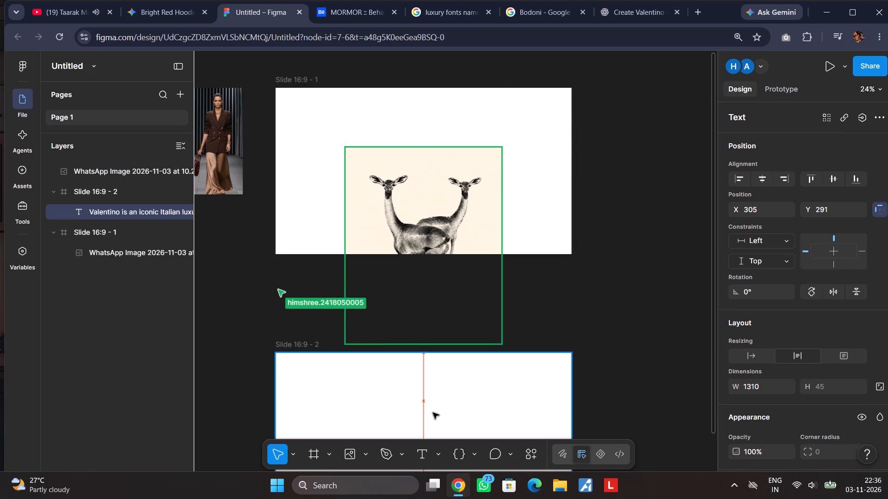
drag(433, 413, 432, 412)
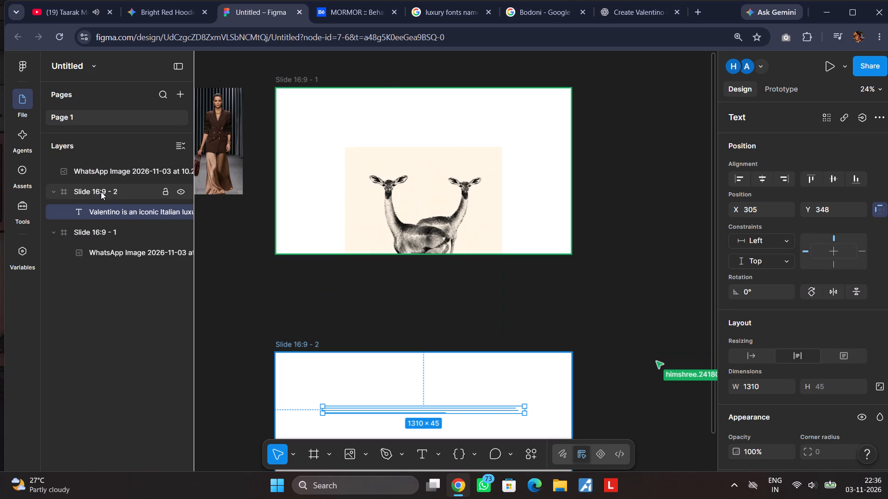
drag(98, 210, 98, 195)
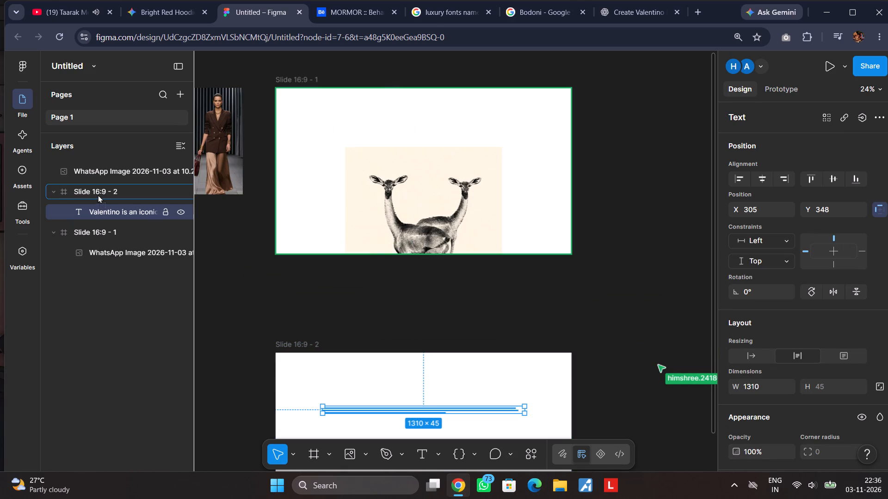
drag(98, 195, 98, 194)
Change the Valentino paragraph's text fill to black, 000000.
scroll(633, 365, down, 2)
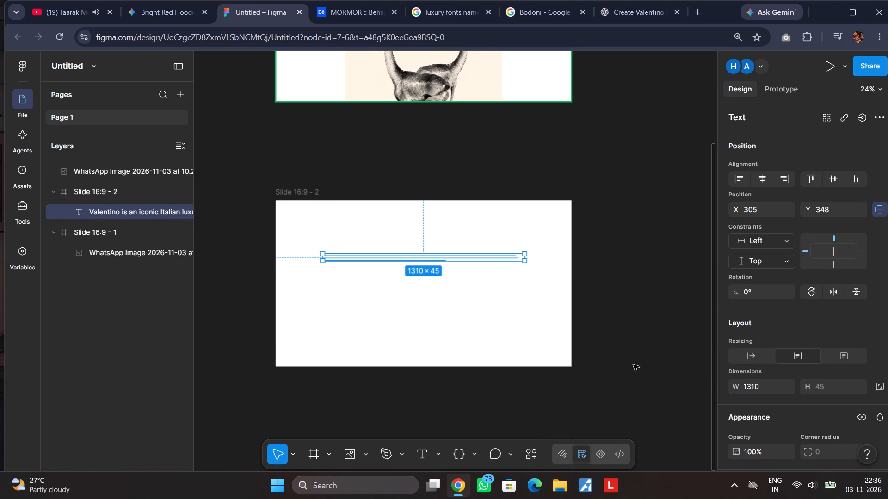
scroll(769, 350, down, 7)
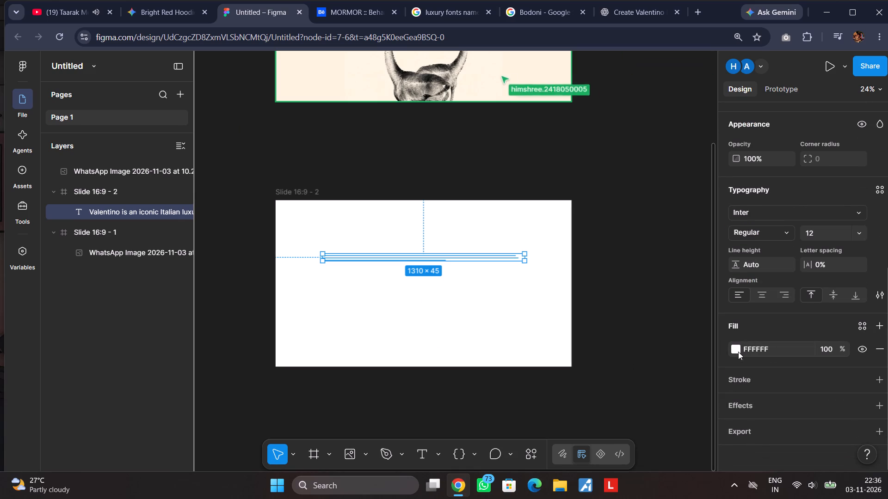
click(738, 352)
drag(587, 339, 563, 379)
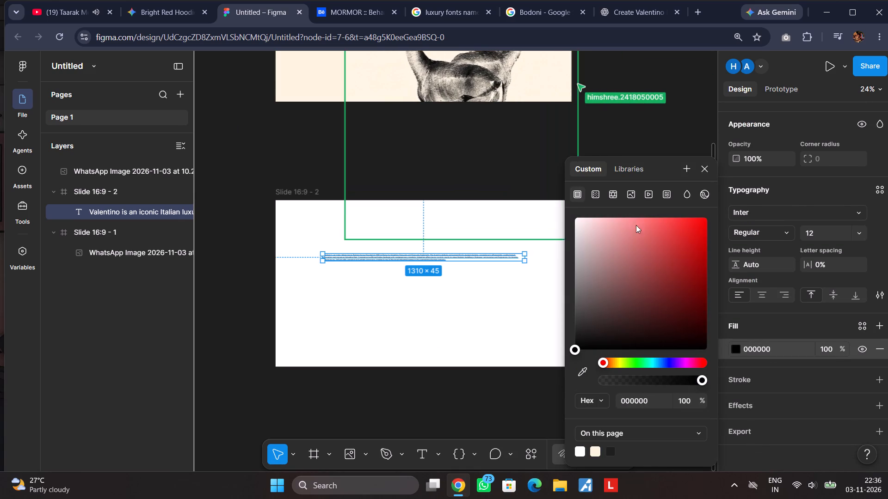
click(701, 164)
click(656, 314)
Move the Slide 16:9 - 2 frame further down the canvas, to about X 99, Y 2247.
drag(295, 195, 311, 275)
click(602, 330)
Set the Valentino paragraph's font size to 20.
scroll(600, 330, down, 1)
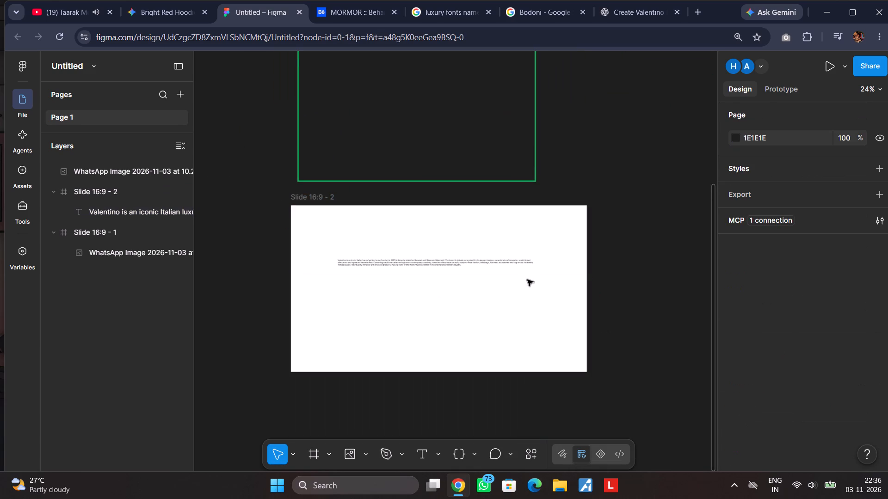
click(421, 263)
scroll(783, 332, down, 5)
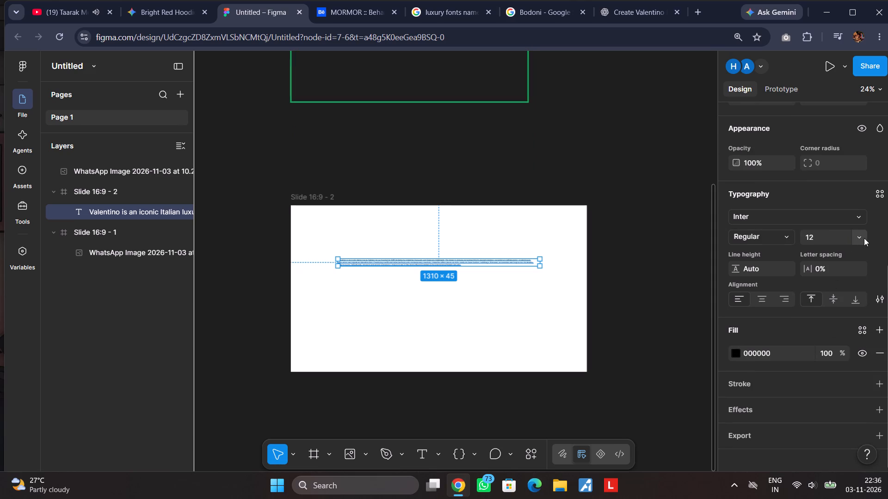
click(864, 238)
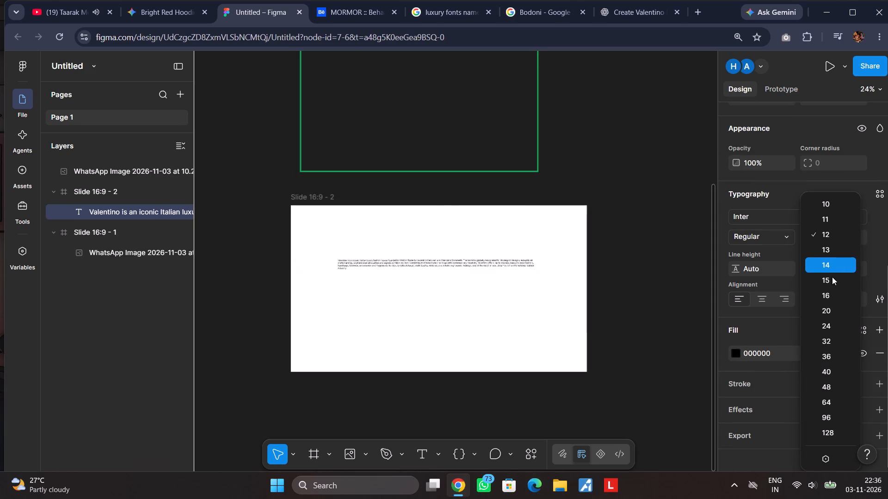
click(831, 305)
click(643, 300)
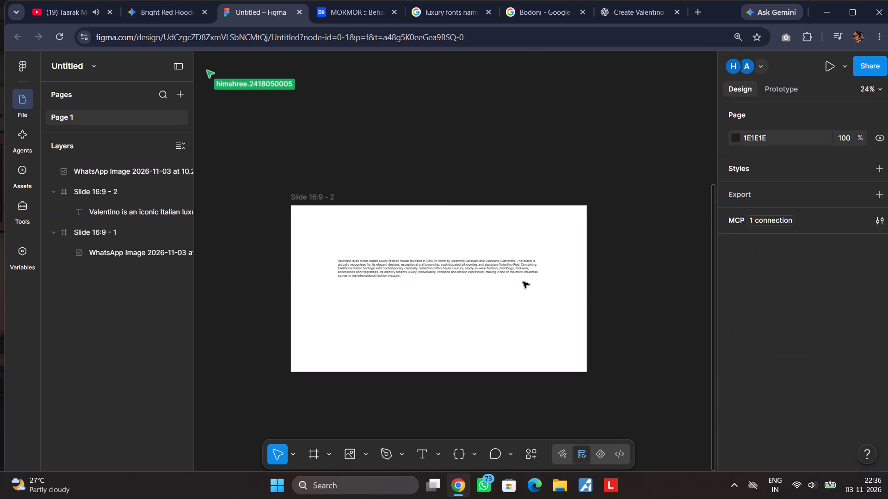
Shorten the Slide 16:9 - 2 frame by raising its bottom edge closer to the paragraph, keeping the 1920 width.
scroll(376, 234, up, 1)
click(317, 203)
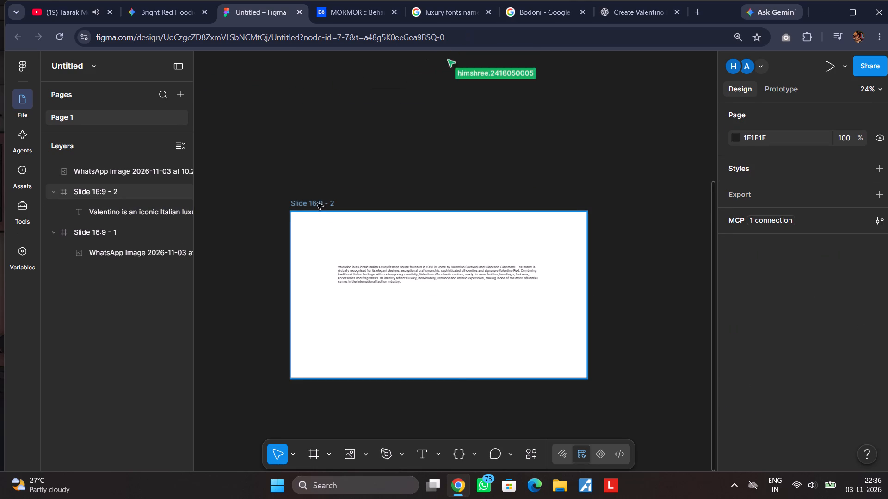
scroll(799, 320, down, 2)
click(622, 244)
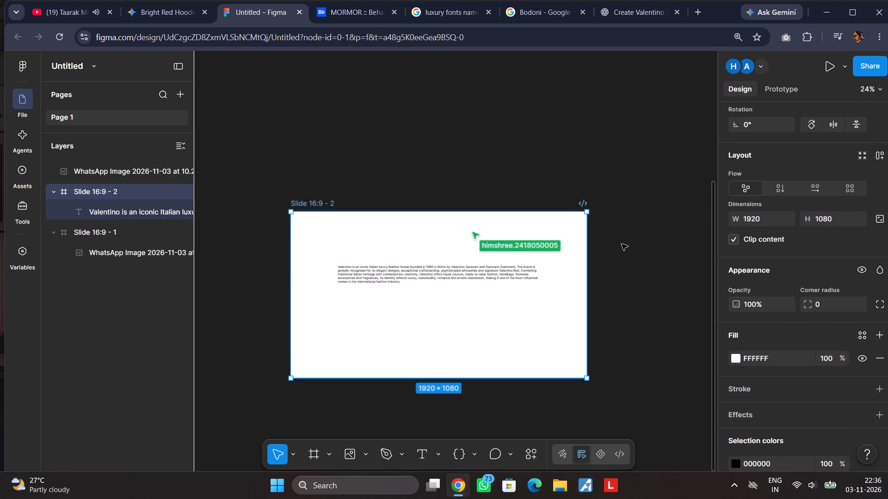
scroll(622, 244, right, 1)
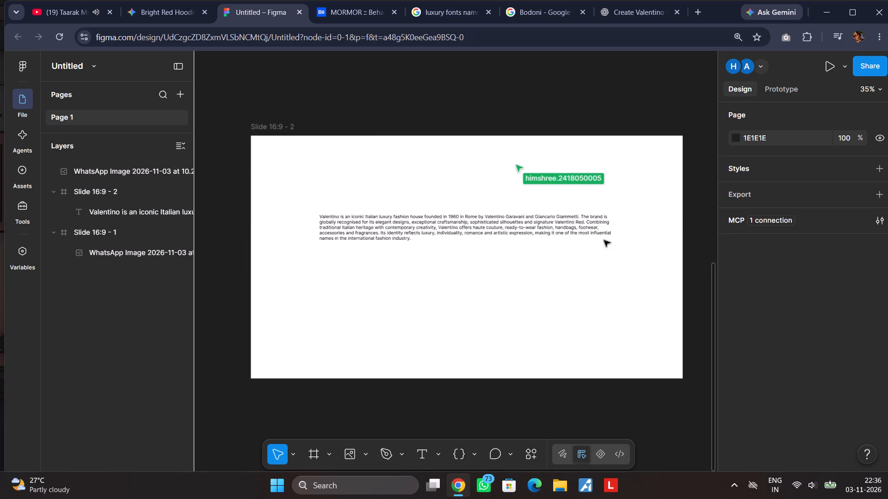
click(289, 130)
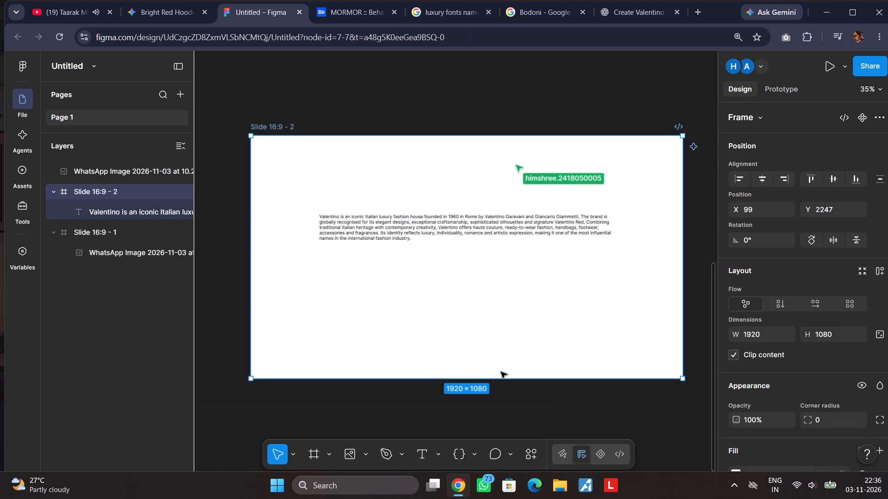
drag(502, 375, 504, 296)
click(509, 341)
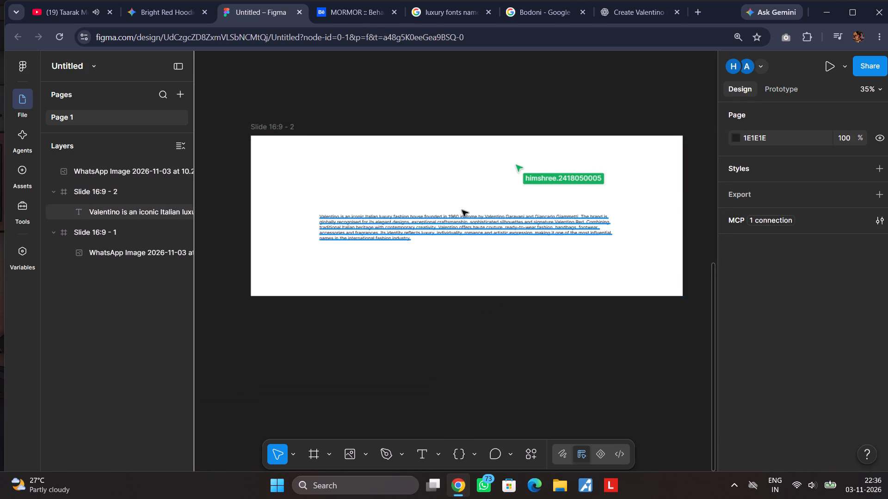
scroll(468, 211, up, 1)
click(349, 11)
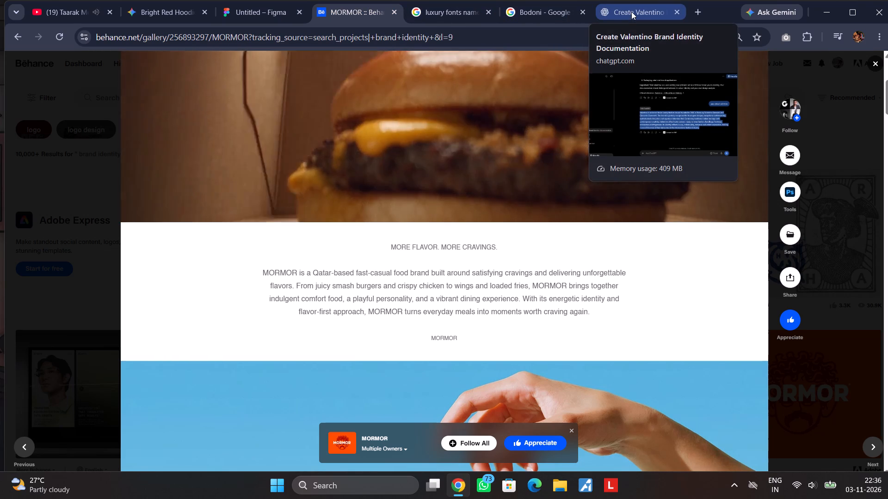
scroll(493, 239, up, 2)
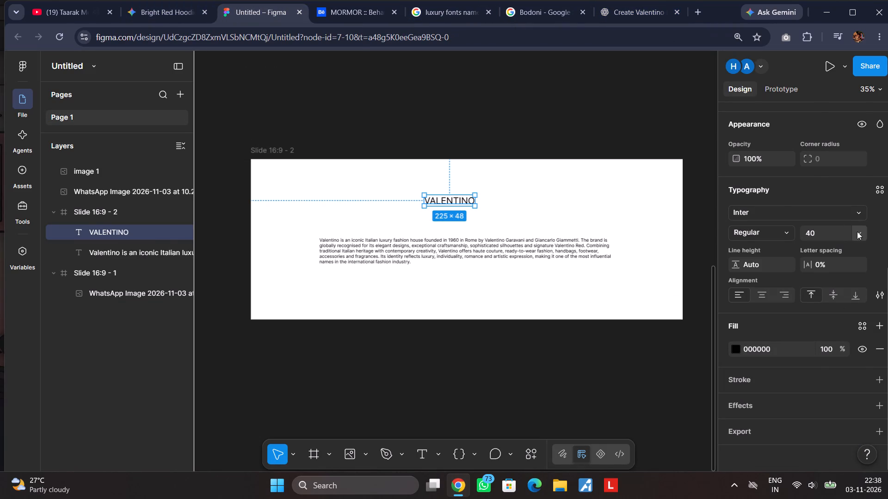
click(857, 231)
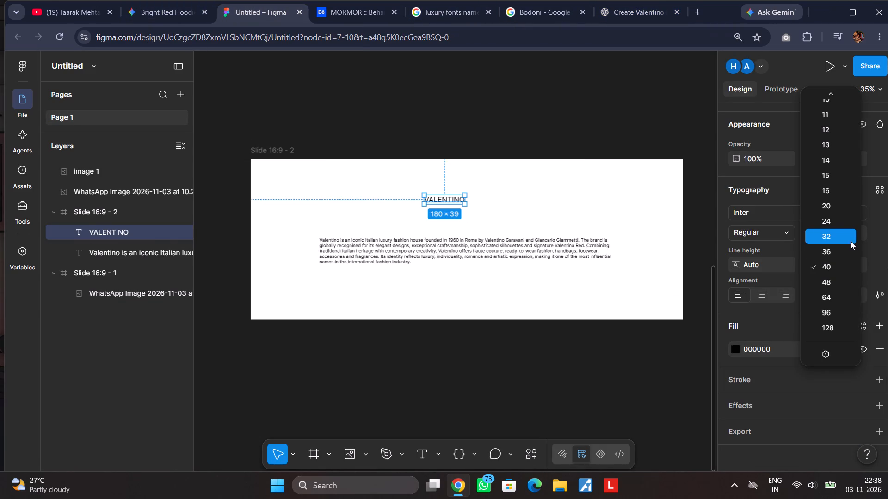
click(845, 235)
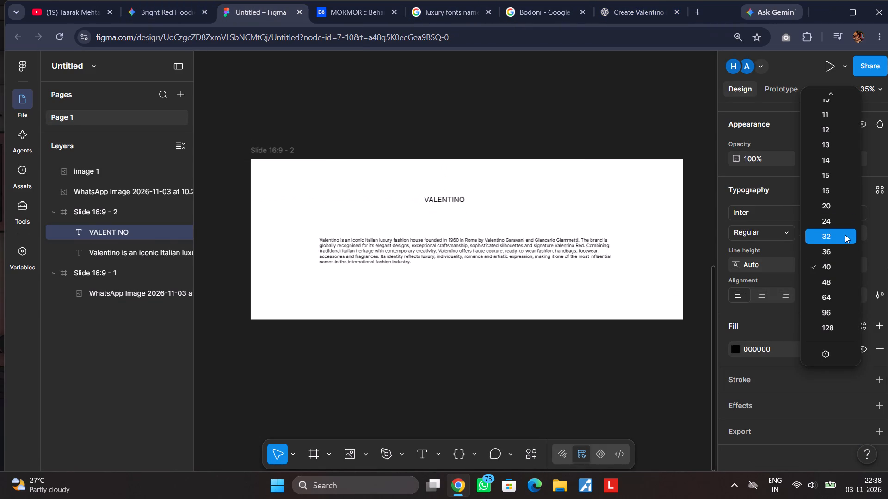
click(594, 323)
click(450, 201)
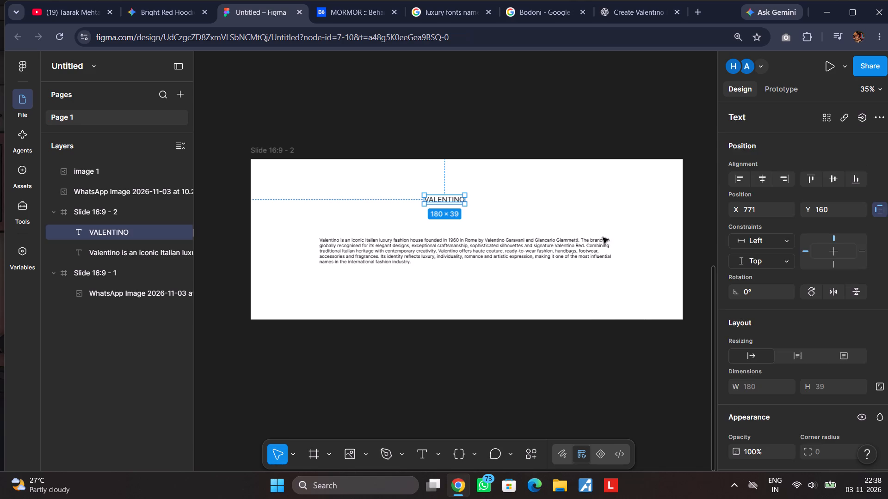
scroll(763, 286, down, 7)
click(863, 233)
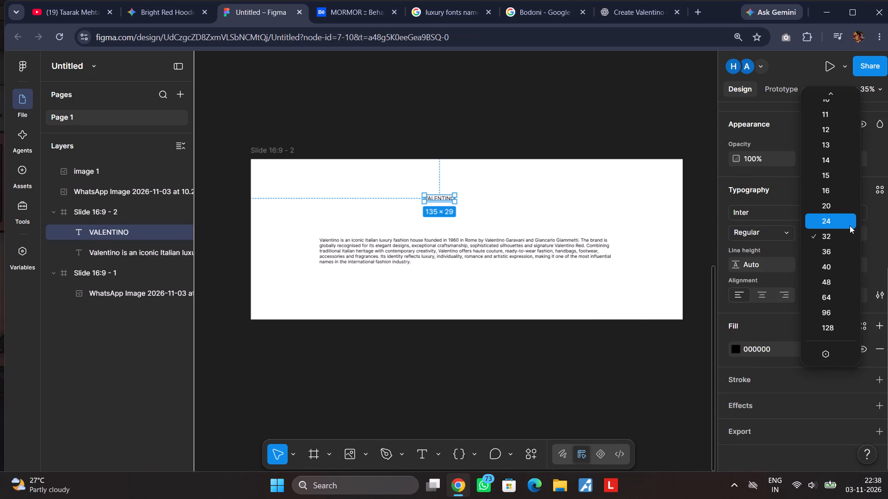
click(848, 232)
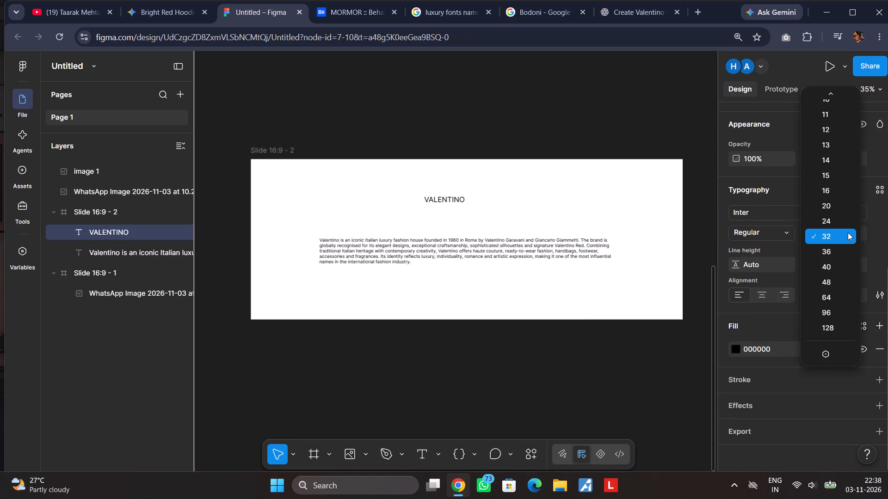
Set the Valentino paragraph's font size to 24.
click(563, 254)
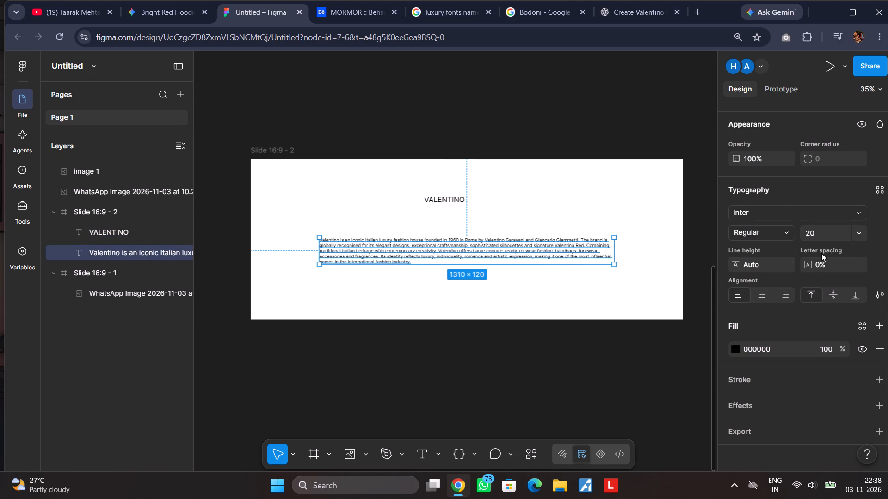
click(856, 231)
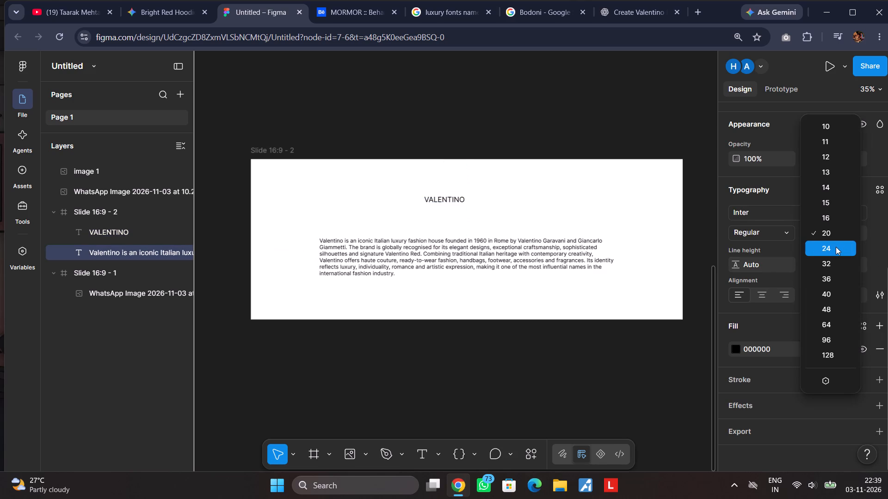
click(837, 237)
click(591, 326)
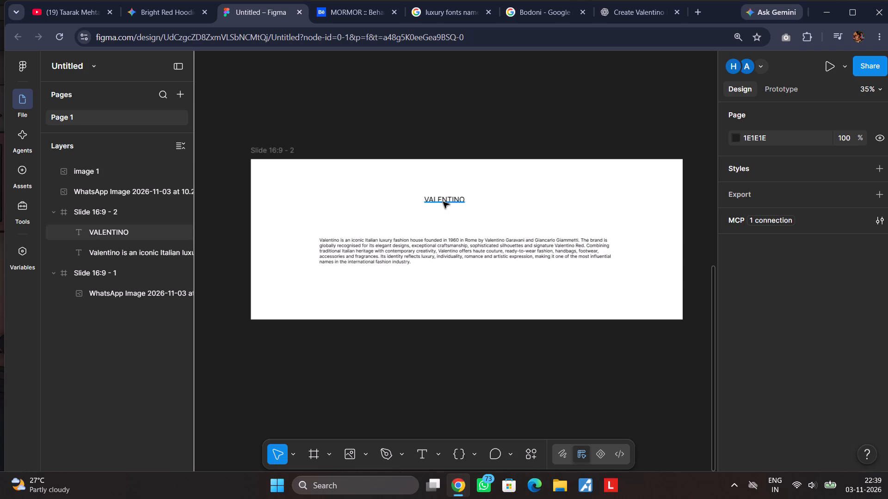
click(452, 247)
scroll(794, 295, down, 5)
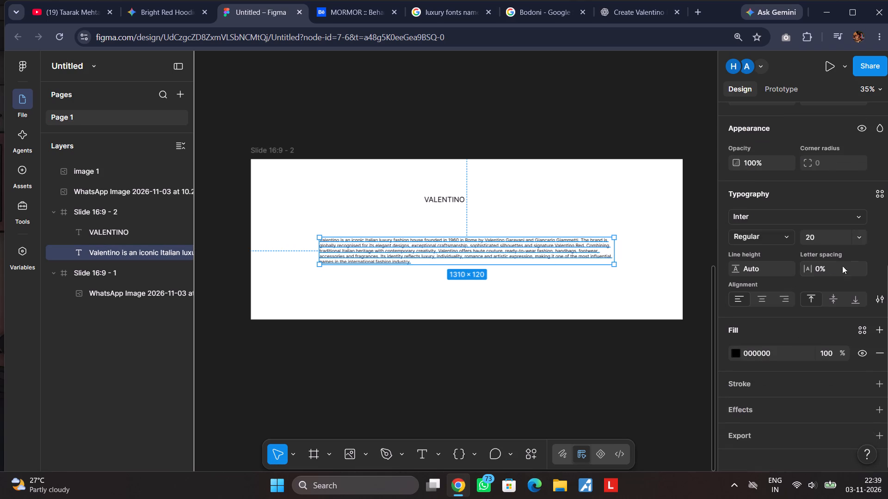
click(857, 240)
click(850, 250)
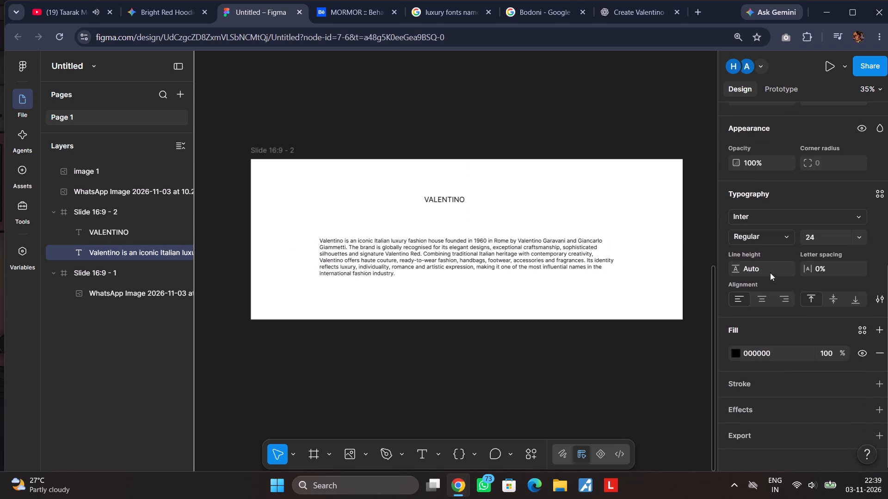
Set the VALENTINO headline's font size to 24 on Slide 16:9 - 2.
click(452, 320)
click(450, 203)
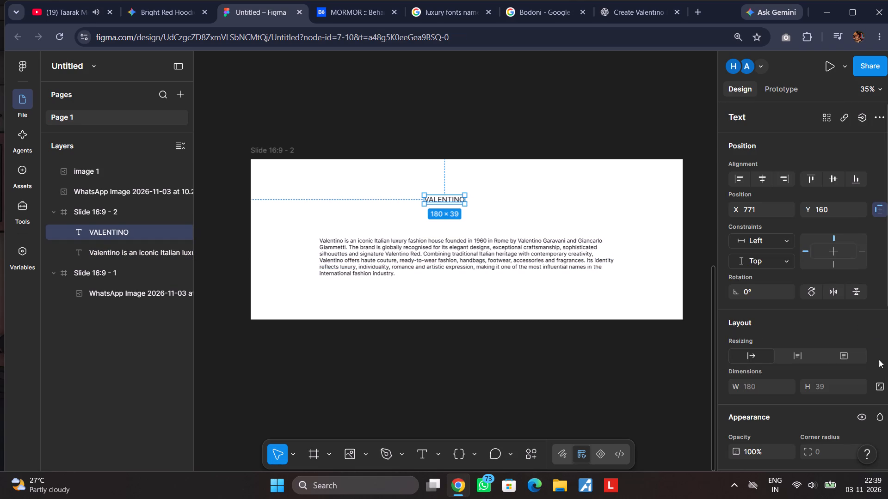
scroll(848, 345, down, 3)
click(858, 351)
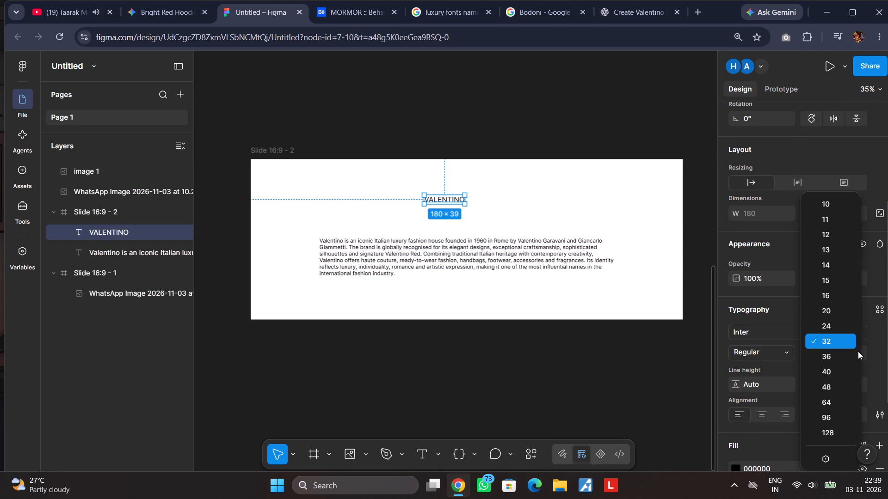
click(846, 329)
click(399, 361)
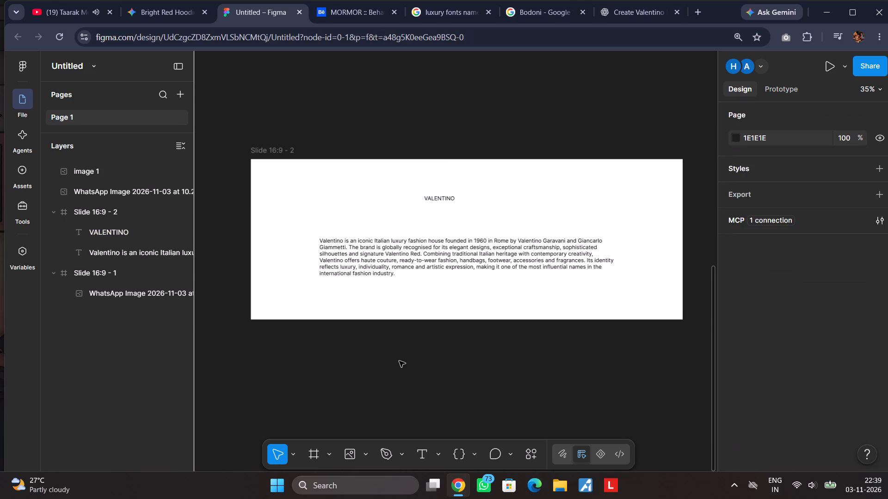
Change the Valentino paragraph's font weight to Light.
click(427, 258)
scroll(811, 368, down, 4)
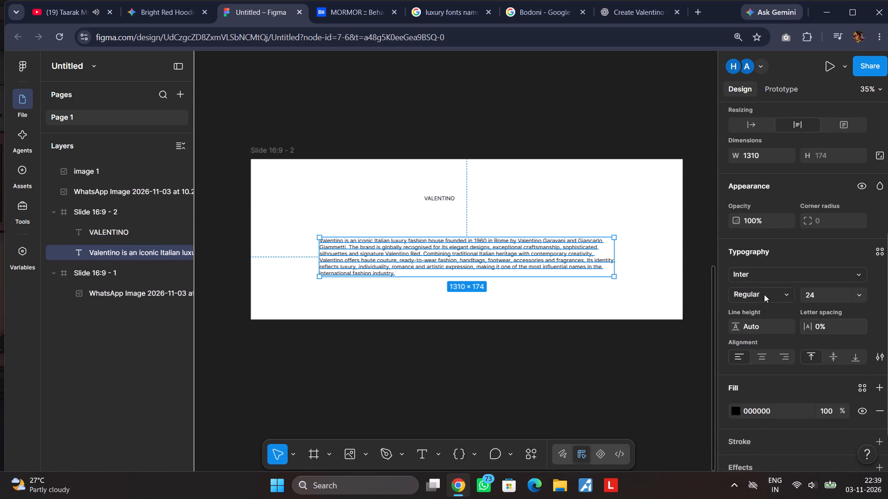
click(764, 294)
click(760, 283)
click(466, 357)
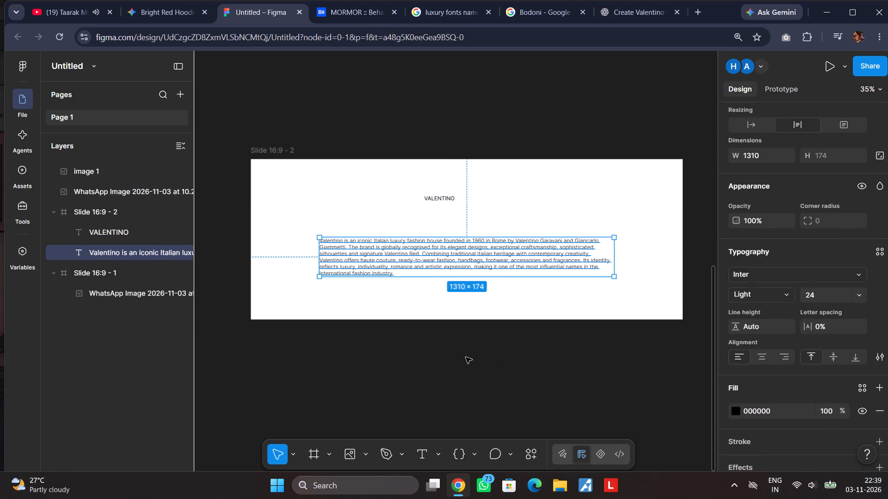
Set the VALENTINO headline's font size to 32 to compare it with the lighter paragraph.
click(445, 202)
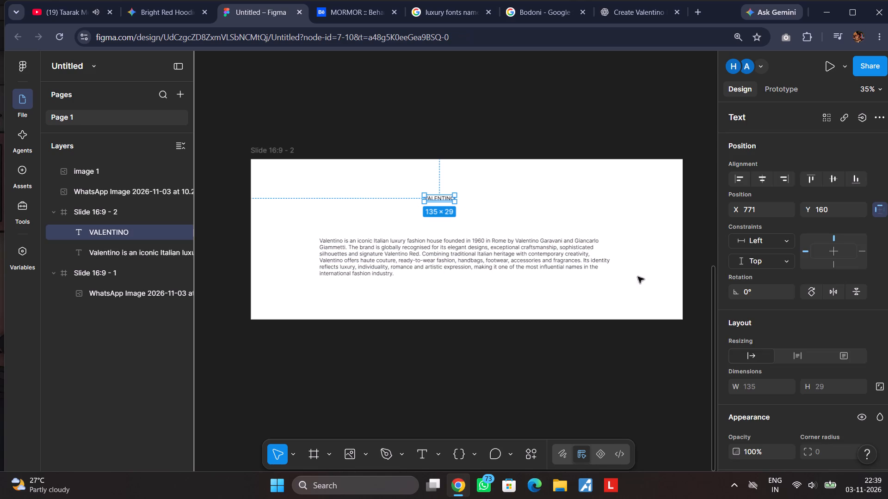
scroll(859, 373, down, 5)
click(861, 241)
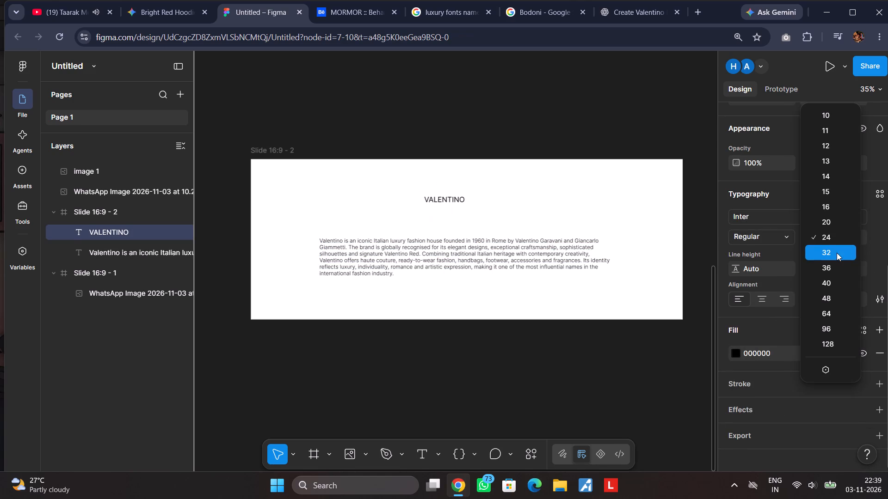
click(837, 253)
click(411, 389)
Set the VALENTINO headline's font size back to 24.
click(446, 200)
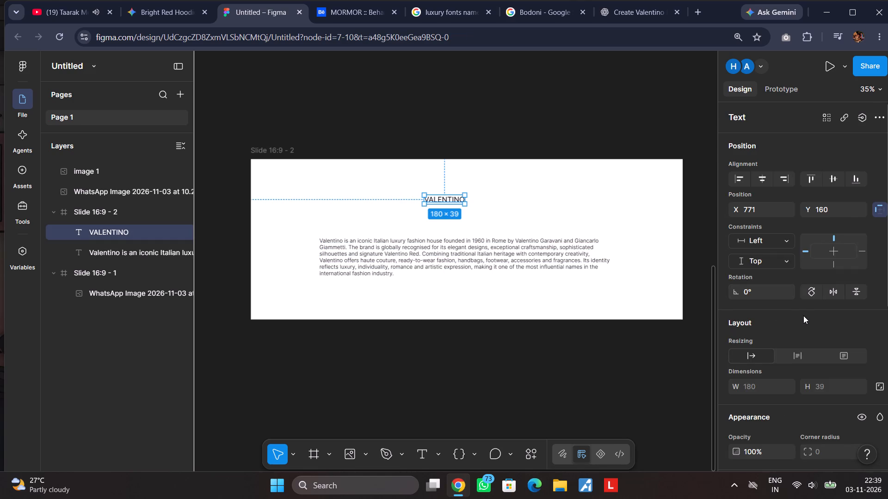
scroll(801, 316, down, 3)
click(863, 355)
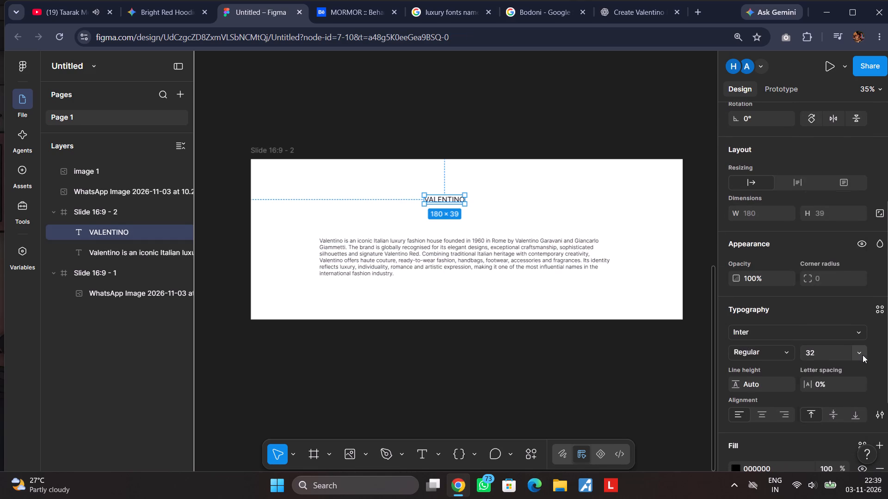
click(844, 328)
click(492, 367)
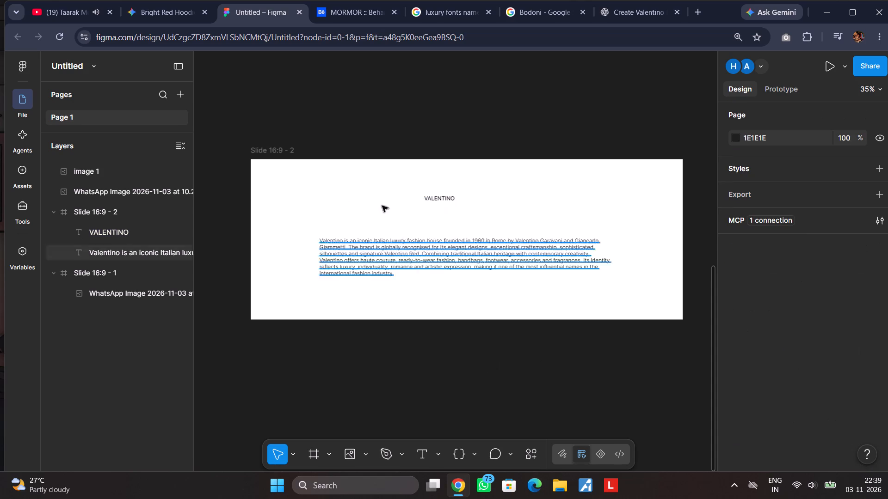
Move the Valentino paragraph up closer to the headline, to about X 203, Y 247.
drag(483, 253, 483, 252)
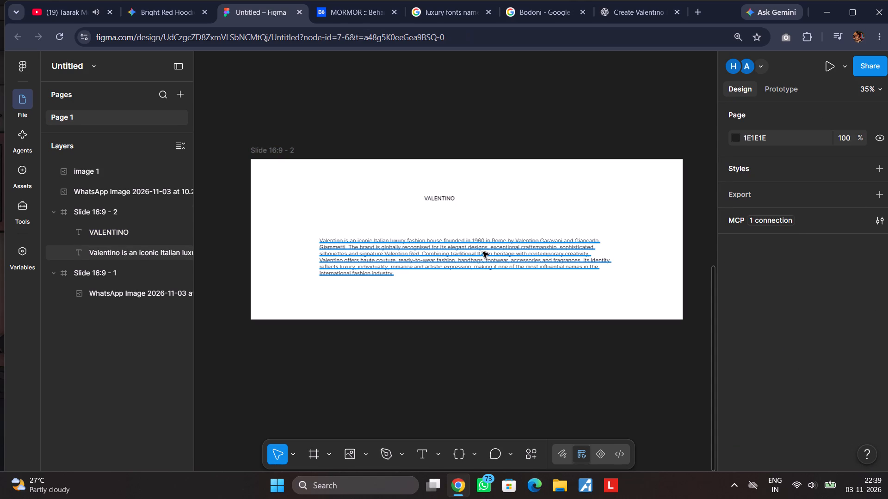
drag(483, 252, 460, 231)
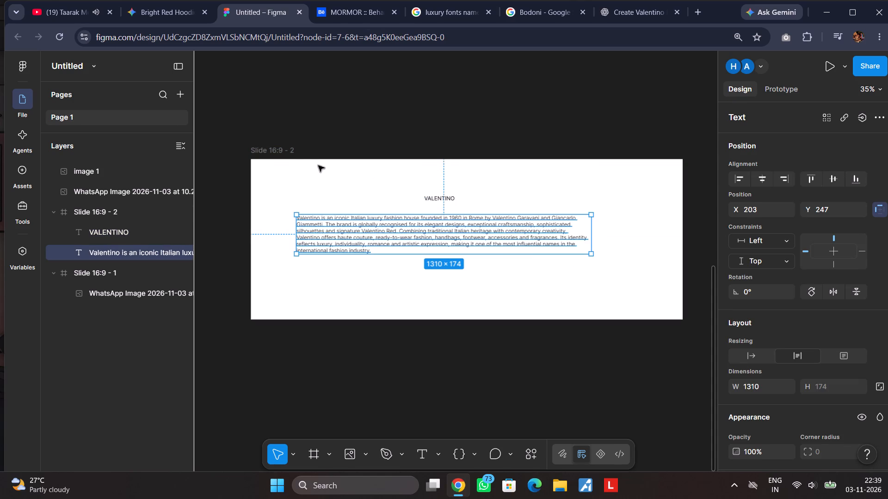
Shorten the Slide 16:9 - 2 frame from its bottom edge to a height of about 581.
click(290, 152)
drag(517, 323, 516, 289)
click(515, 319)
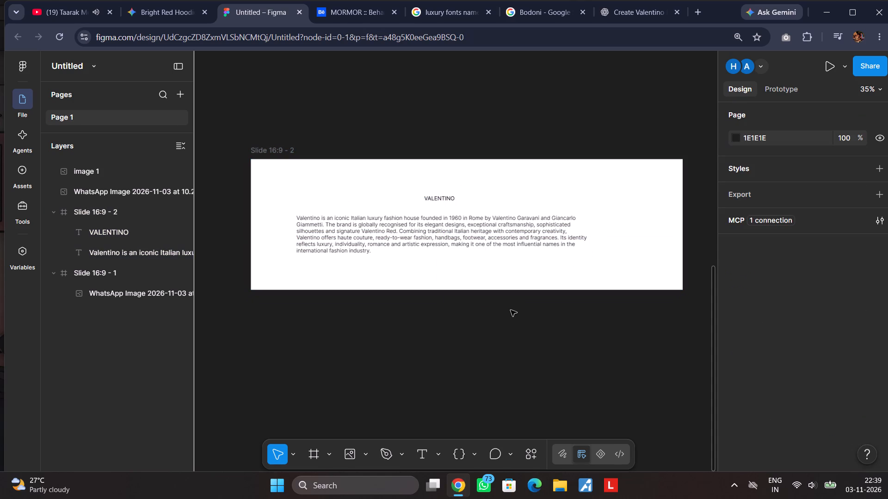
Move the VALENTINO headline up to about X 790, Y 120 and the paragraph beneath it to about X 166, Y 210.
drag(442, 196, 449, 188)
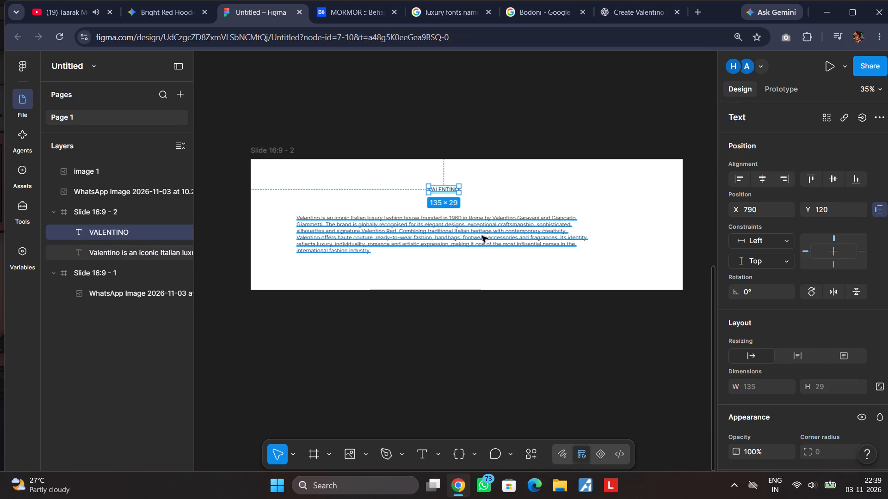
drag(482, 236, 474, 228)
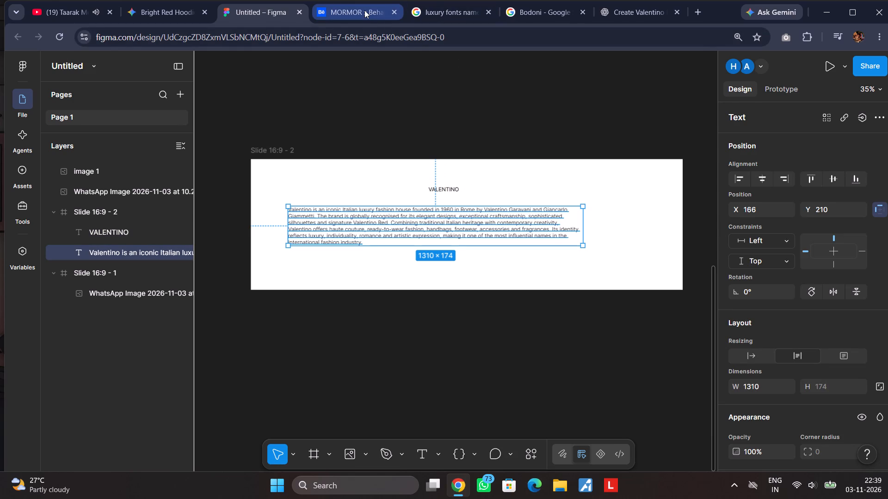
Check the paragraph's alignment in the MORMOR project on Behance, and centre-align the Valentino paragraph's text in Figma.
click(364, 10)
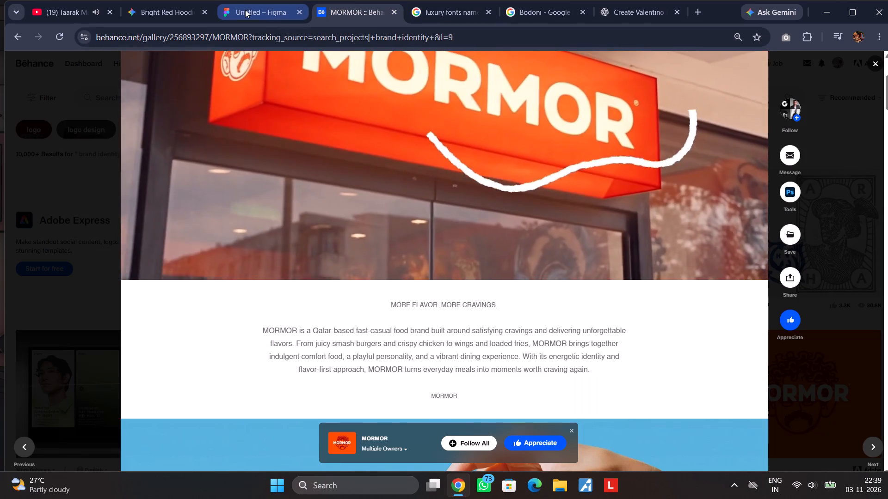
click(247, 10)
scroll(823, 341, down, 6)
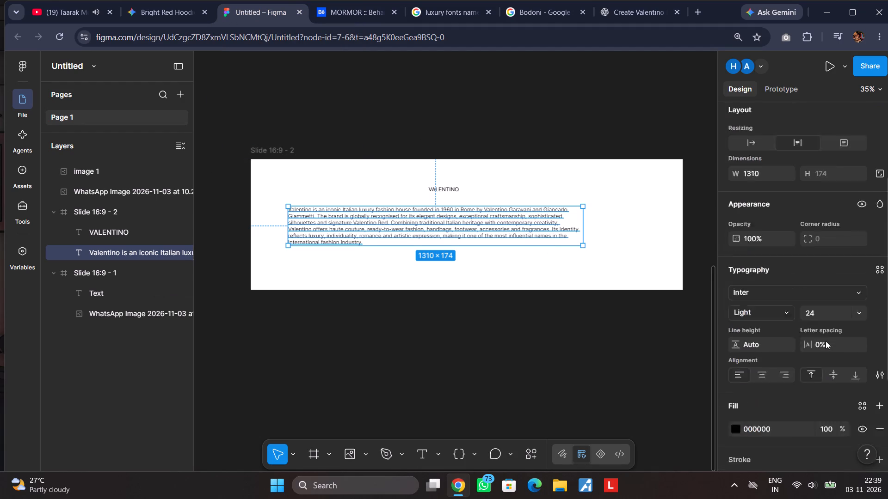
click(764, 293)
click(458, 340)
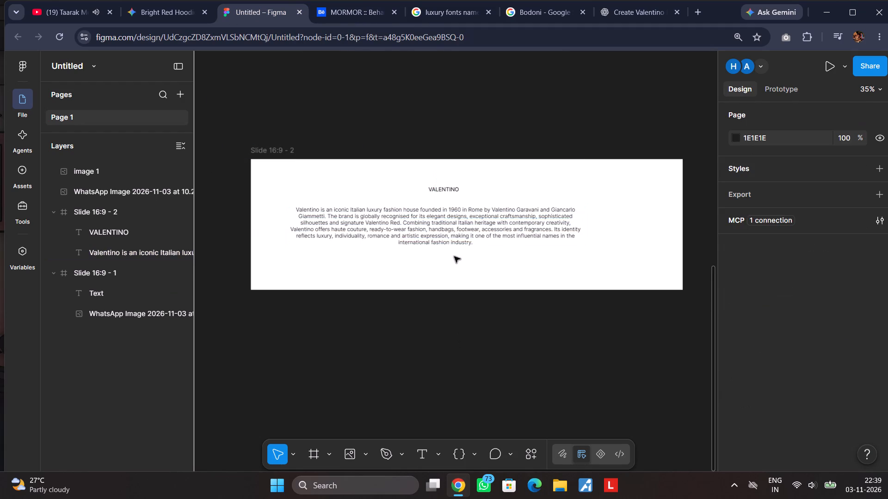
Narrow the Valentino paragraph's text box and centre it horizontally on Slide 16:9 - 2.
click(459, 226)
click(762, 181)
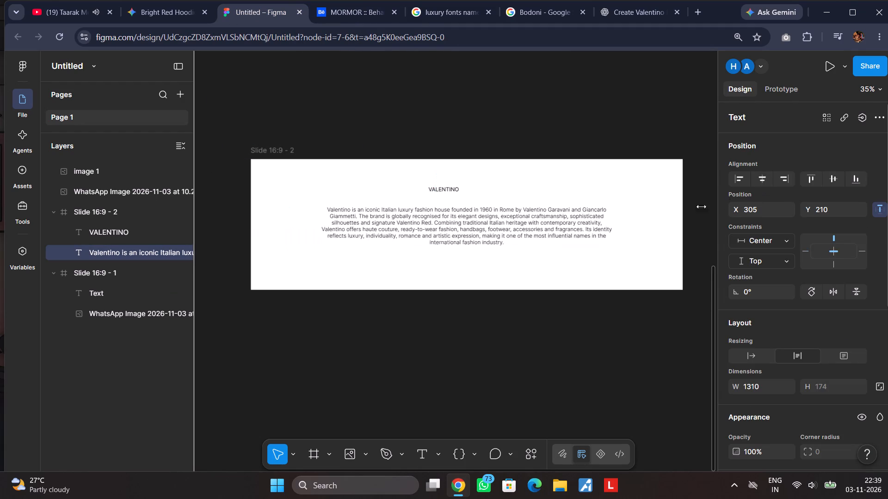
drag(614, 230, 581, 231)
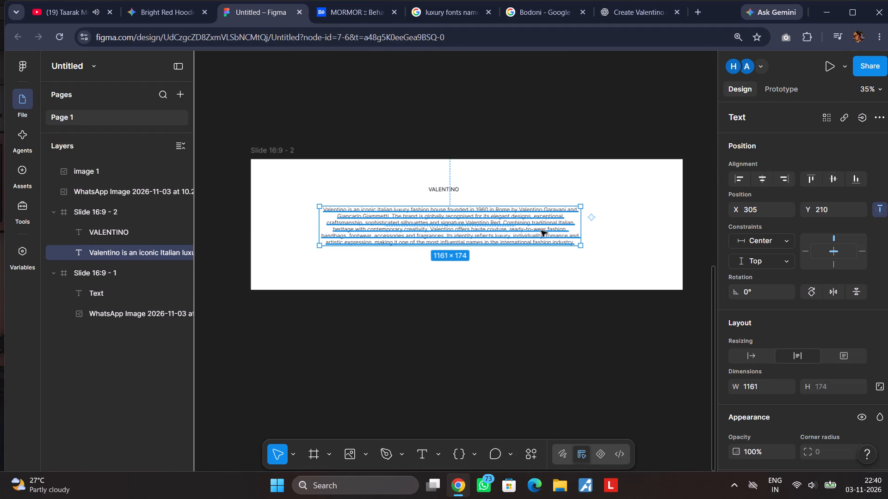
drag(579, 225, 567, 225)
click(765, 181)
click(547, 341)
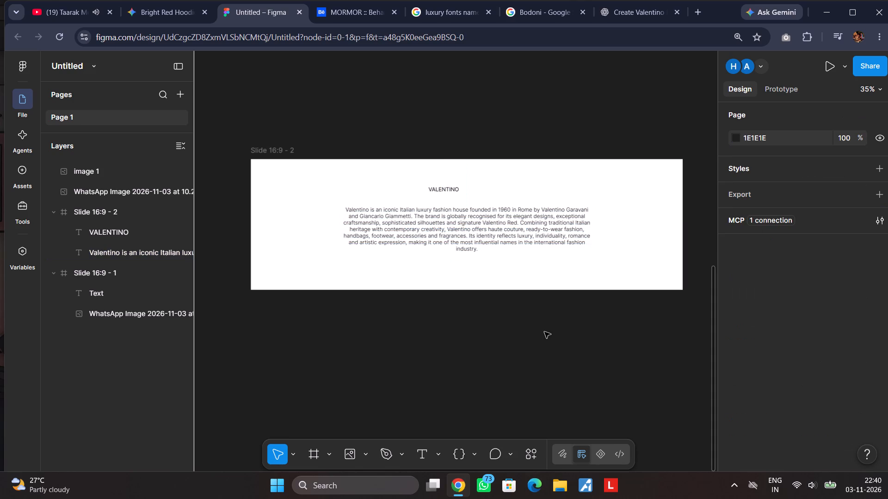
Centre the VALENTINO headline horizontally on Slide 16:9 - 2.
click(445, 189)
click(760, 178)
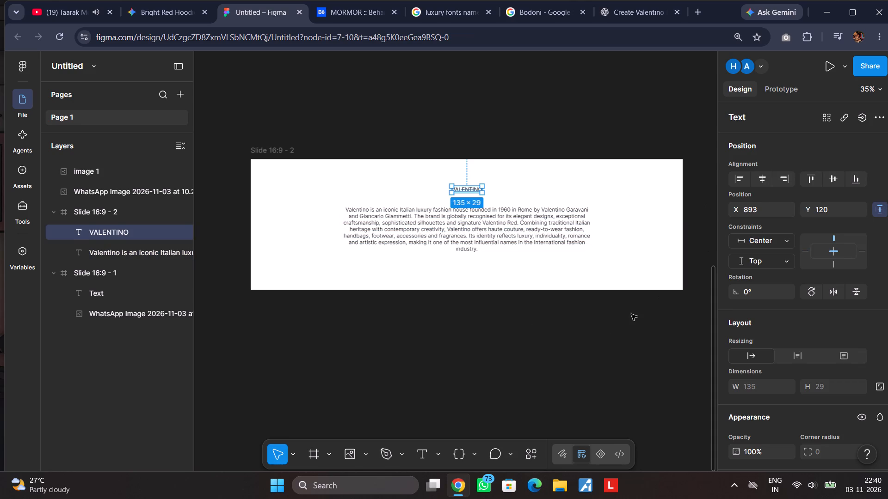
click(516, 322)
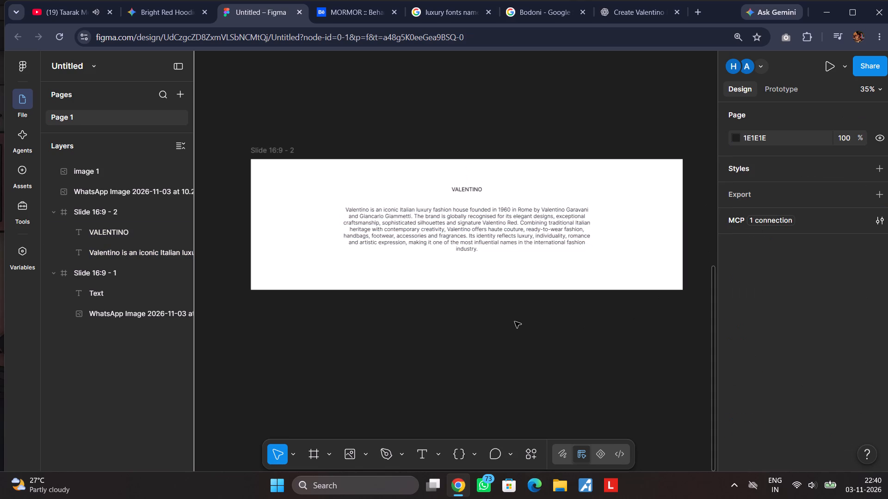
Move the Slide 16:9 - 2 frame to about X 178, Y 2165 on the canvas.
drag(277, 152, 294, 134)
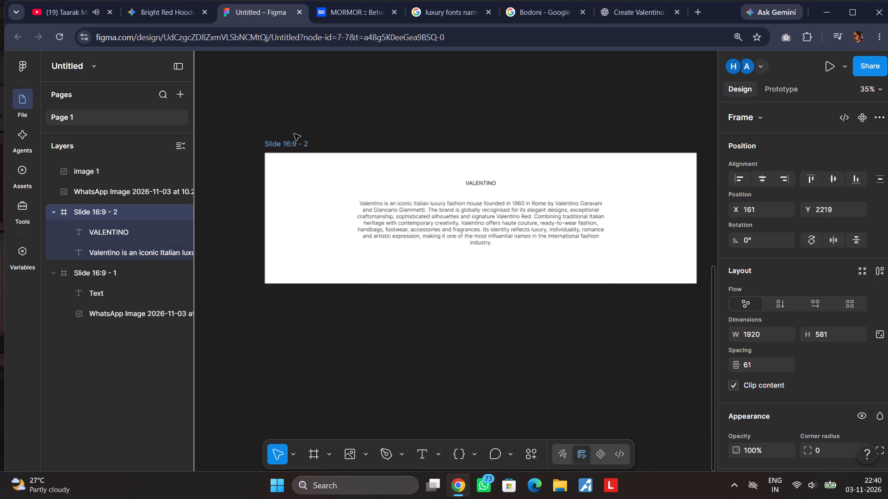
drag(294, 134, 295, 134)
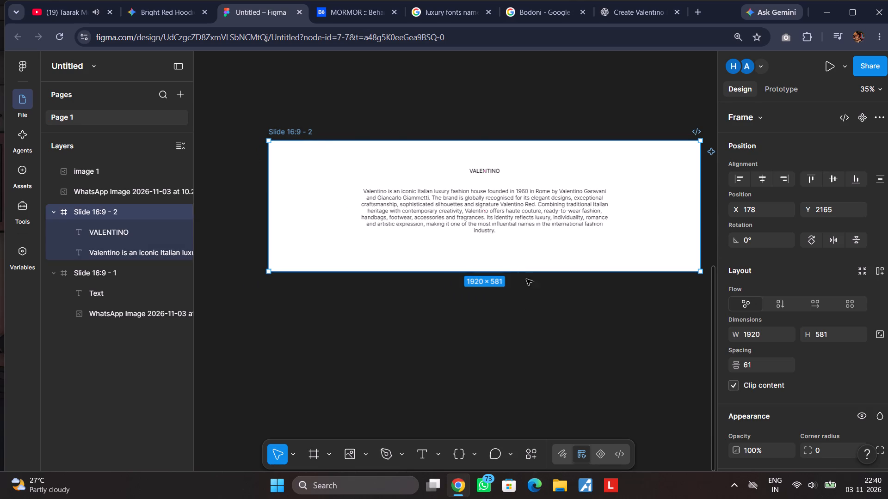
Check the text section's spacing in MORMOR on Behance, and reduce the Slide 16:9 - 2 frame's height to about 533 in Figma.
click(362, 11)
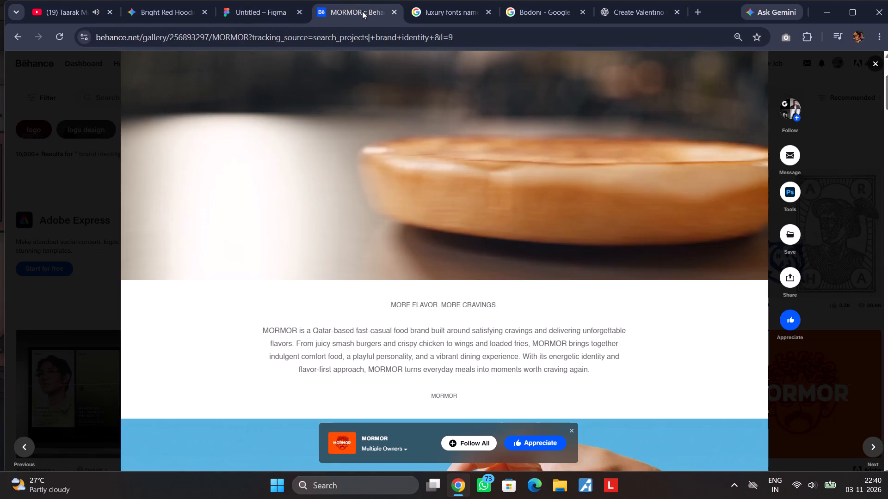
click(271, 12)
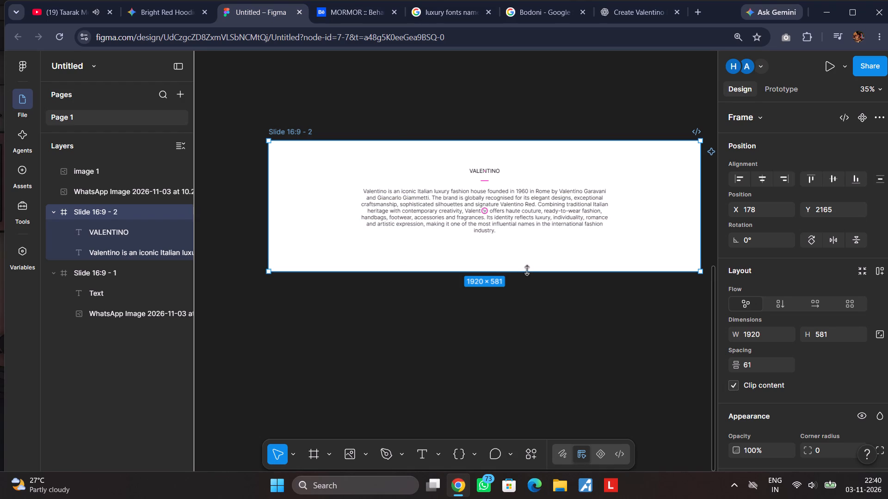
drag(527, 271, 531, 262)
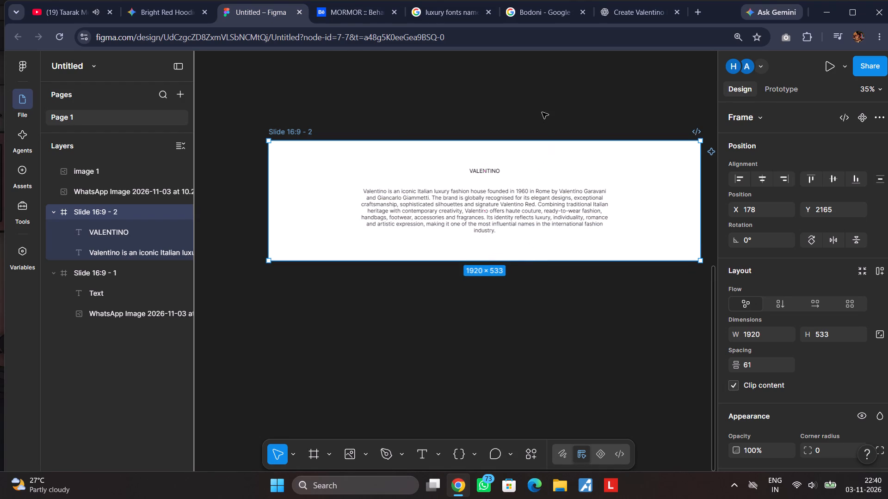
click(542, 112)
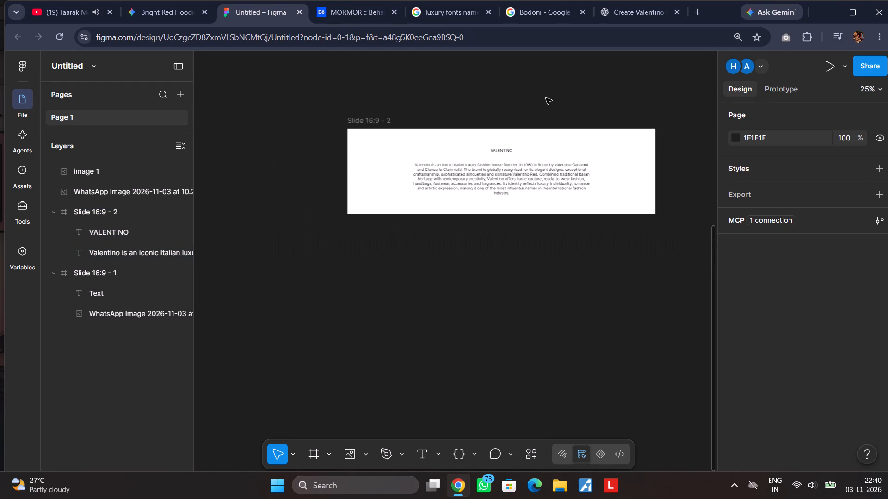
Move Slide 16:9 - 2 directly beneath the deer artwork slide so their edges meet, at X 0, Y 1080.
scroll(546, 98, up, 1)
drag(388, 230, 375, 73)
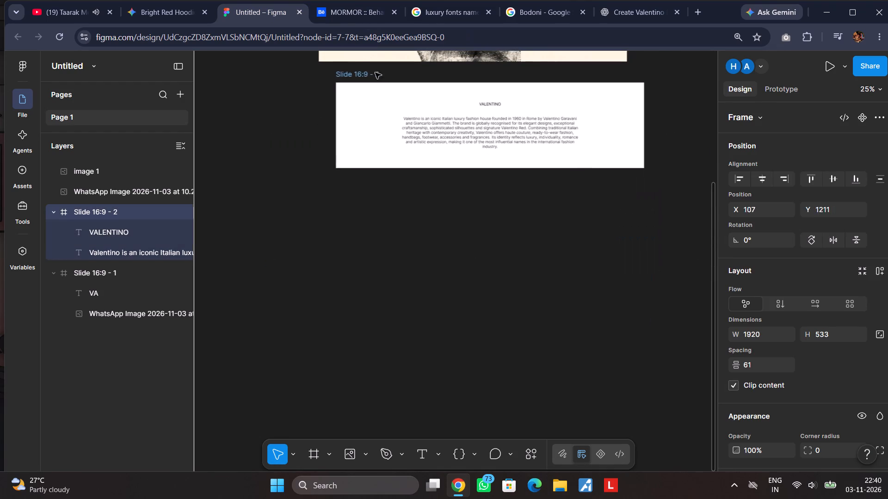
drag(375, 73, 362, 66)
scroll(372, 80, up, 2)
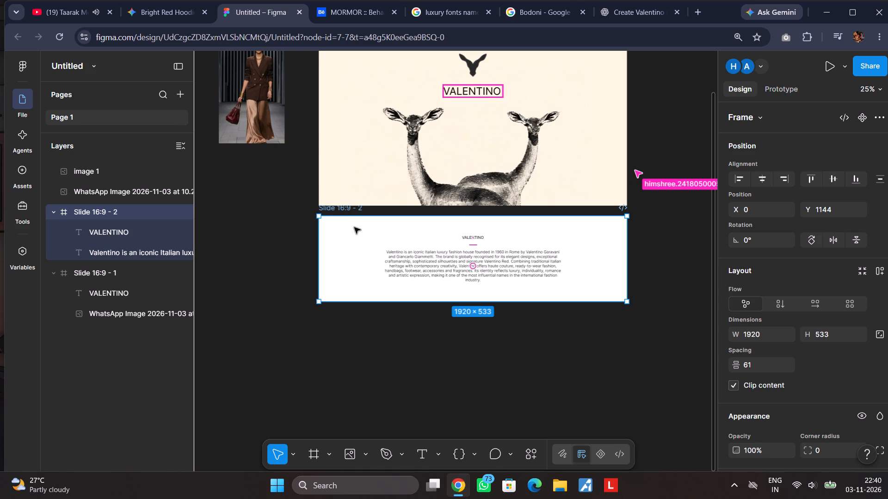
drag(358, 246, 360, 237)
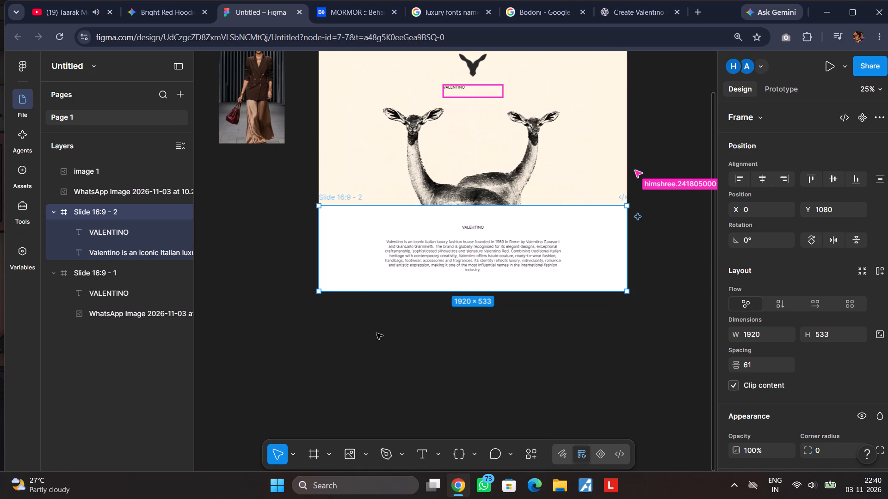
click(379, 346)
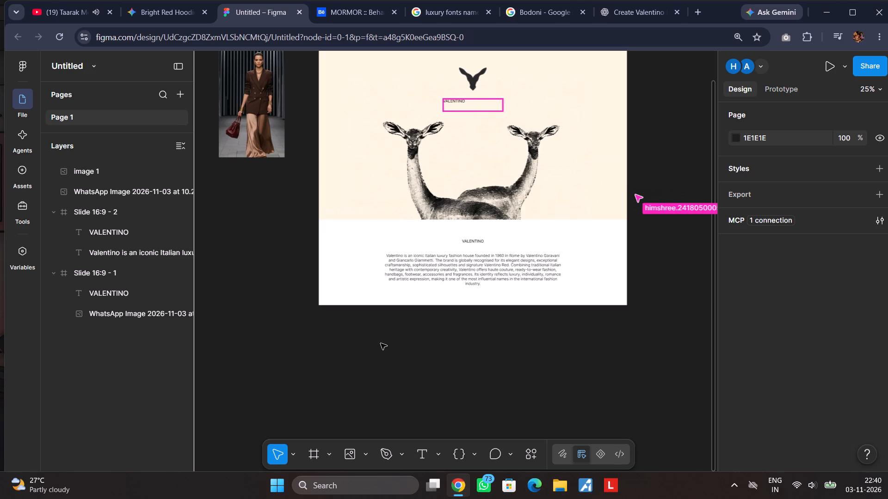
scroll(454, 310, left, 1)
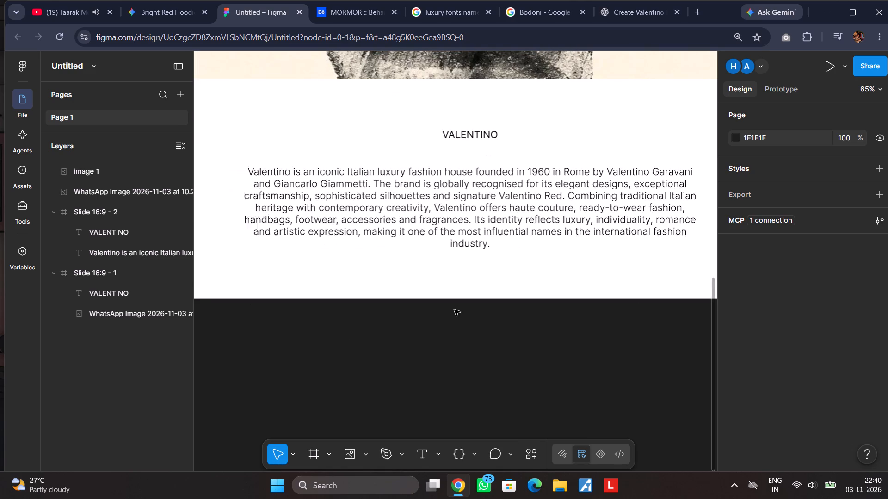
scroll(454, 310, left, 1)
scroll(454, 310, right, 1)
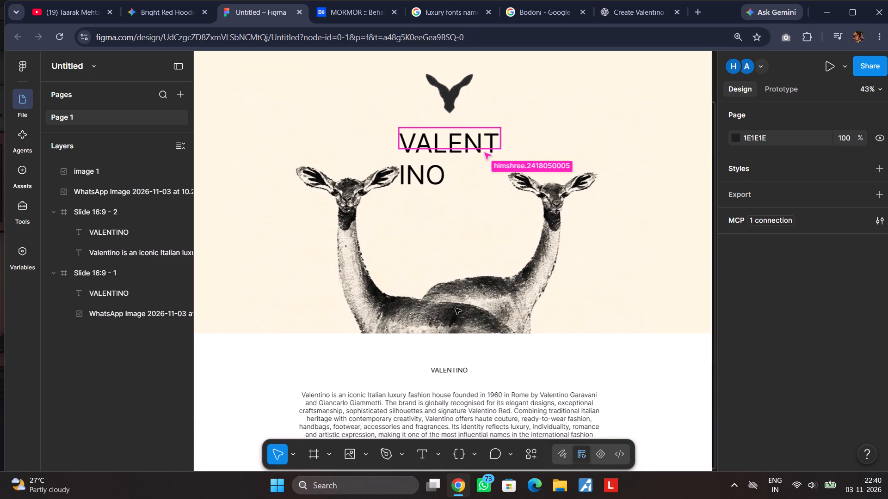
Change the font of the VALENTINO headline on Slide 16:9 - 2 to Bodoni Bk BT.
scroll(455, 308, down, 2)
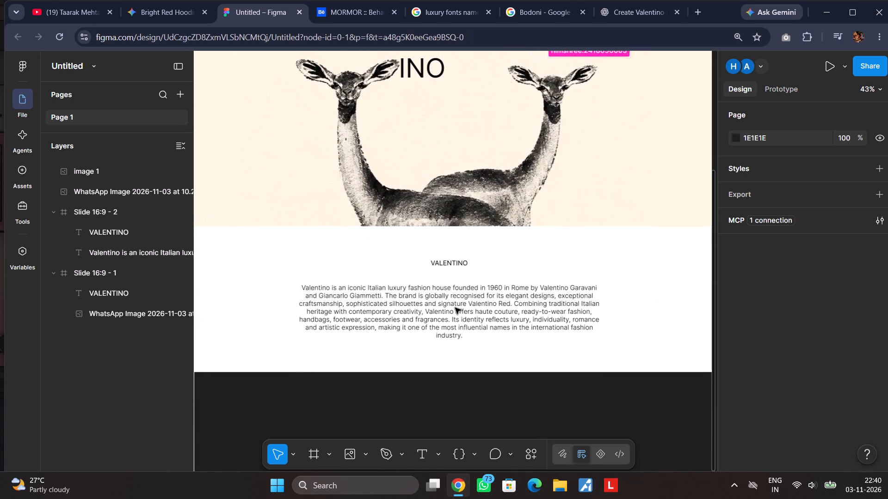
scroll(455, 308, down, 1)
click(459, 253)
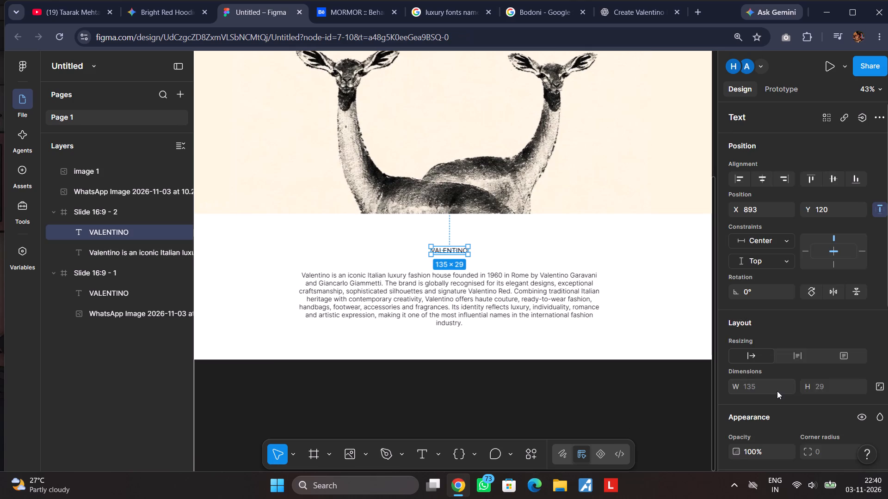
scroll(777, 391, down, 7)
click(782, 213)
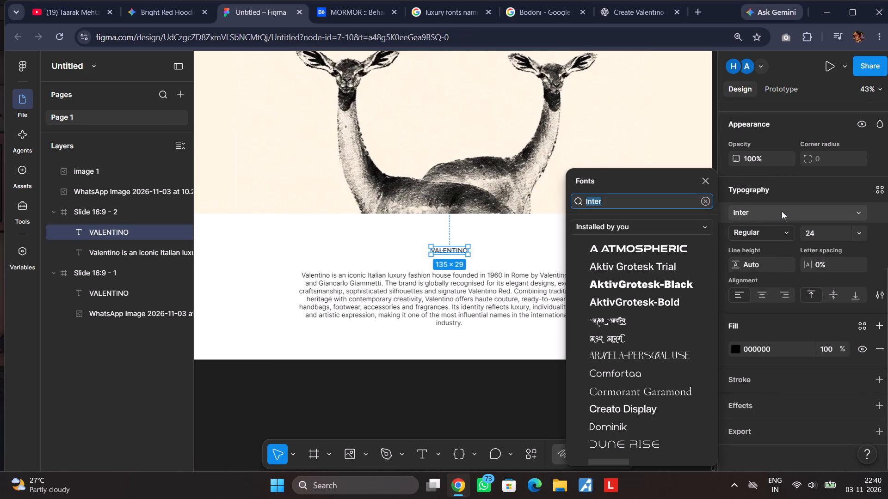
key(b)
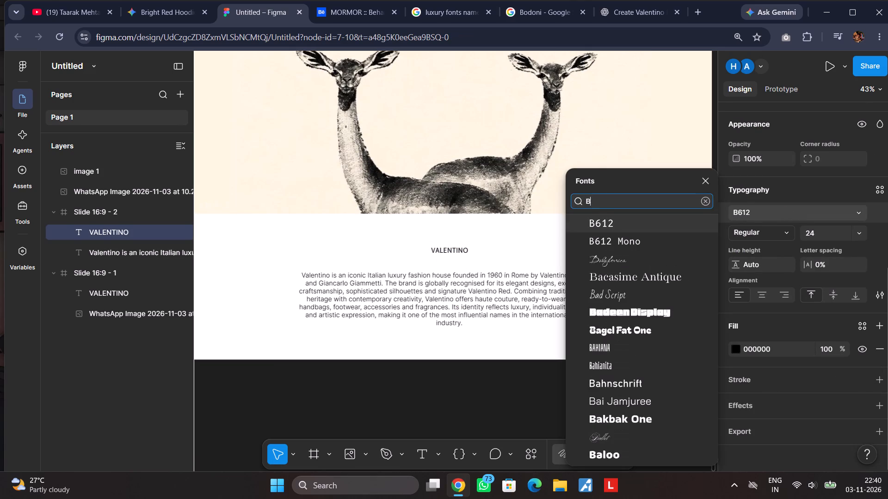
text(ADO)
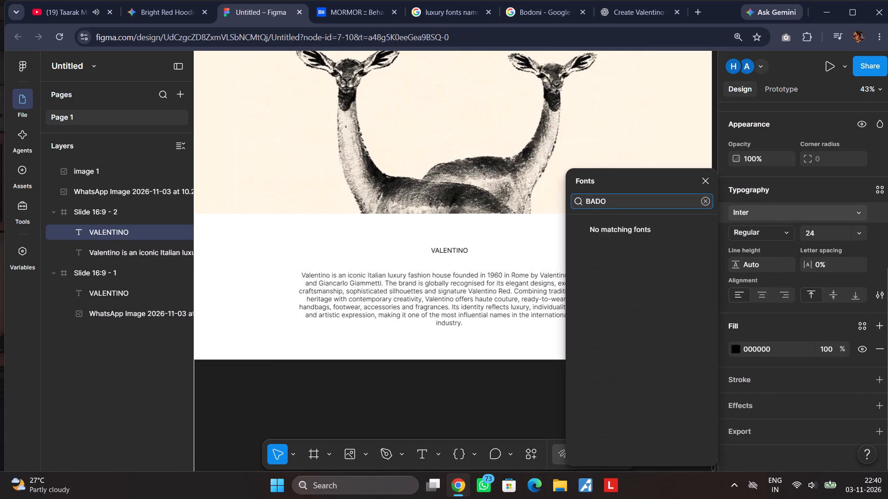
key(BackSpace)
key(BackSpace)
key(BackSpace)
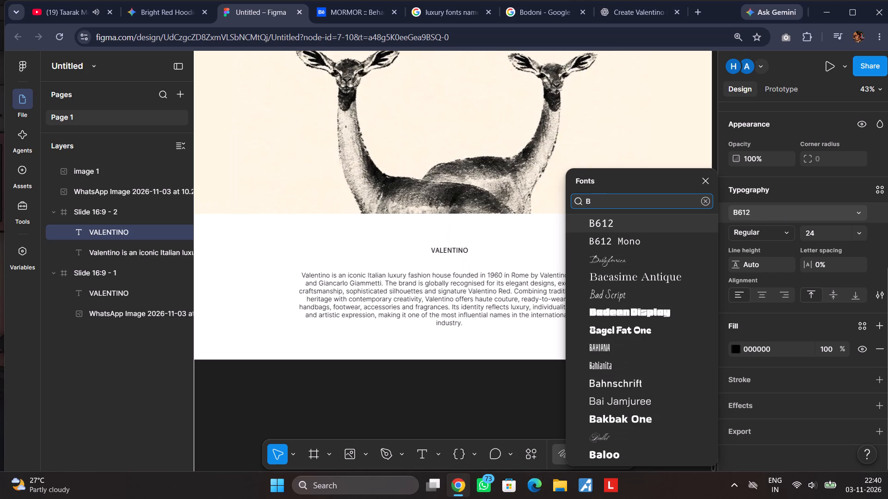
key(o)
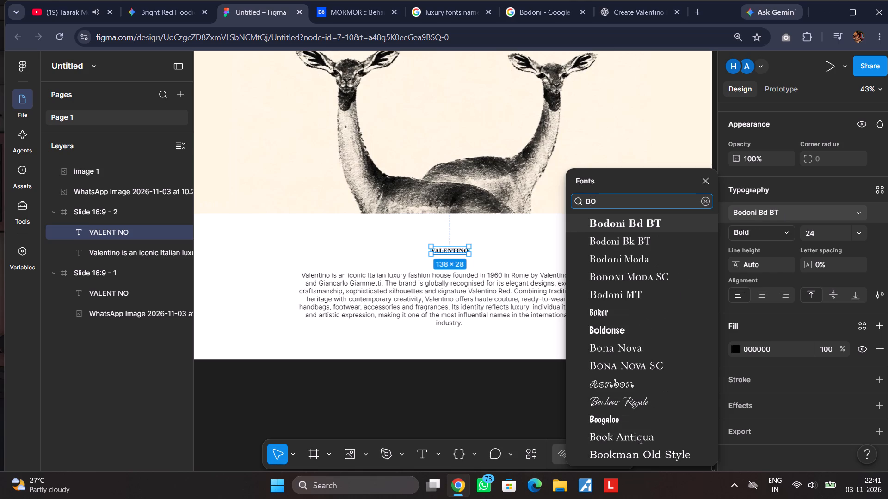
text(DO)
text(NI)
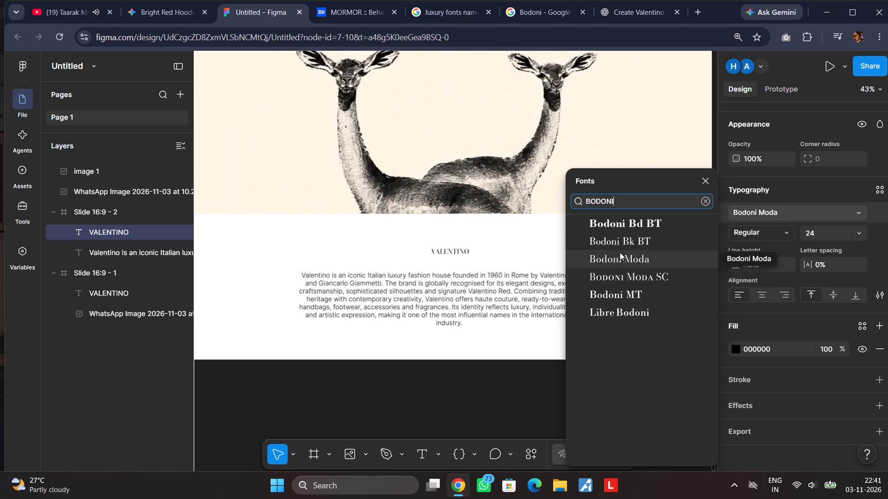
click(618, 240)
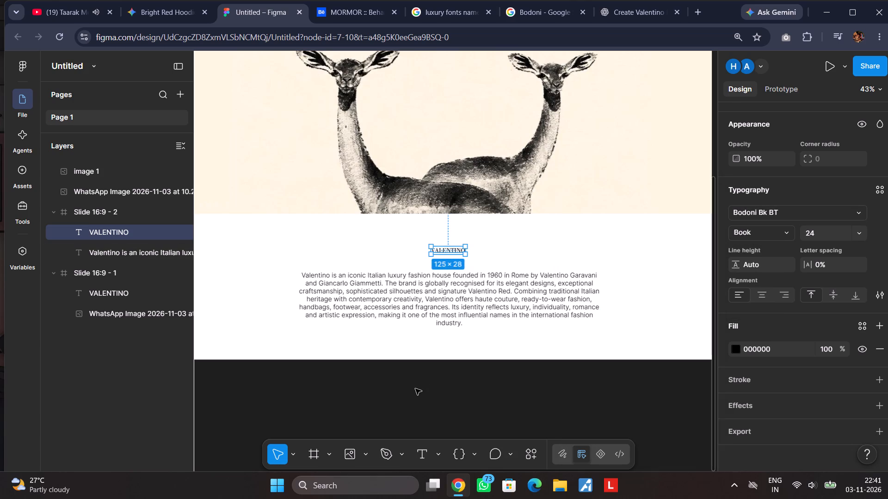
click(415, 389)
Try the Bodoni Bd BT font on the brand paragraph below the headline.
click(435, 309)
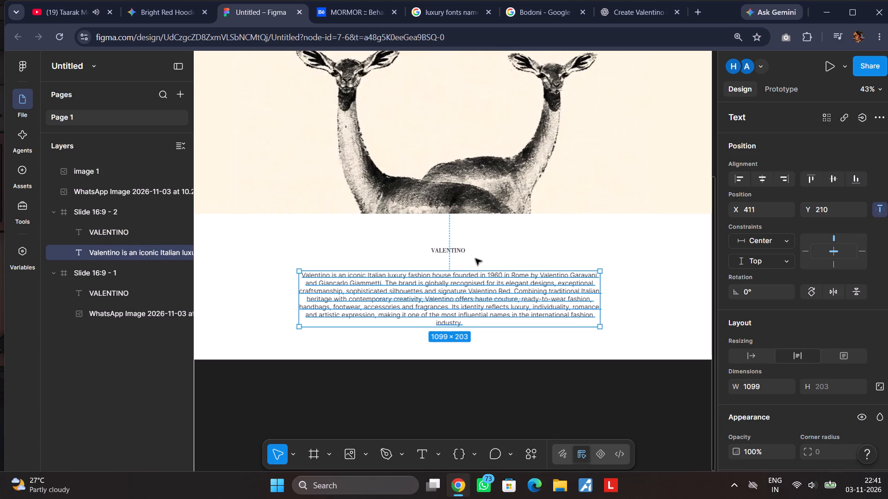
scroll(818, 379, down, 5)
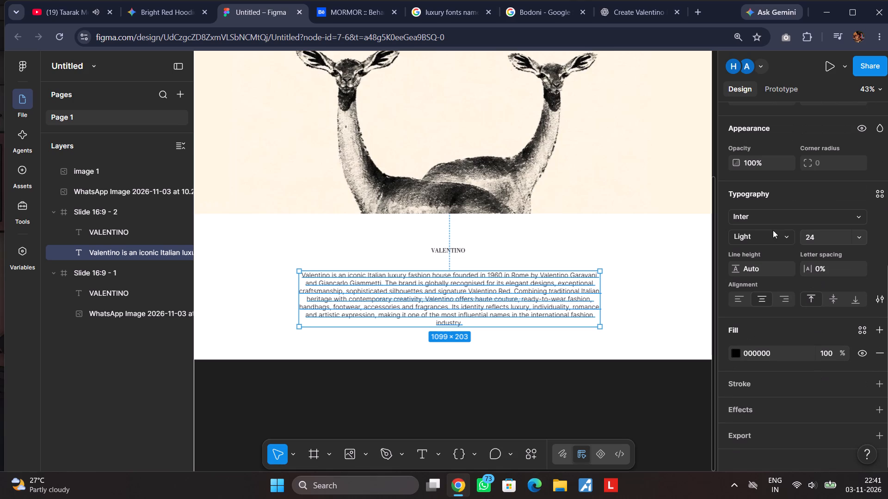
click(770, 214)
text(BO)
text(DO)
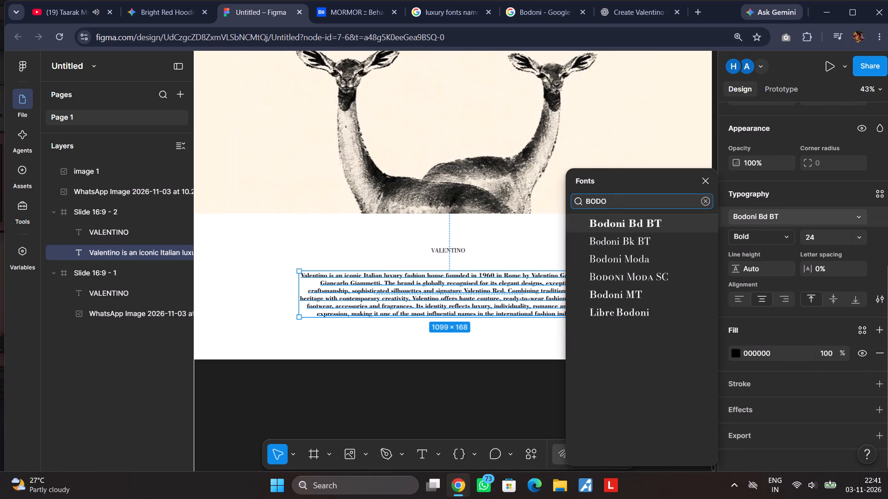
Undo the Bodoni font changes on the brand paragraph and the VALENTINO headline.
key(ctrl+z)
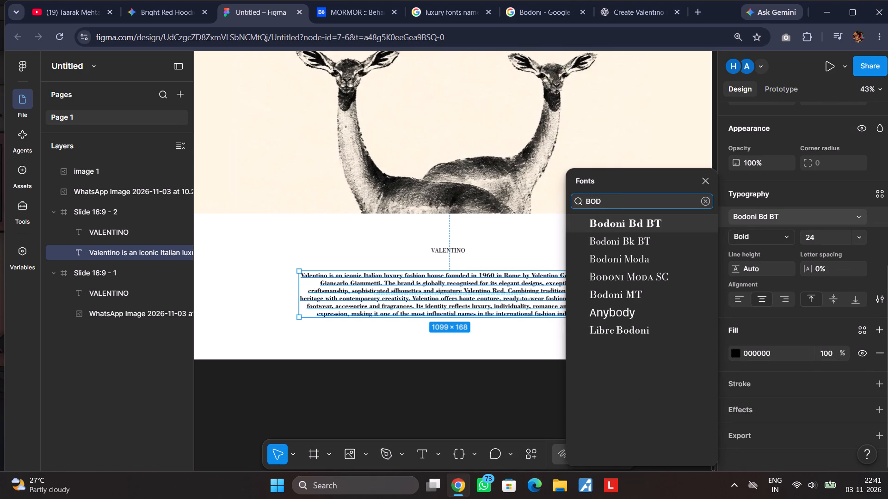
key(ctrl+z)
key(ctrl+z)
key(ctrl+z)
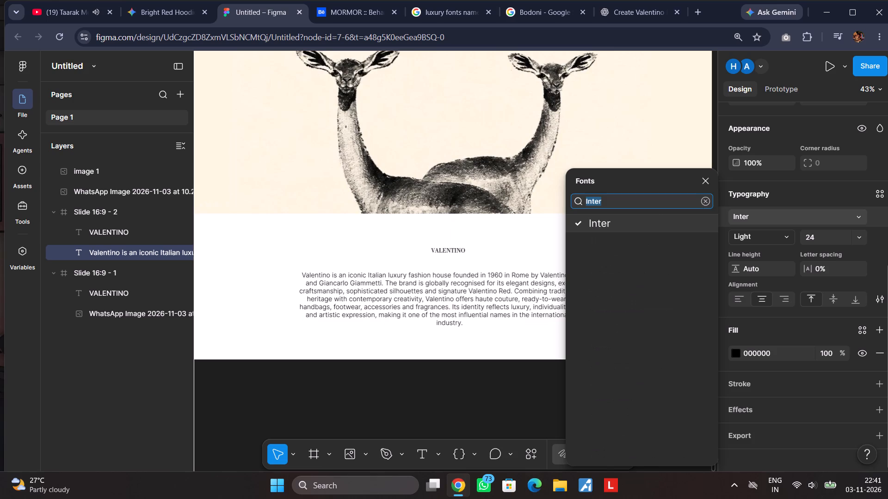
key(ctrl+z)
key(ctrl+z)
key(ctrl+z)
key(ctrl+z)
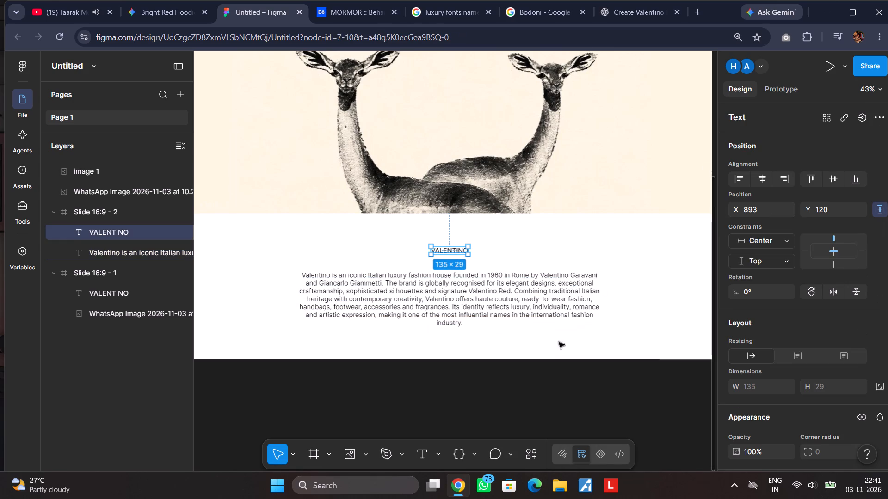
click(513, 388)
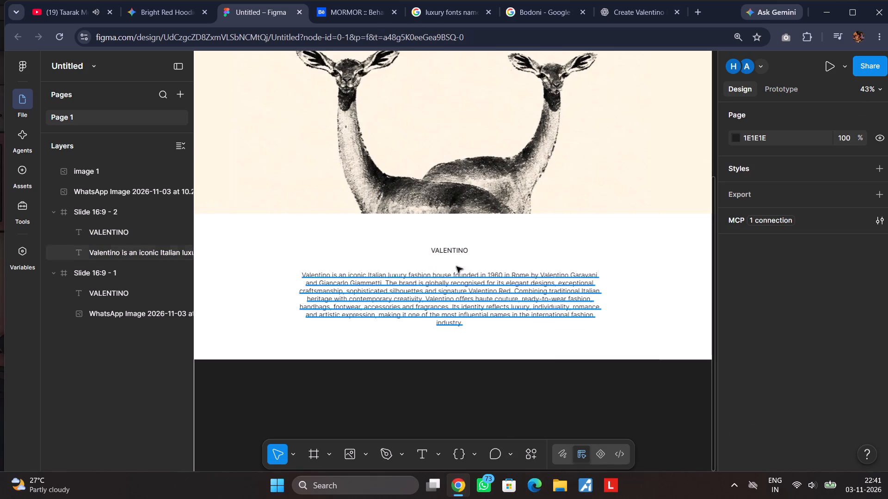
Check the headline styling in MORMOR on Behance, and set the Slide 16:9 - 2 VALENTINO headline's weight to Light in Figma.
click(455, 252)
click(342, 8)
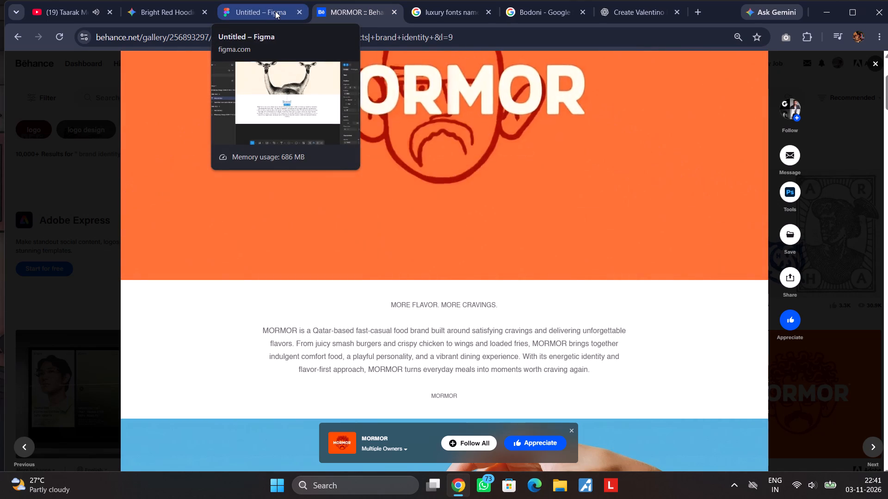
click(275, 11)
scroll(807, 364, down, 5)
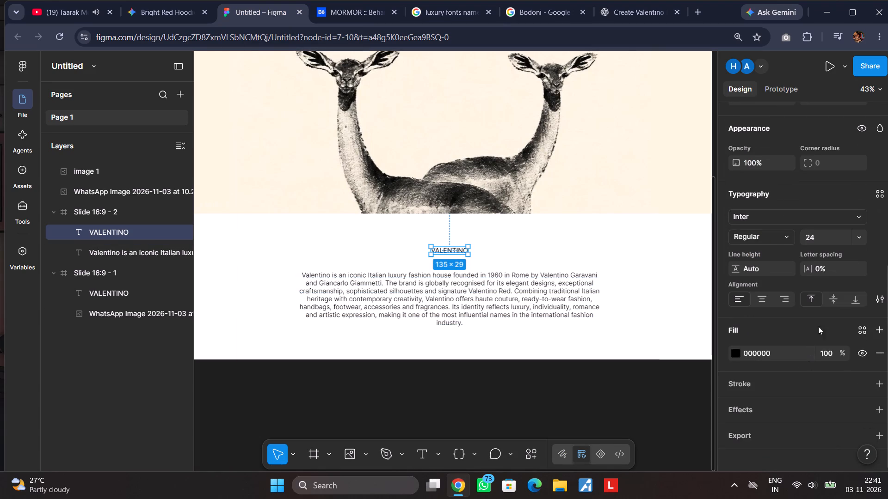
click(765, 240)
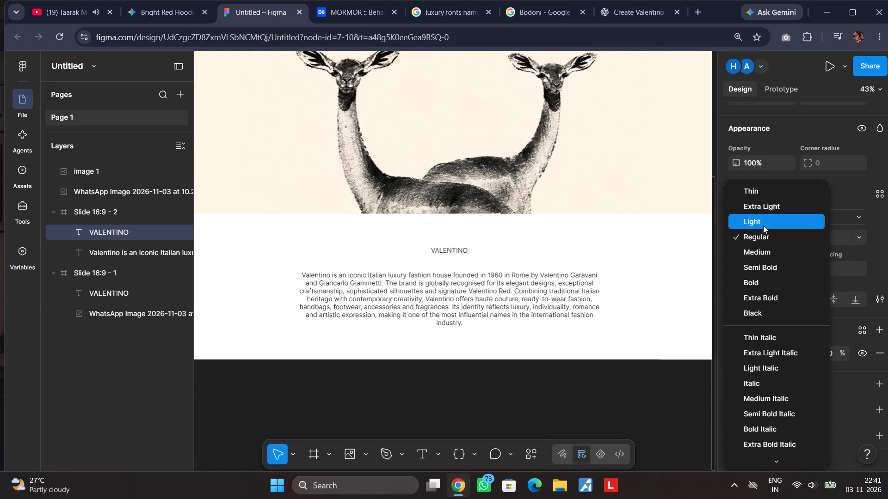
click(763, 225)
click(493, 379)
Set the font size of the VALENTINO headline on Slide 16:9 - 2 to 28.
click(452, 251)
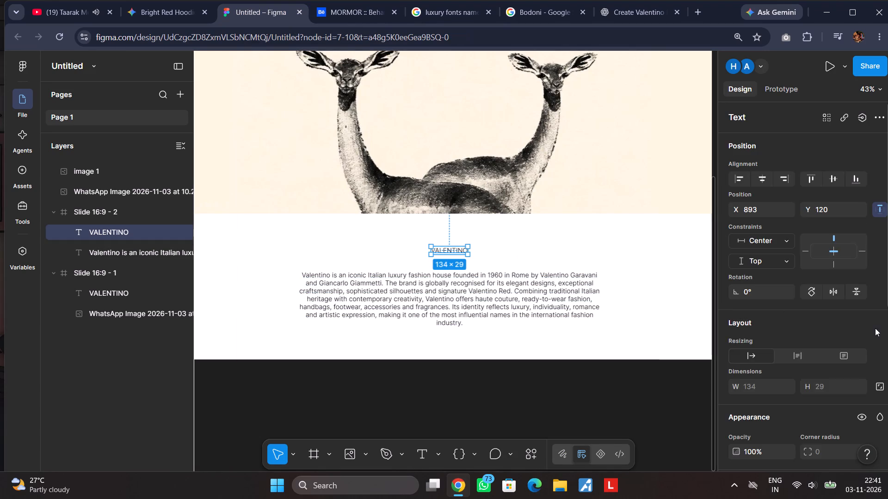
scroll(875, 329, down, 3)
click(861, 354)
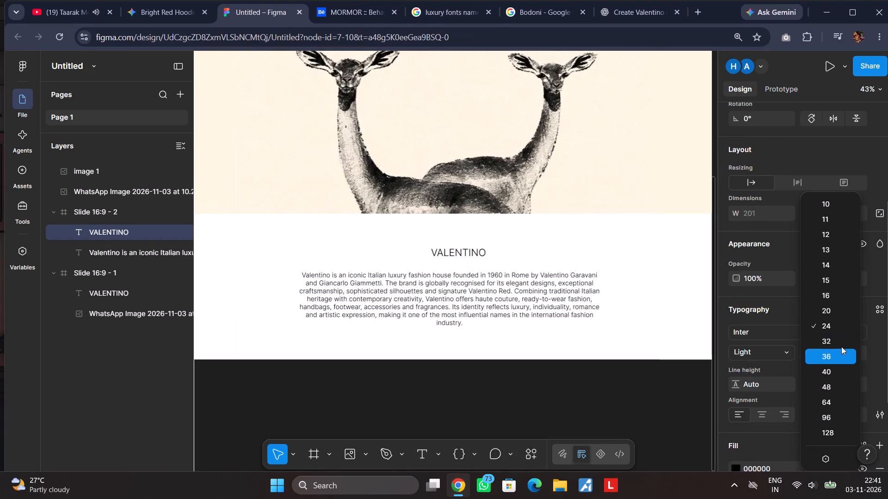
click(839, 344)
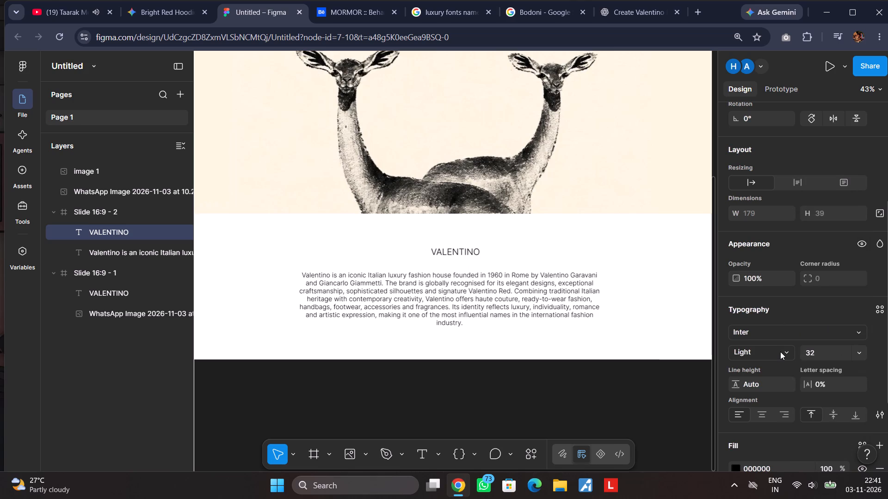
click(780, 352)
click(780, 352)
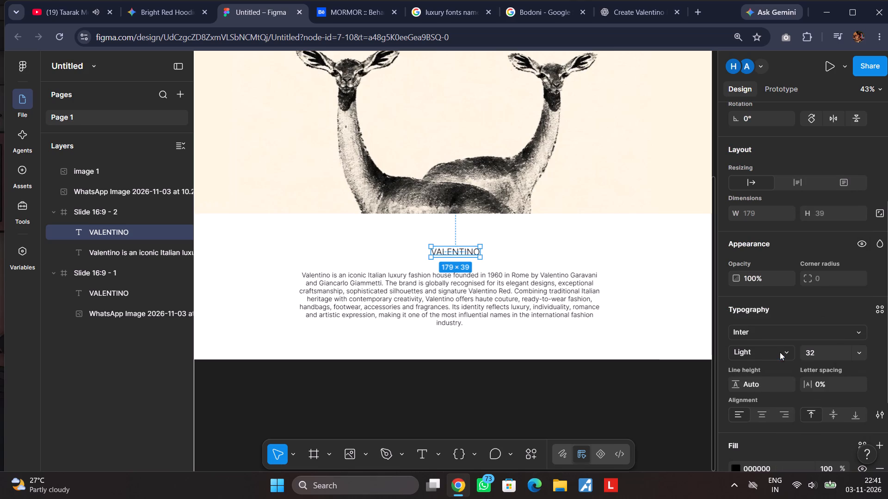
click(830, 352)
text(28)
key(Return)
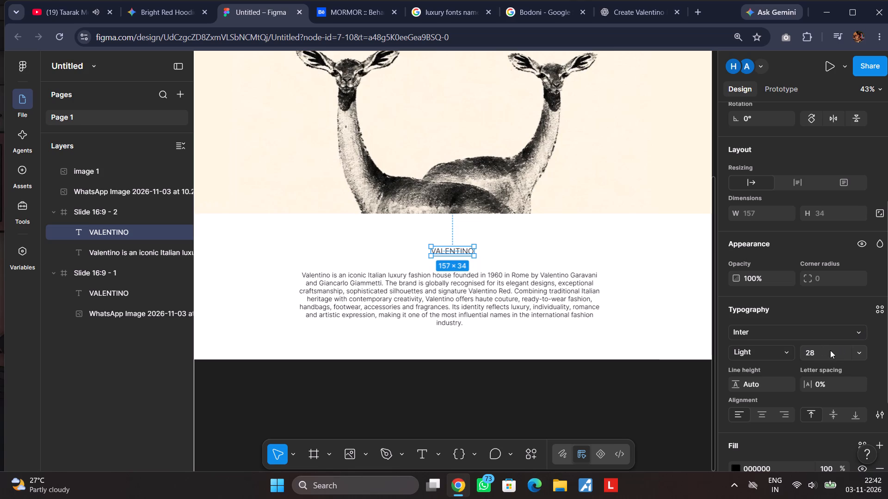
click(569, 412)
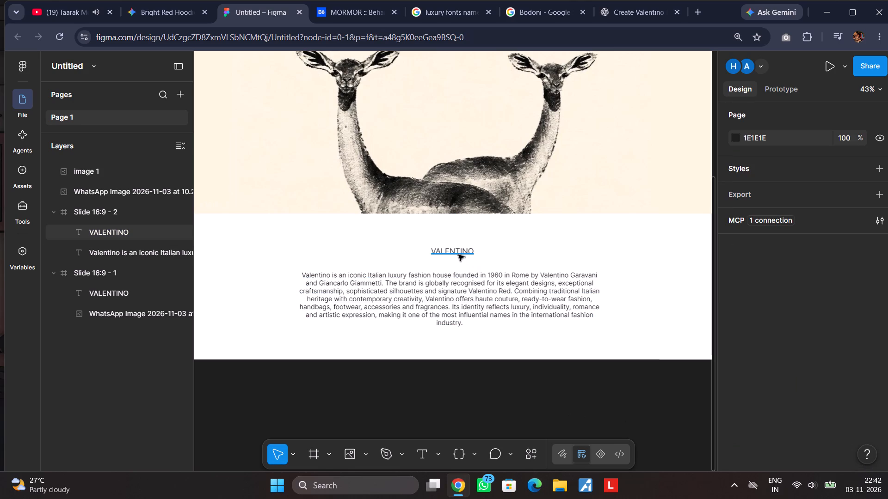
Nudge the VALENTINO headline on Slide 16:9 - 2 down to Y 125.
click(456, 254)
key(Down)
key(Down)
key(Down)
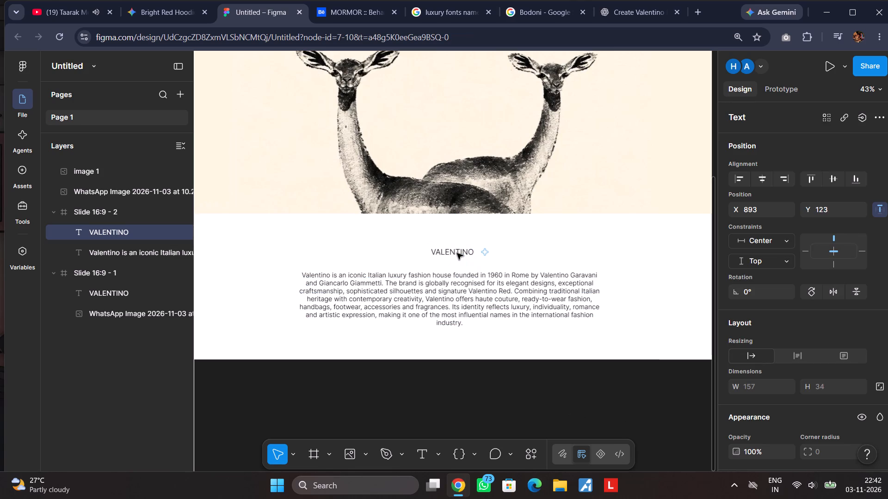
key(Down)
key(Down)
click(517, 408)
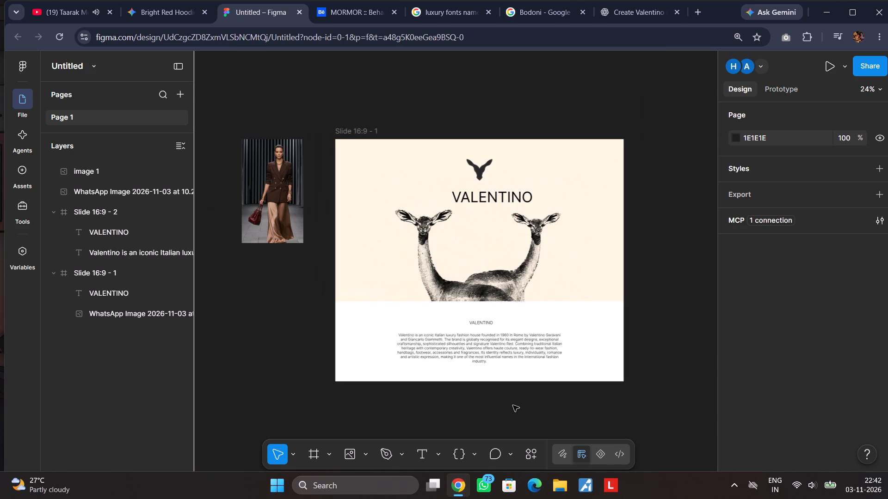
Centre the VALENTINO headline and the brand paragraph horizontally on Slide 16:9 - 2.
scroll(512, 405, down, 1)
click(487, 280)
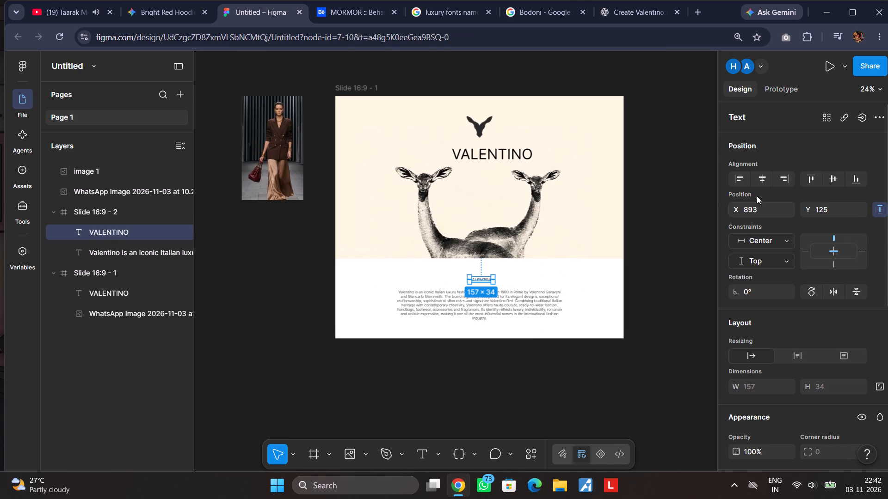
click(762, 174)
click(457, 392)
click(481, 310)
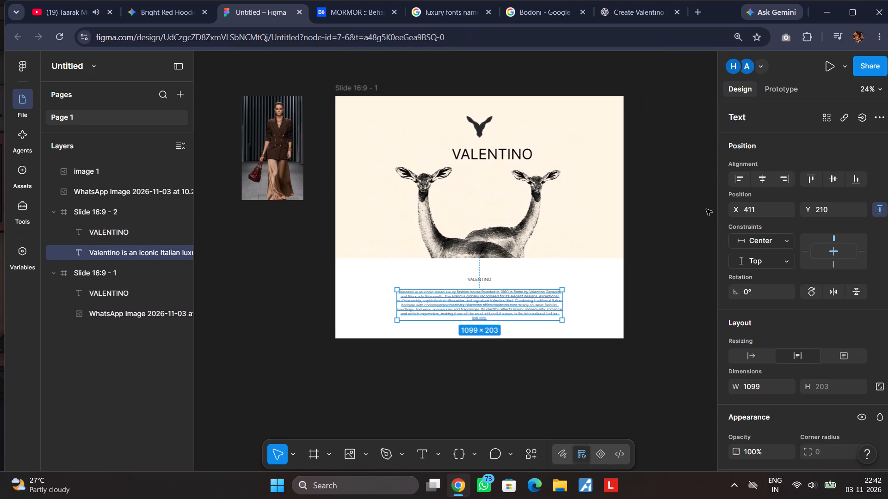
click(765, 185)
click(544, 434)
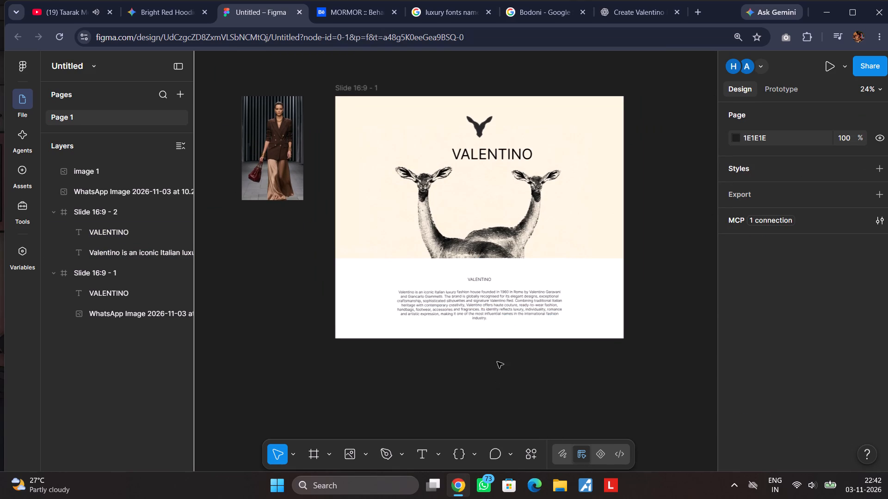
Nudge the VALENTINO headline closer to the brand paragraph, down to Y 129.
scroll(508, 345, down, 1)
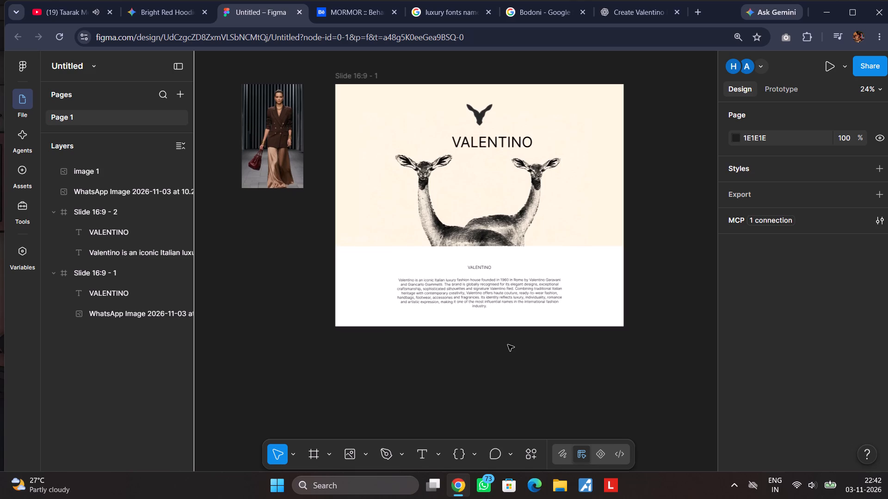
click(460, 207)
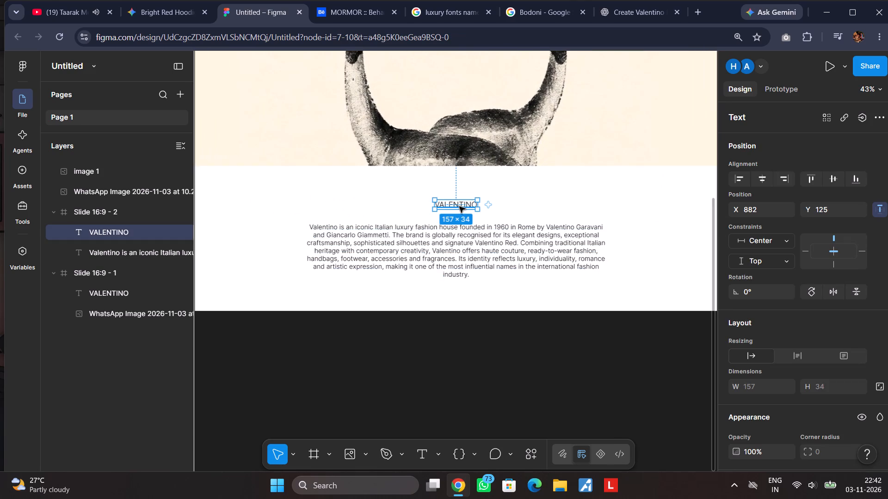
key(Down)
key(Down)
key(Down)
key(Down)
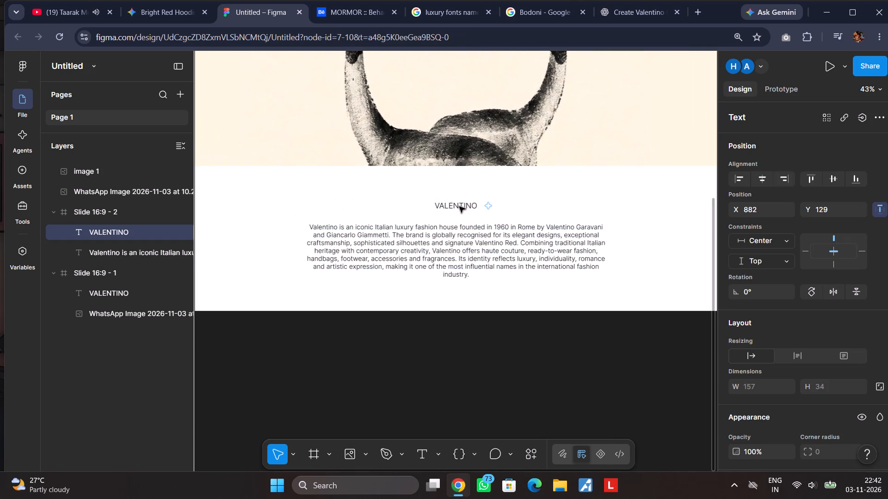
click(445, 354)
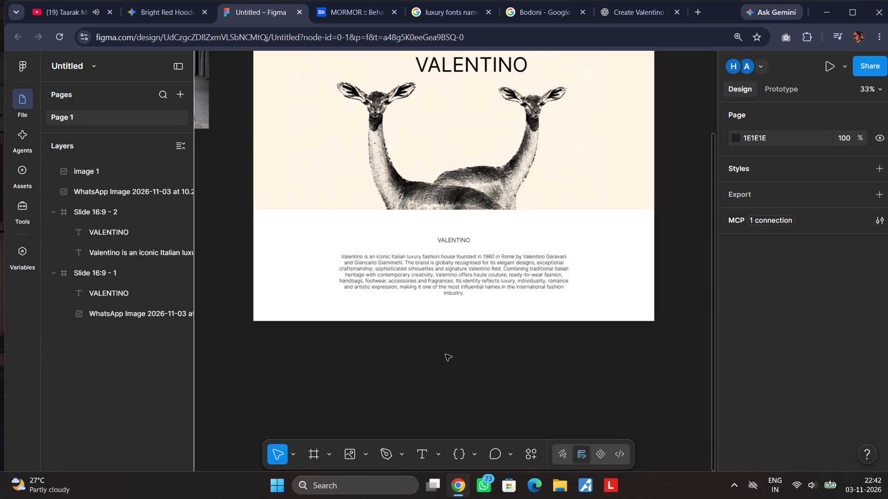
Retype the opening word of the brand paragraph on Slide 16:9 - 2 in capitals as VALENTINO.
click(350, 15)
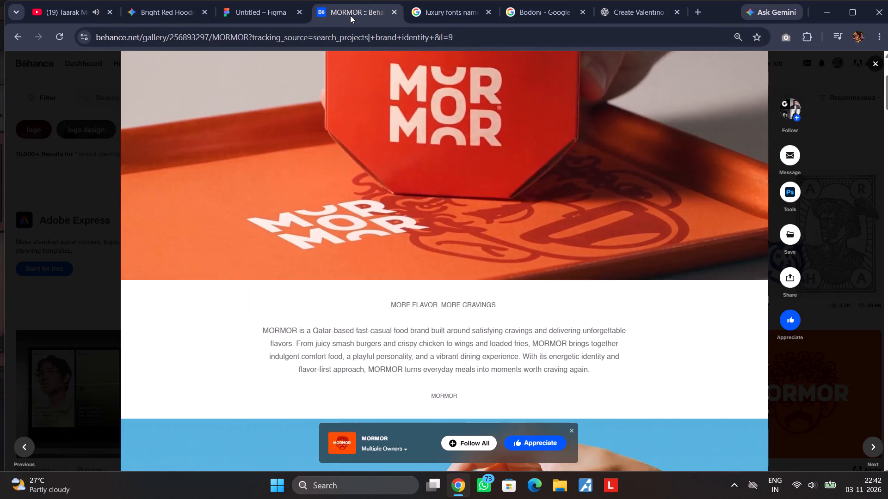
click(262, 8)
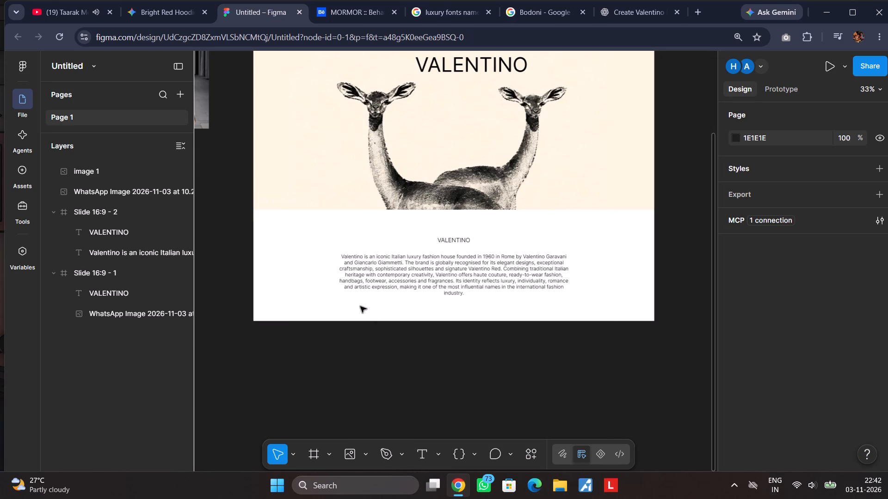
scroll(339, 299, up, 1)
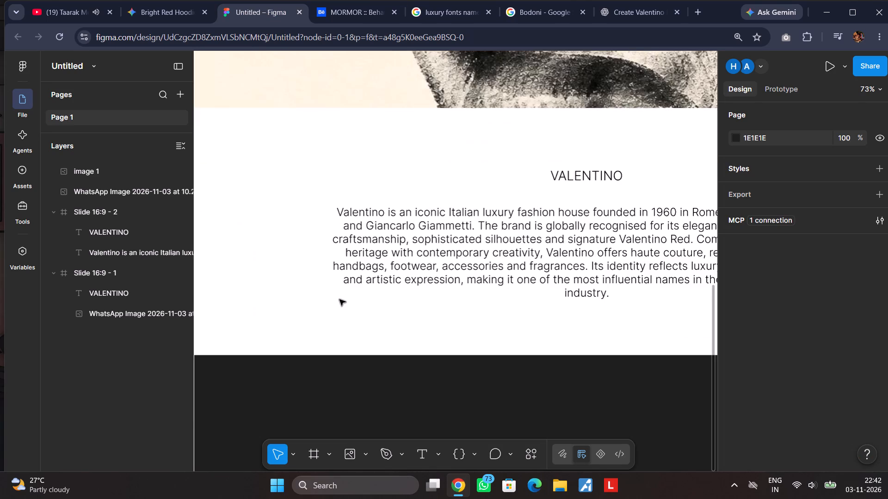
scroll(339, 299, up, 1)
double_click(470, 251)
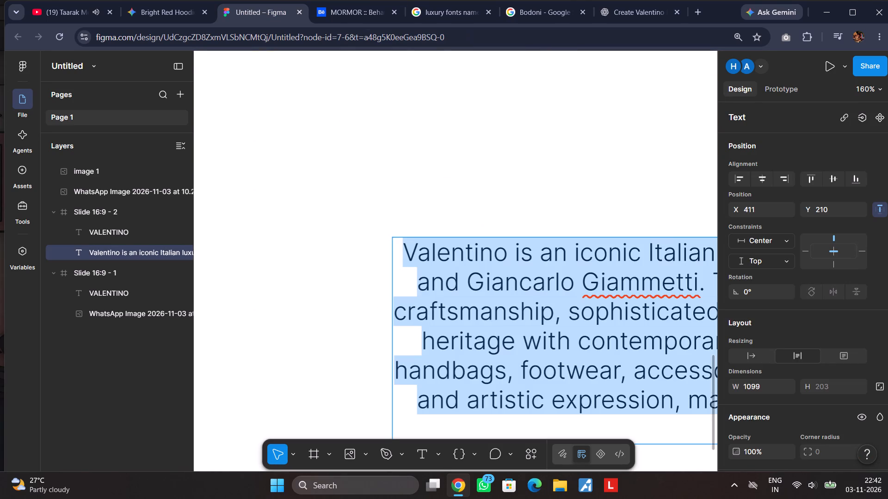
drag(504, 251, 424, 252)
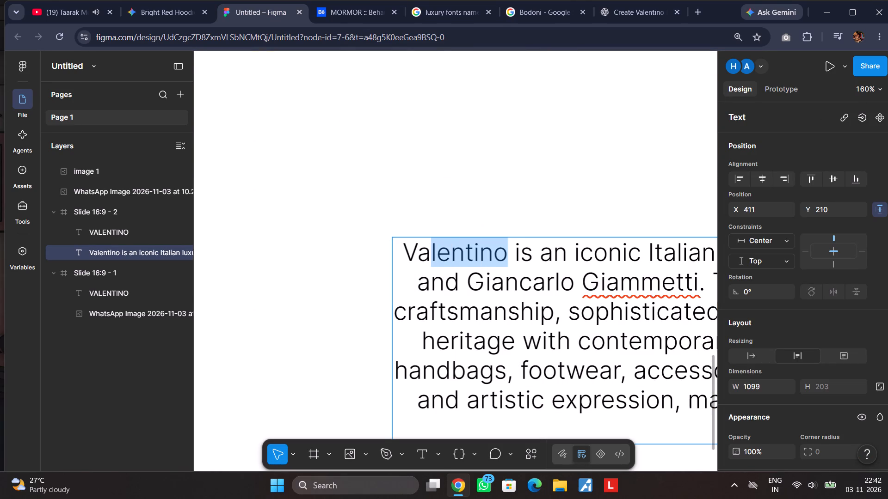
drag(424, 252, 419, 254)
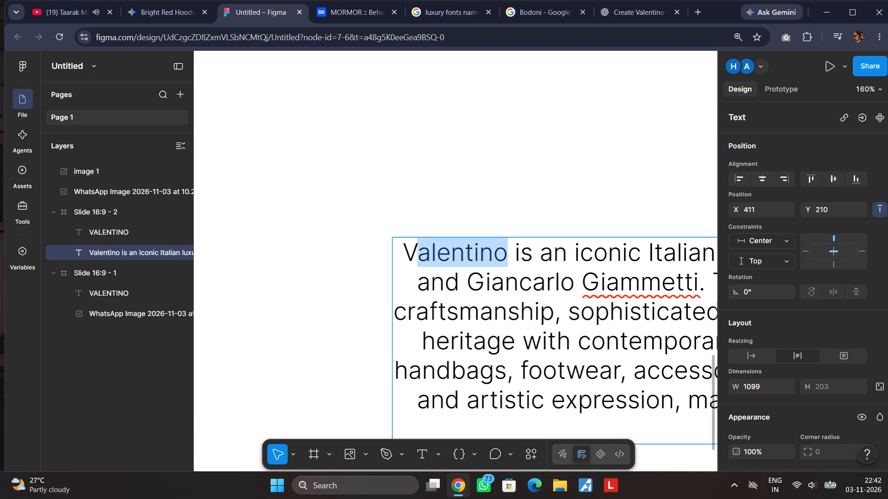
key(a)
text(LEN)
text(TINO)
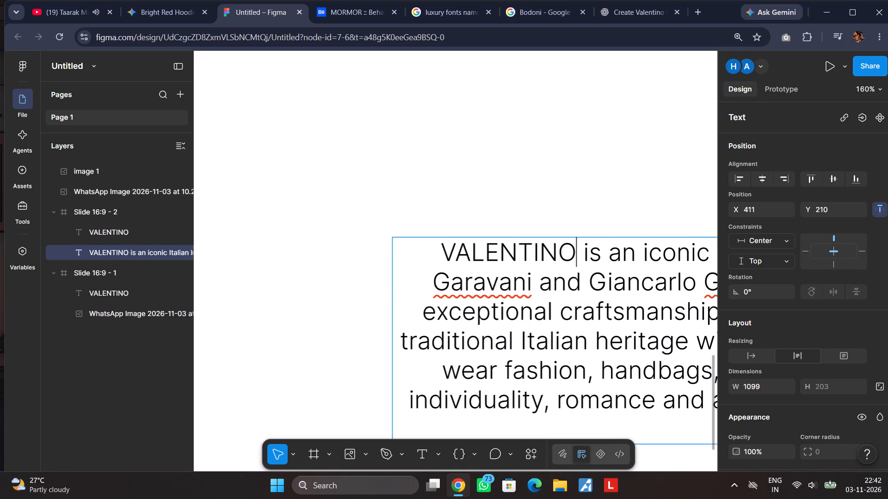
click(333, 299)
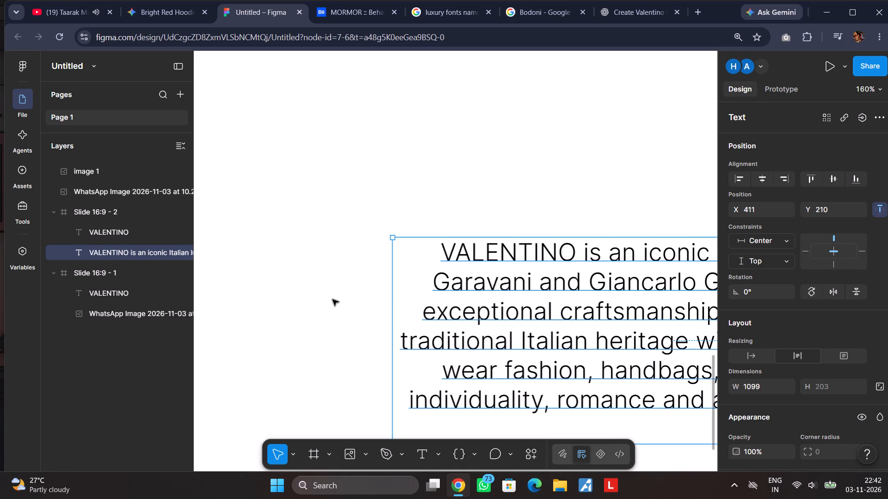
click(536, 204)
Widen the brand paragraph on Slide 16:9 - 2 to 1123 and centre it horizontally on the slide.
scroll(536, 204, left, 2)
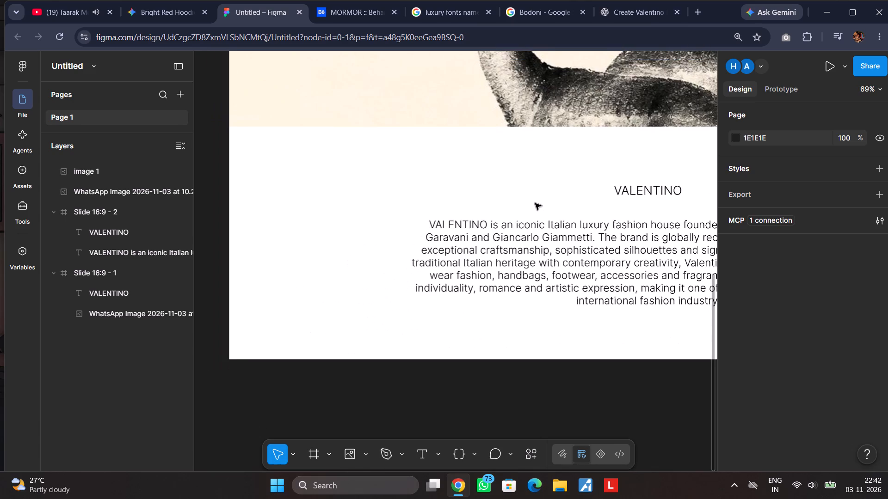
scroll(535, 203, left, 3)
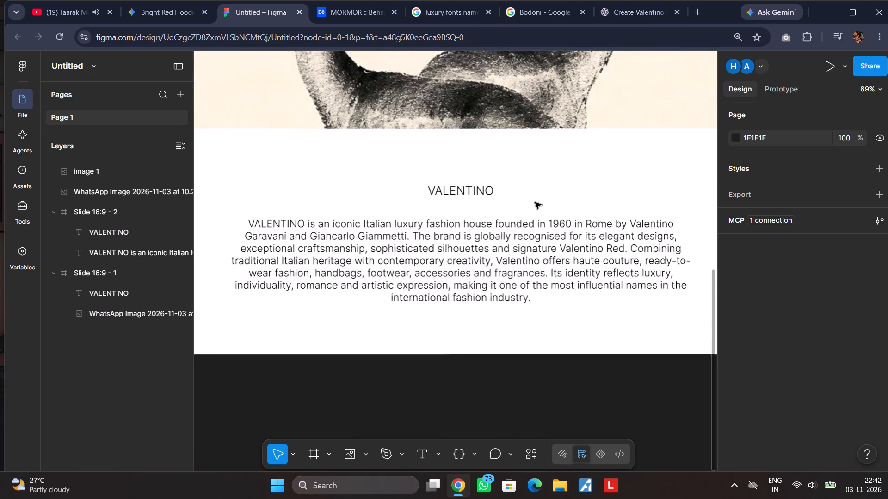
click(534, 231)
click(758, 179)
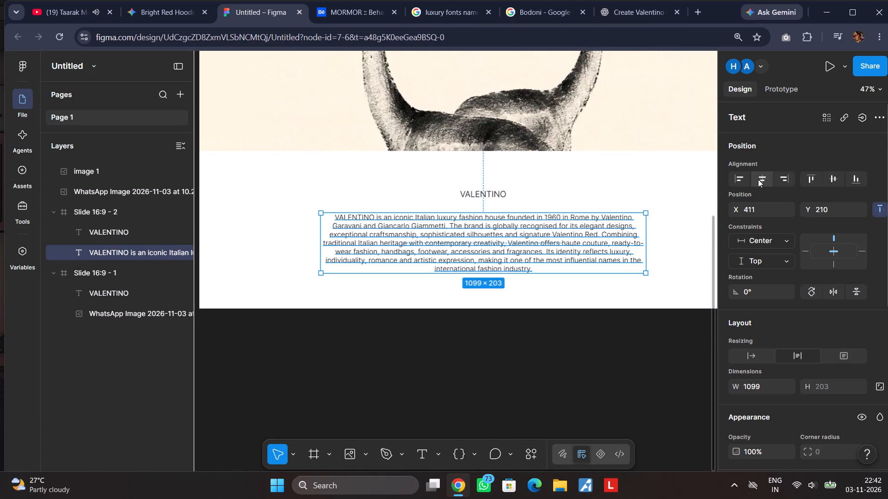
drag(644, 239, 651, 239)
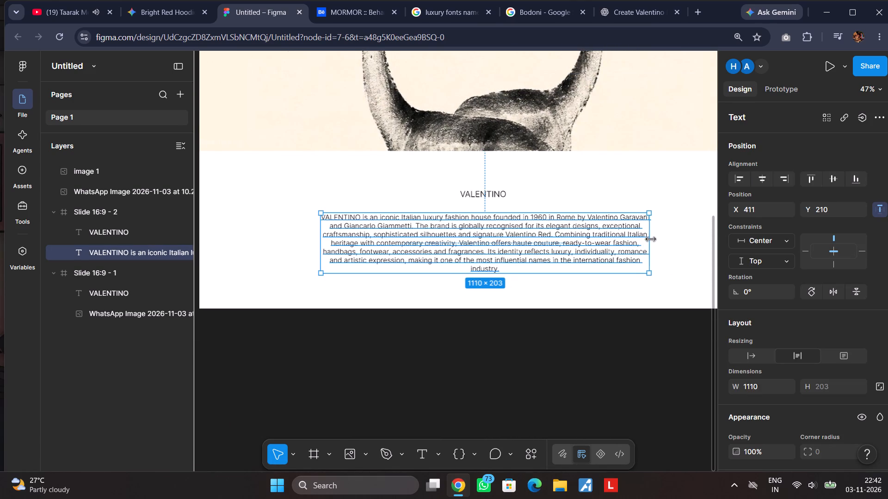
drag(651, 239, 654, 239)
click(758, 176)
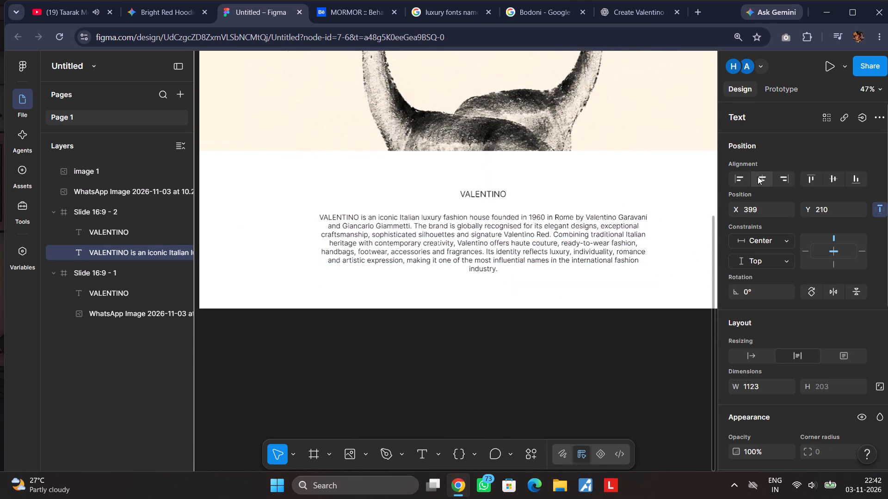
click(498, 342)
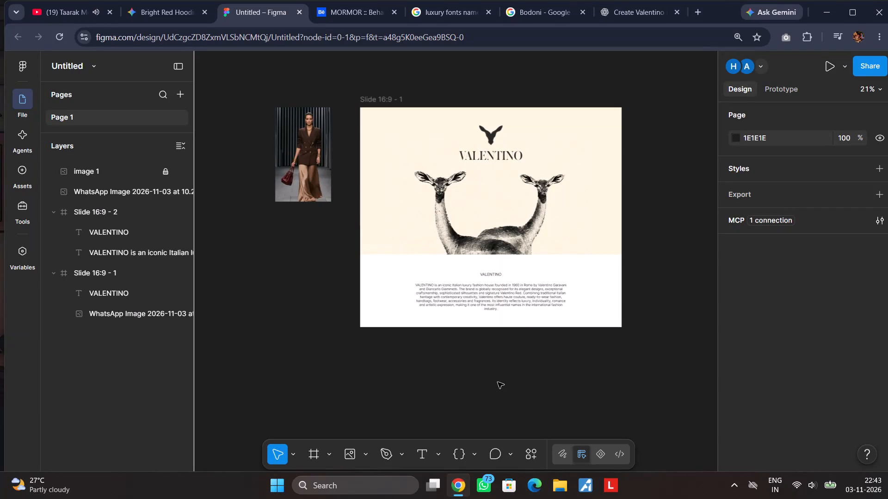
Examine the MORMOR project on Behance for its image sequence and small overlay captions, from the burger photo to the business cards.
click(354, 14)
scroll(539, 242, down, 6)
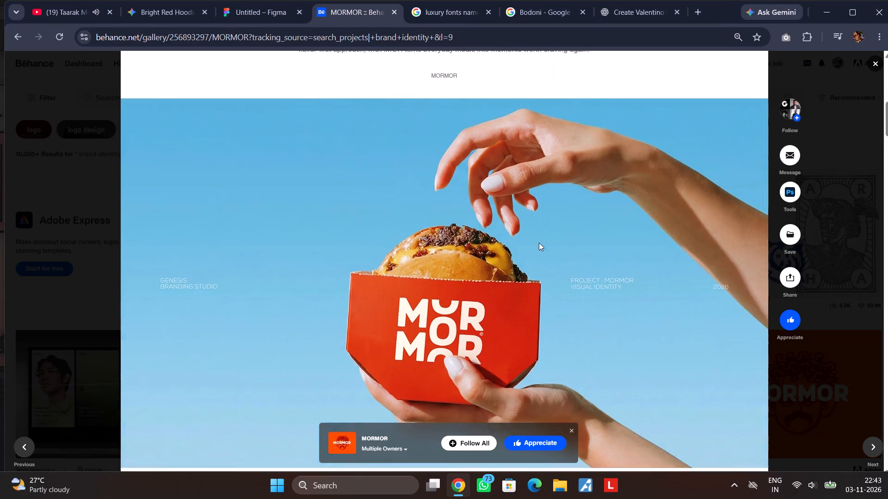
scroll(539, 243, down, 1)
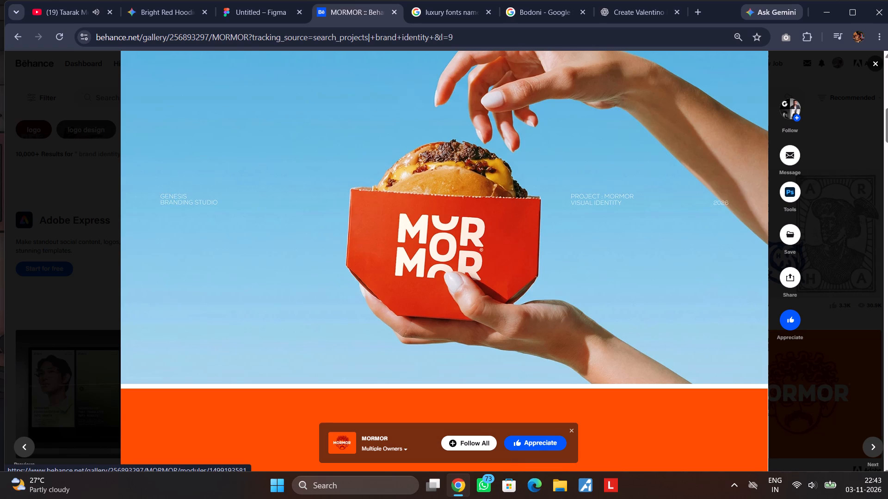
scroll(539, 243, up, 1)
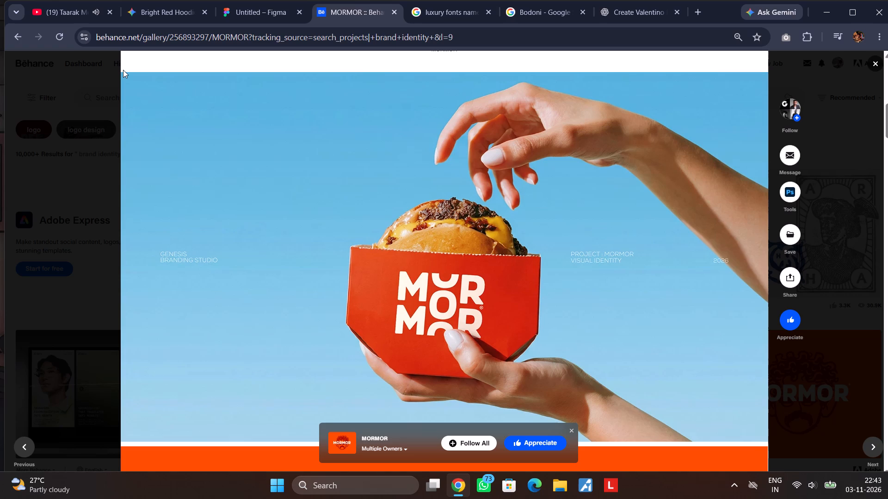
scroll(261, 206, down, 3)
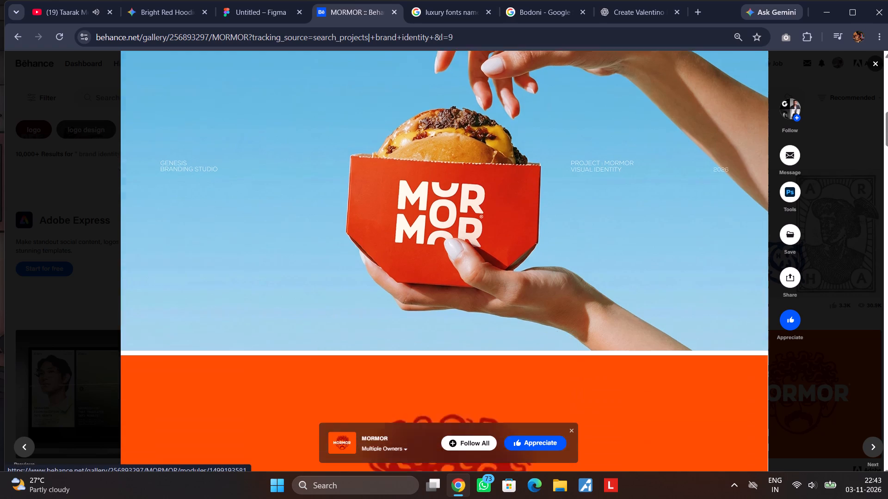
scroll(261, 206, down, 3)
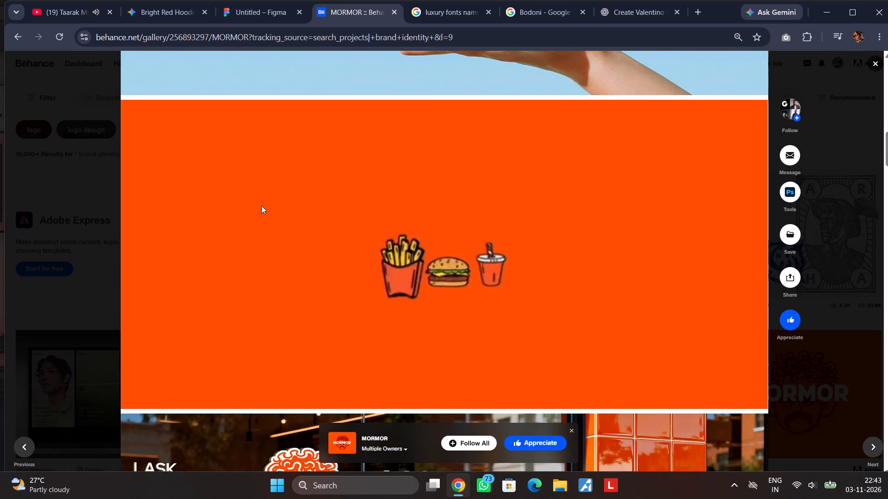
scroll(261, 206, up, 5)
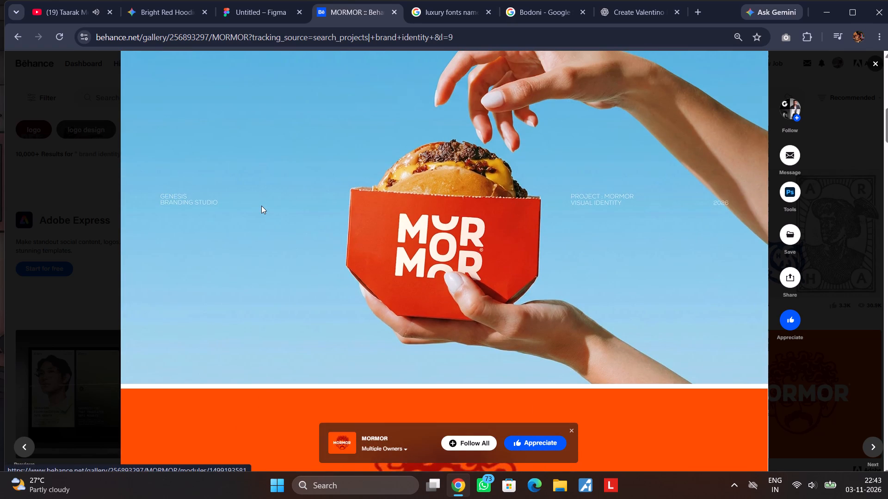
scroll(261, 206, up, 1)
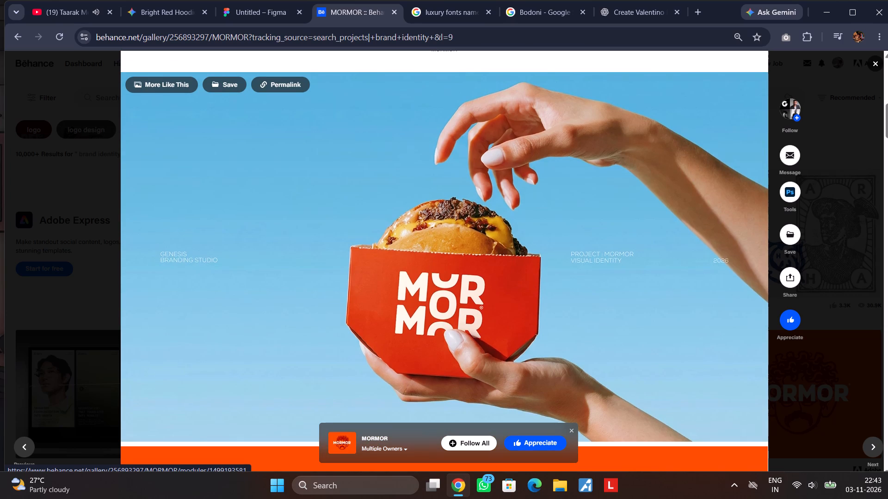
scroll(261, 206, down, 6)
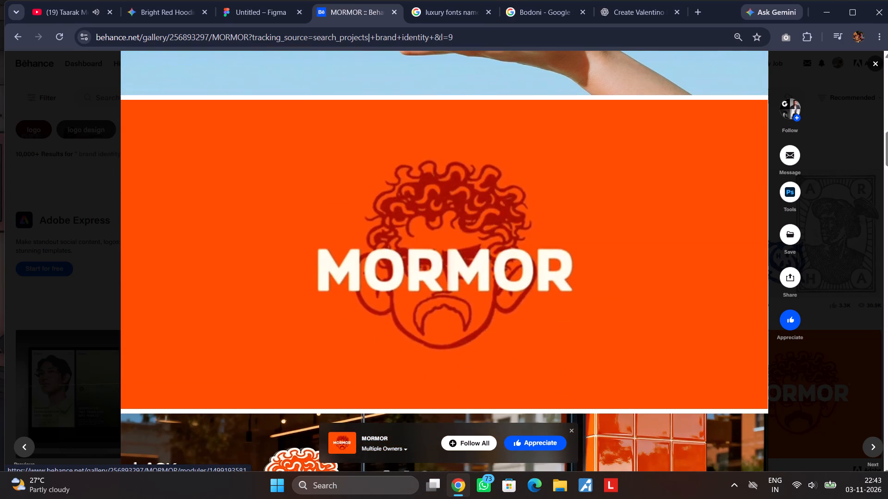
scroll(261, 206, down, 3)
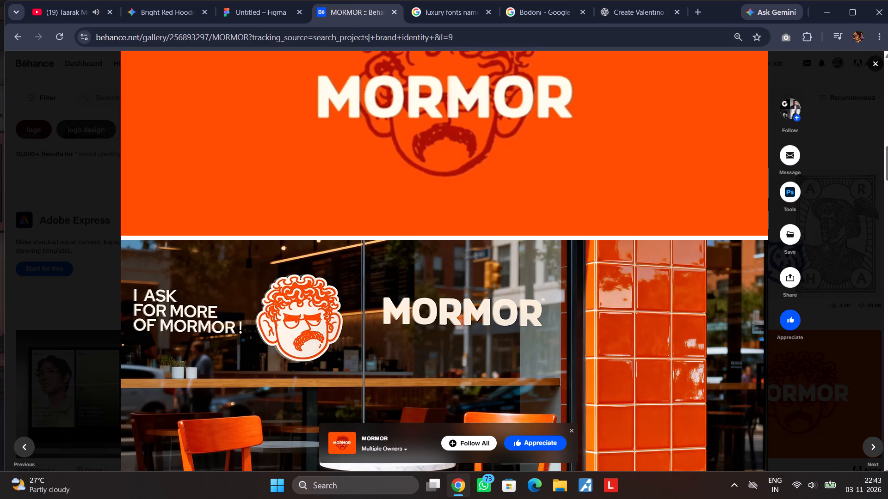
scroll(261, 206, down, 9)
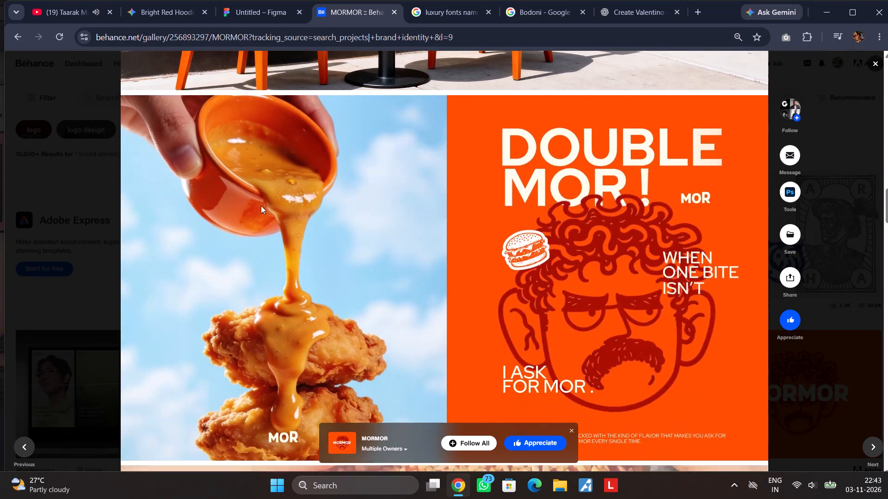
scroll(261, 206, down, 8)
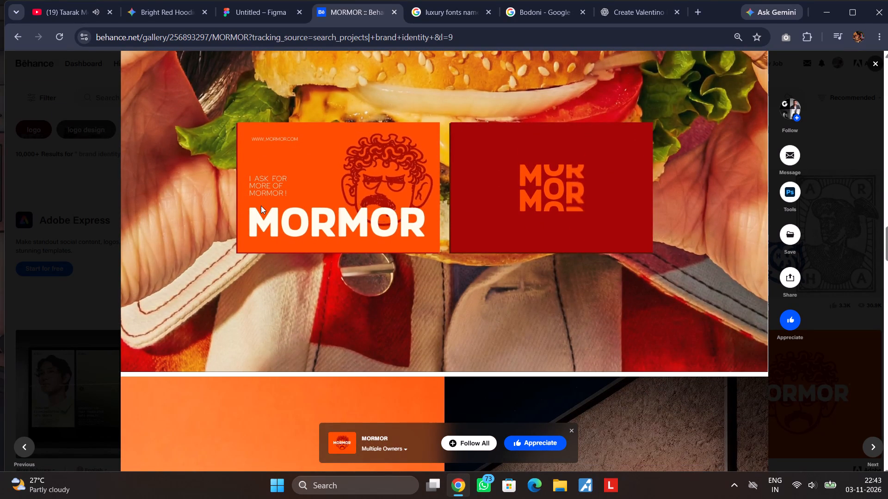
scroll(261, 206, up, 8)
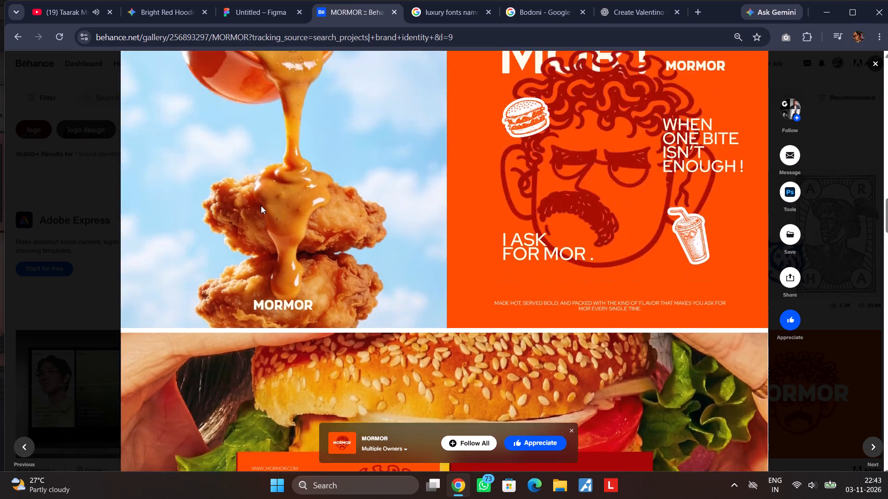
scroll(261, 206, up, 9)
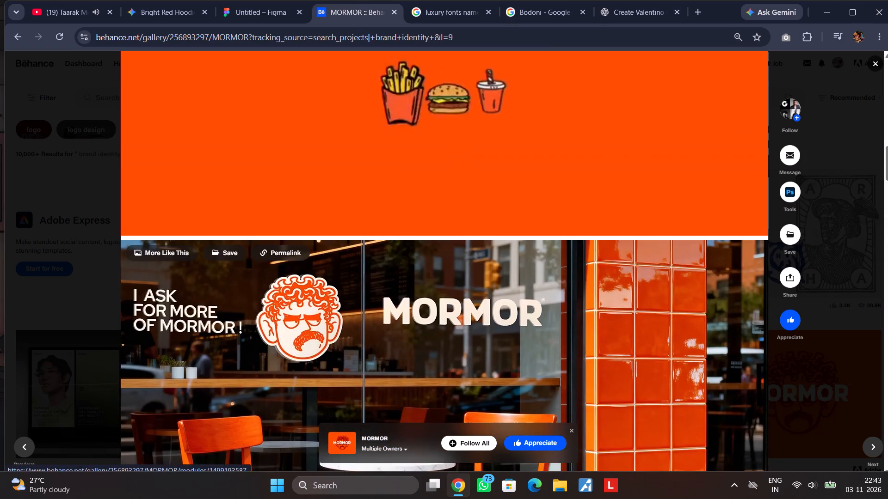
scroll(261, 206, up, 4)
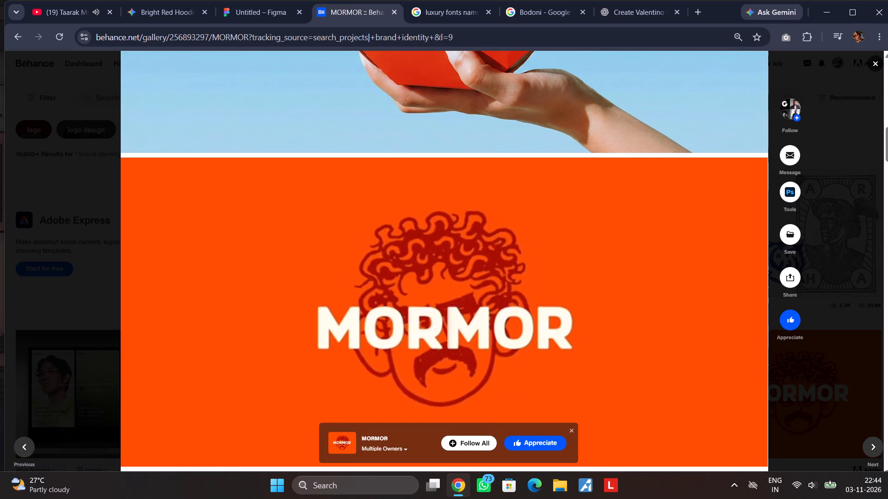
scroll(261, 206, up, 5)
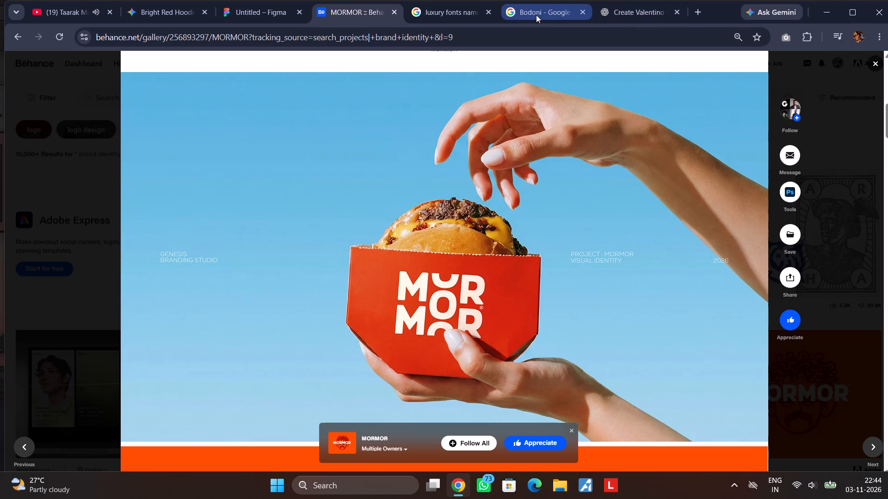
click(697, 13)
click(627, 36)
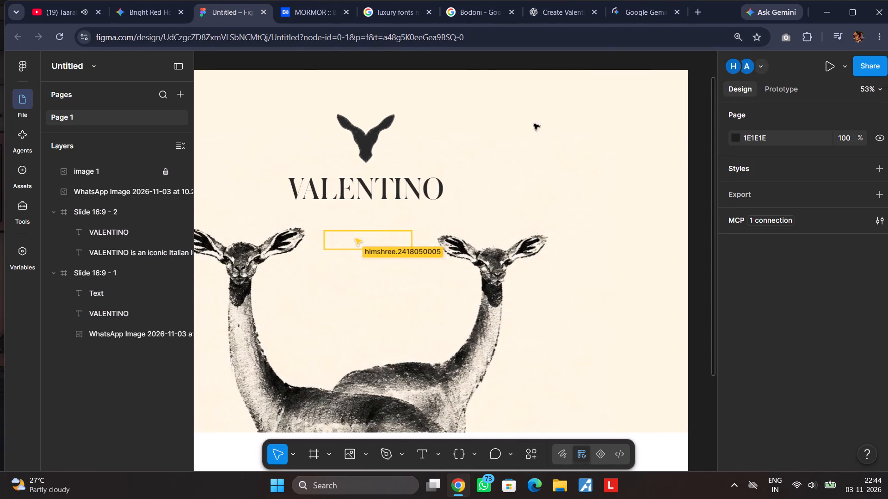
scroll(534, 124, right, 2)
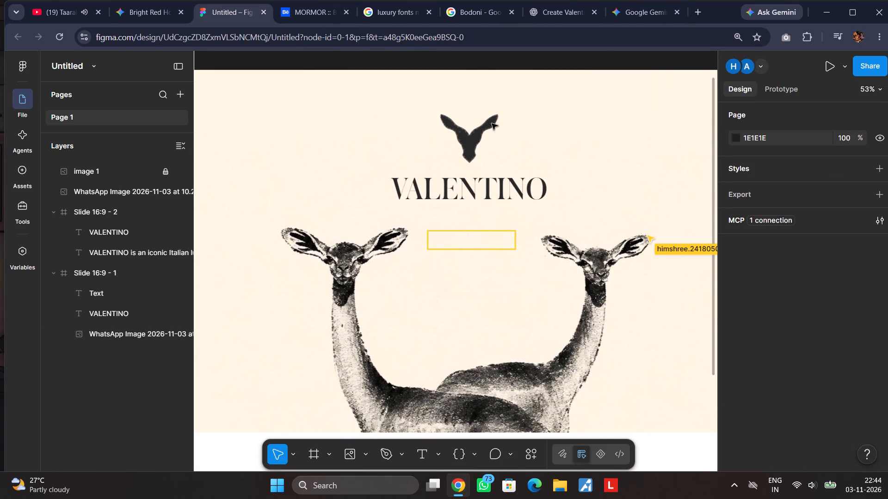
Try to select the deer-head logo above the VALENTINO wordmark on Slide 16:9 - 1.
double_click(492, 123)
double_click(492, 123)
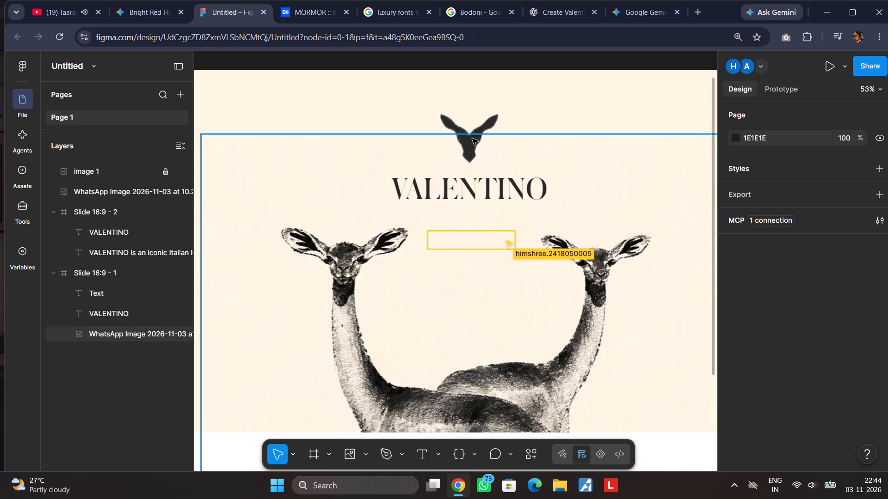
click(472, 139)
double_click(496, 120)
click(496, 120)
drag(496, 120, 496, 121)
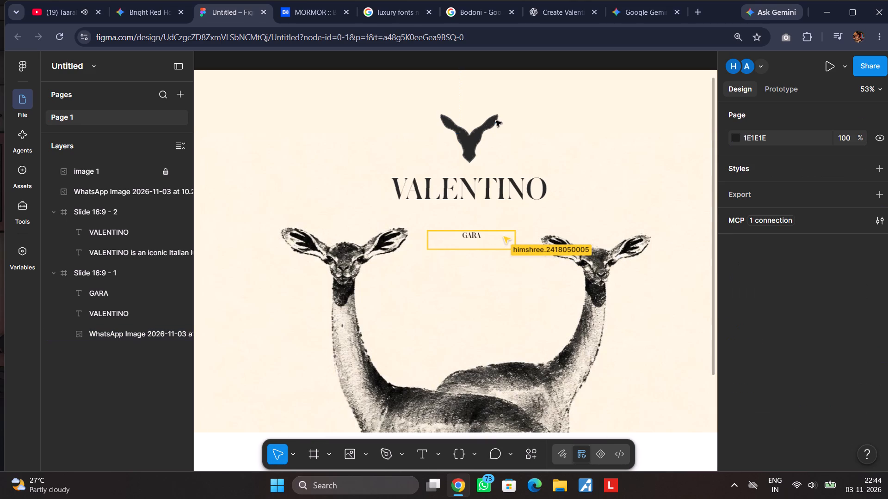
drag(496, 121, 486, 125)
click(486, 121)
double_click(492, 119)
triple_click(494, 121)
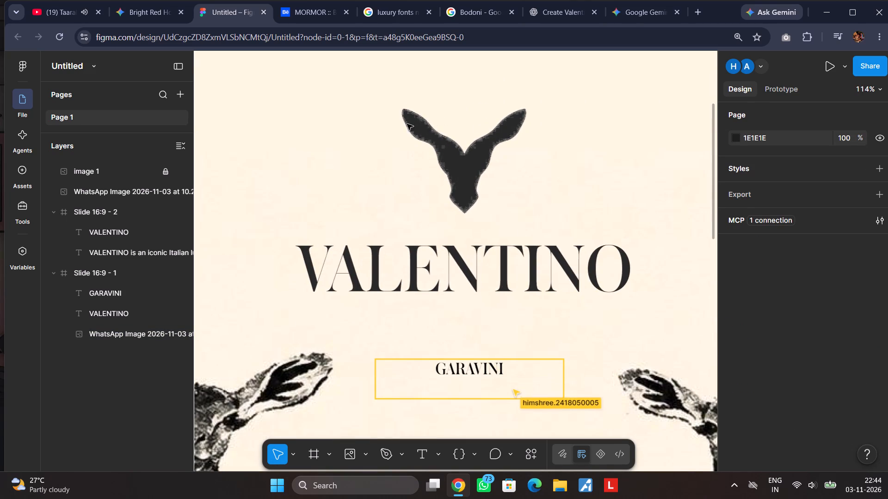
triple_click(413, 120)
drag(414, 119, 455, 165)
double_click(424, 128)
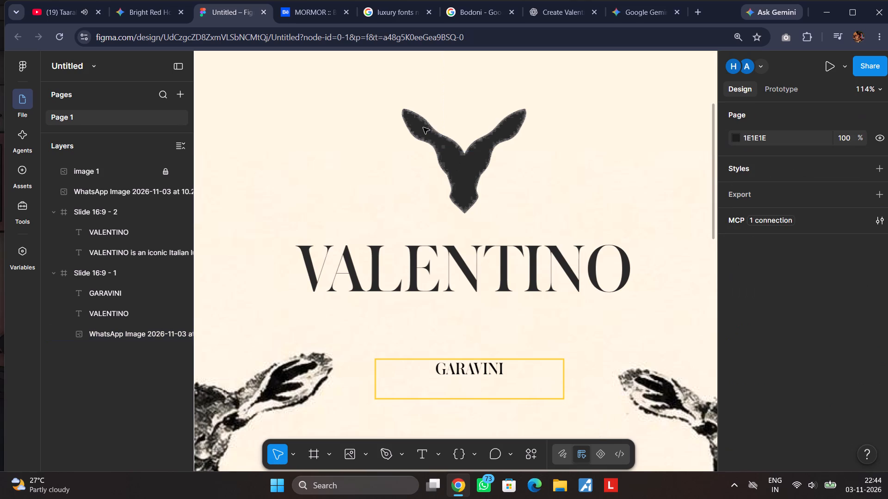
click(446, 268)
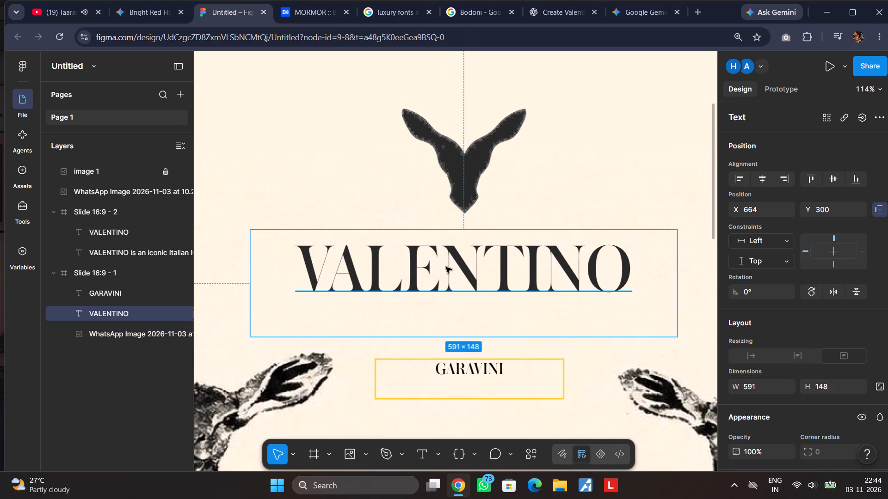
Unlock the deer-head logo image above the VALENTINO wordmark.
click(415, 116)
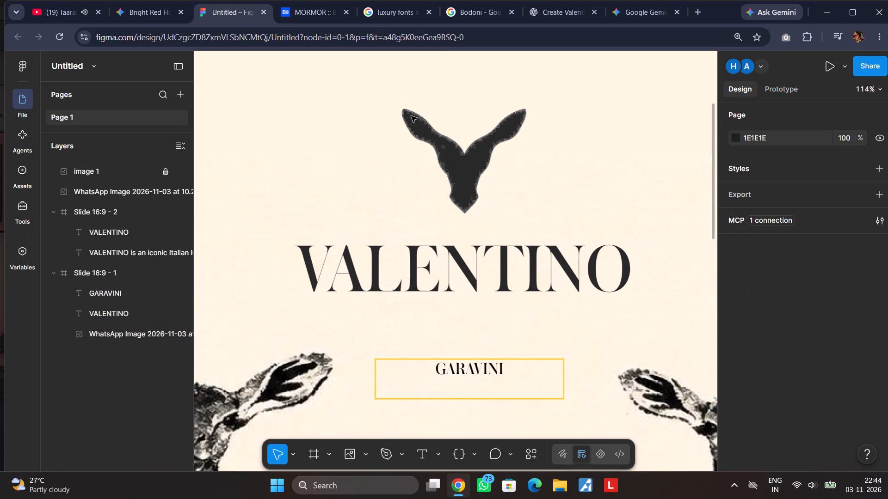
click(411, 116)
right_click(411, 116)
scroll(473, 293, down, 4)
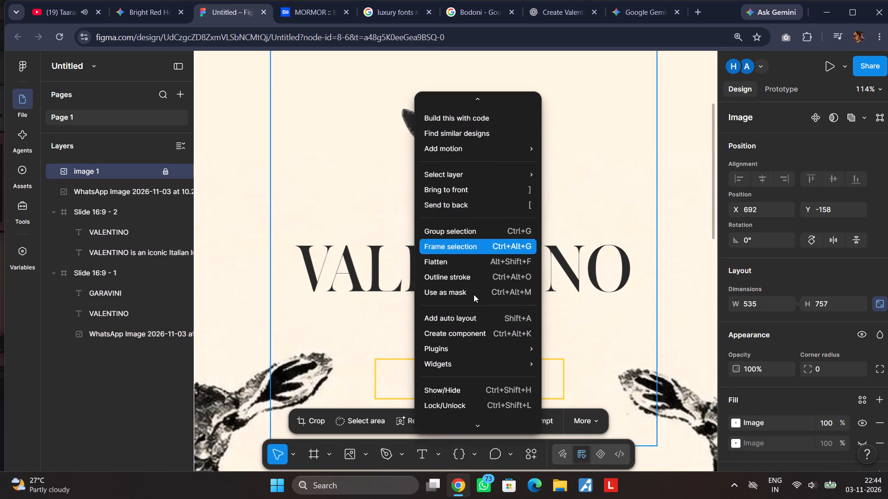
scroll(474, 294, down, 2)
click(463, 378)
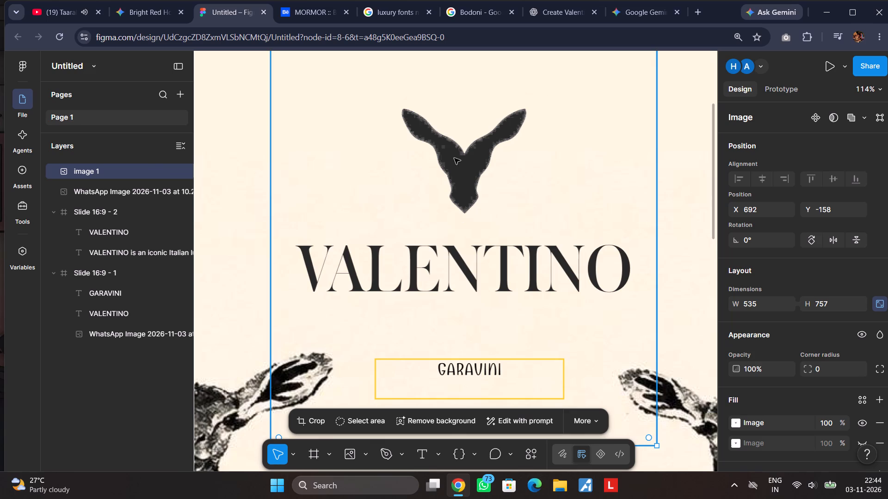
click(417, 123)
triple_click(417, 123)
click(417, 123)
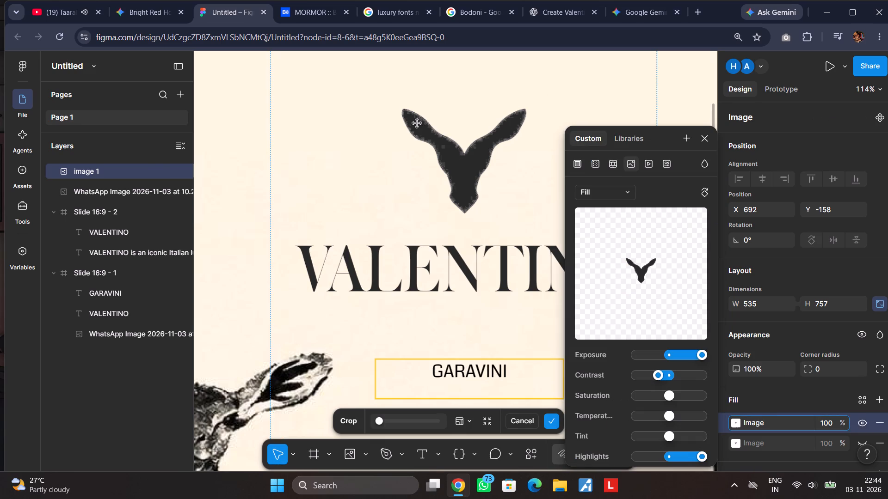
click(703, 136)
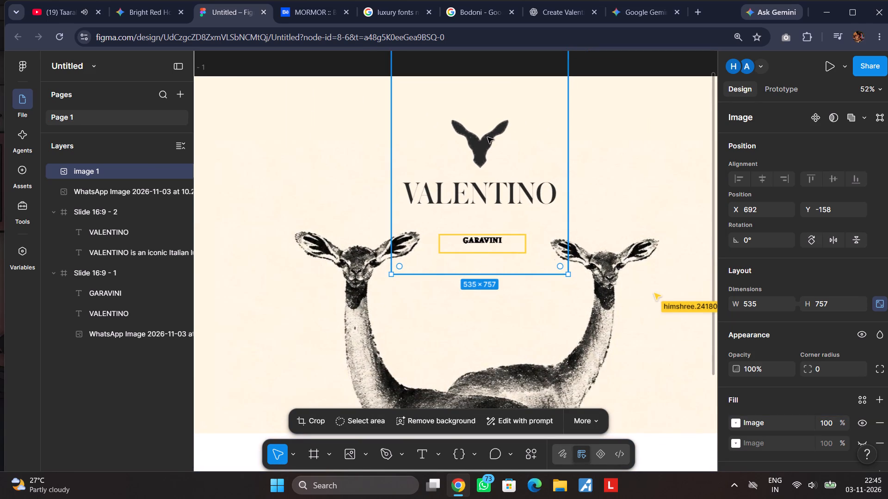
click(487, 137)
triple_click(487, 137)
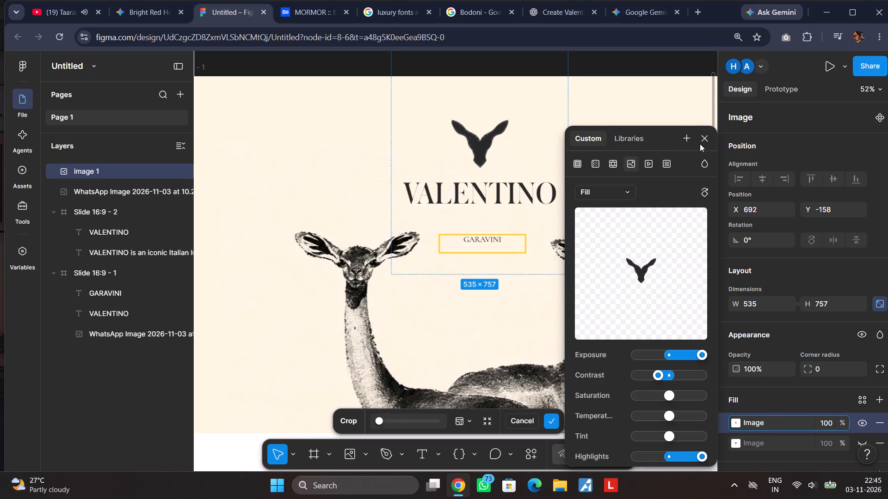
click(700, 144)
Crop the deer-head logo image at its bottom and top edges to 535 × 200, close around the logo.
double_click(493, 132)
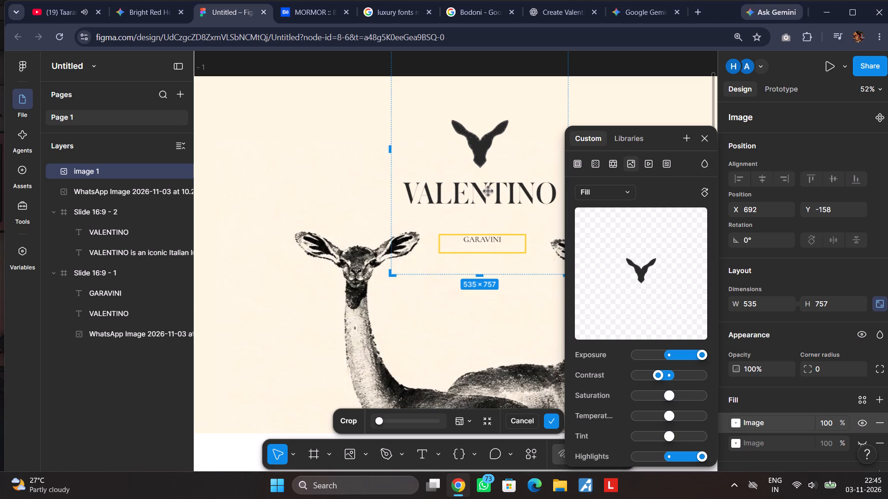
click(585, 194)
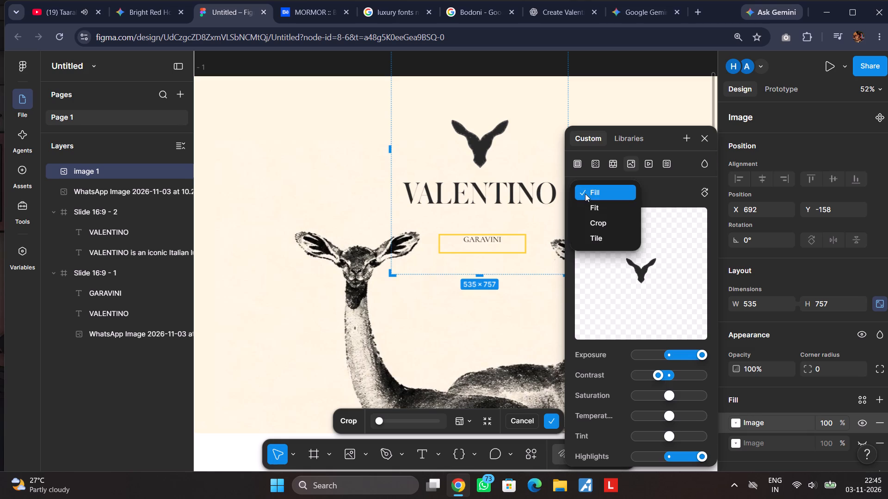
click(593, 216)
drag(491, 275, 492, 225)
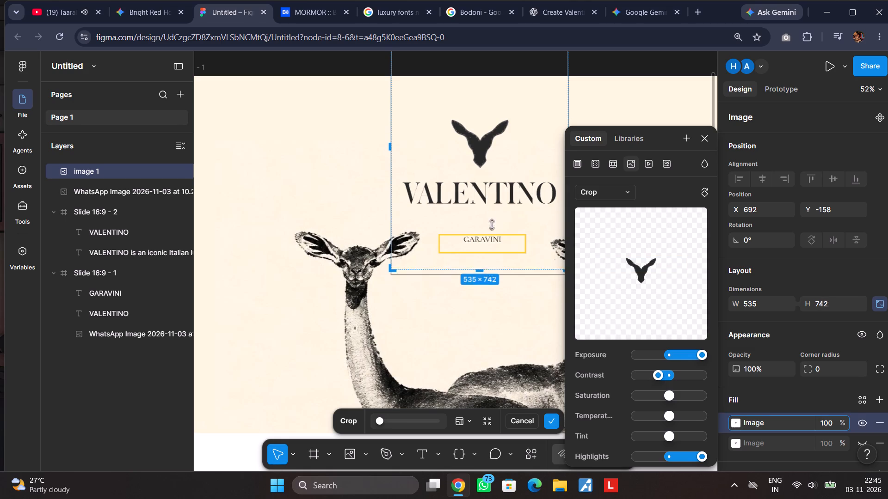
drag(492, 225, 493, 176)
scroll(495, 123, up, 1)
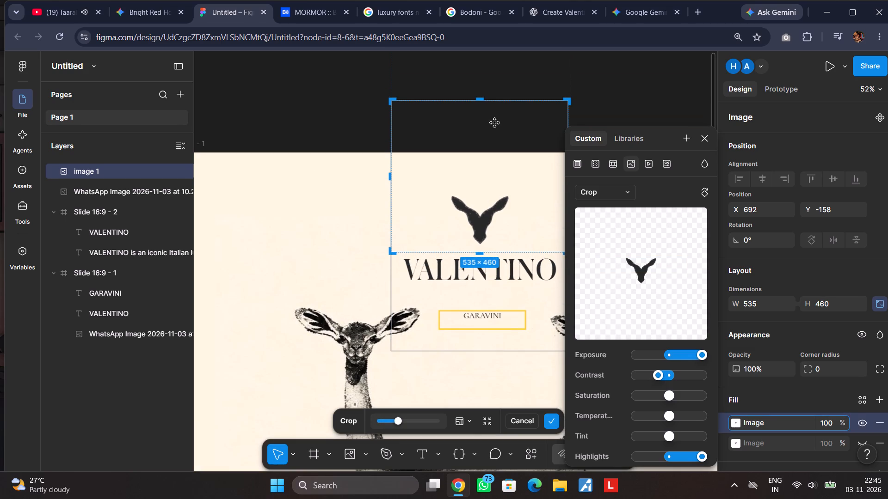
drag(481, 96, 499, 186)
key(Return)
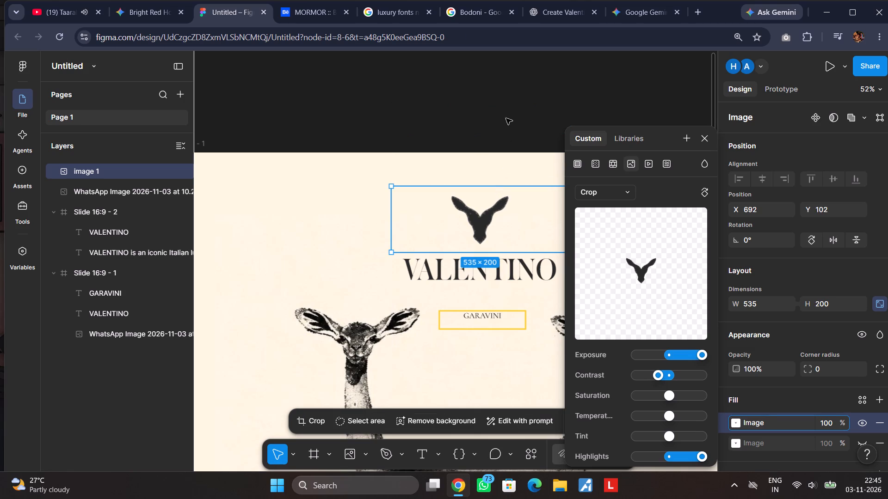
click(506, 118)
Group the deer-head logo image and the VALENTINO wordmark.
click(492, 206)
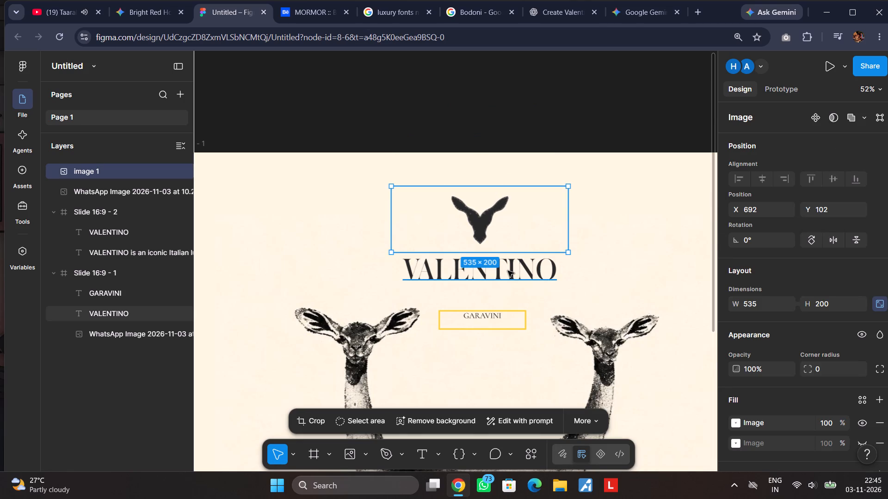
shift+click(508, 271)
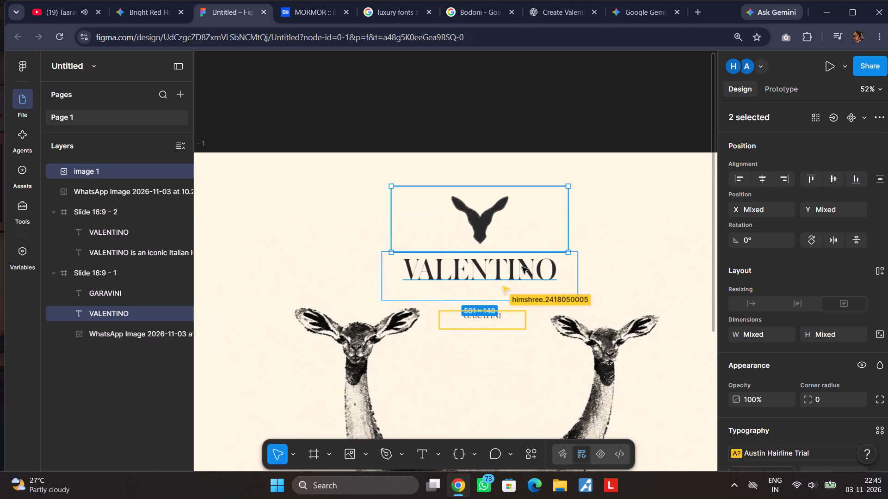
key(ctrl+g)
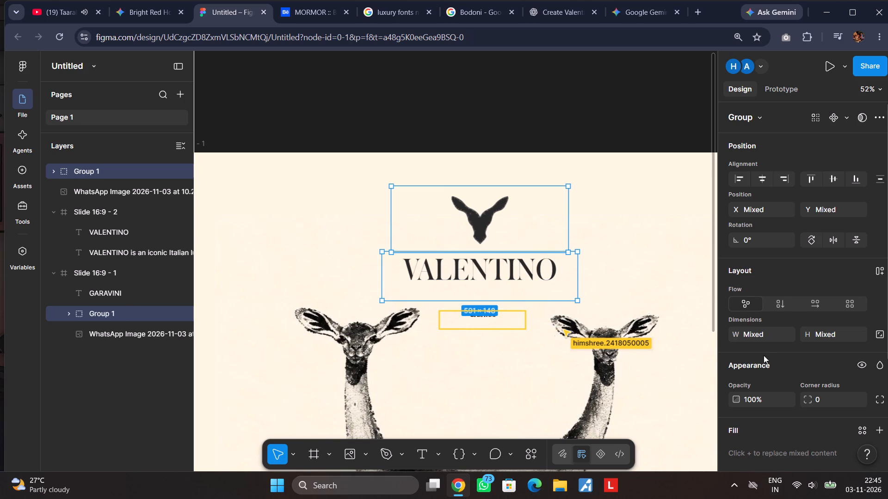
Export the selected logo and wordmark layers as PNG at 1x.
scroll(769, 347, down, 13)
click(744, 432)
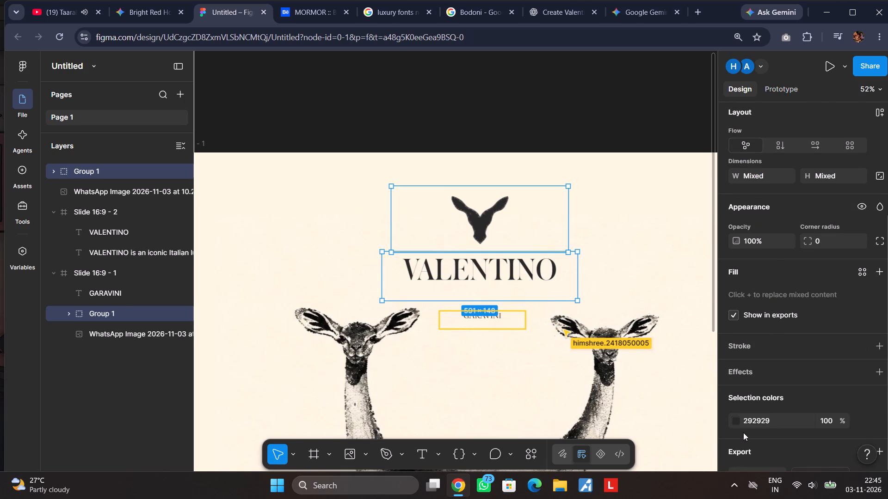
scroll(764, 422, down, 8)
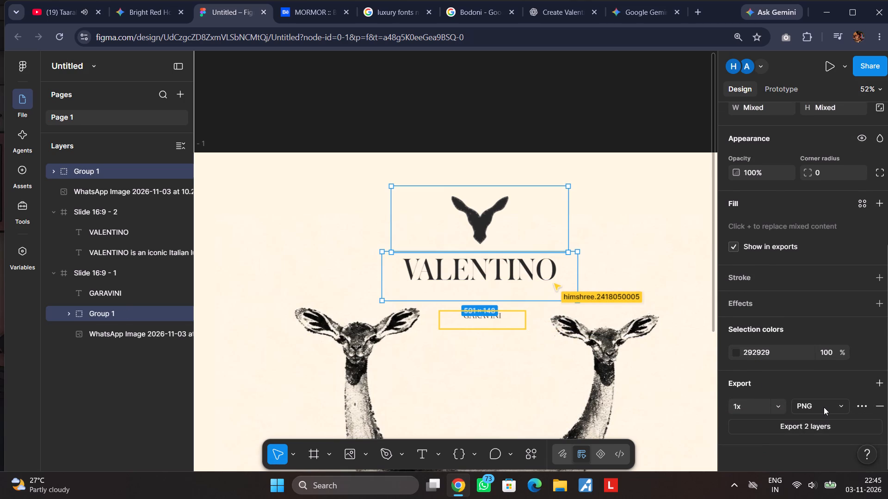
click(811, 426)
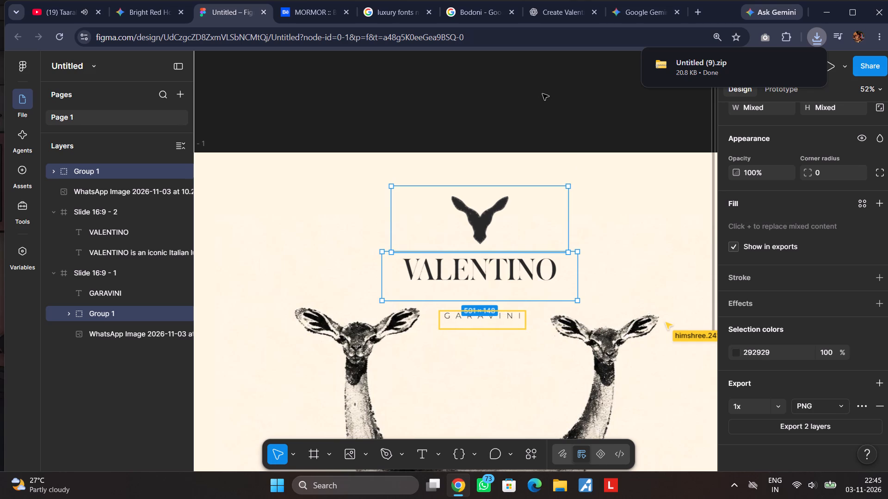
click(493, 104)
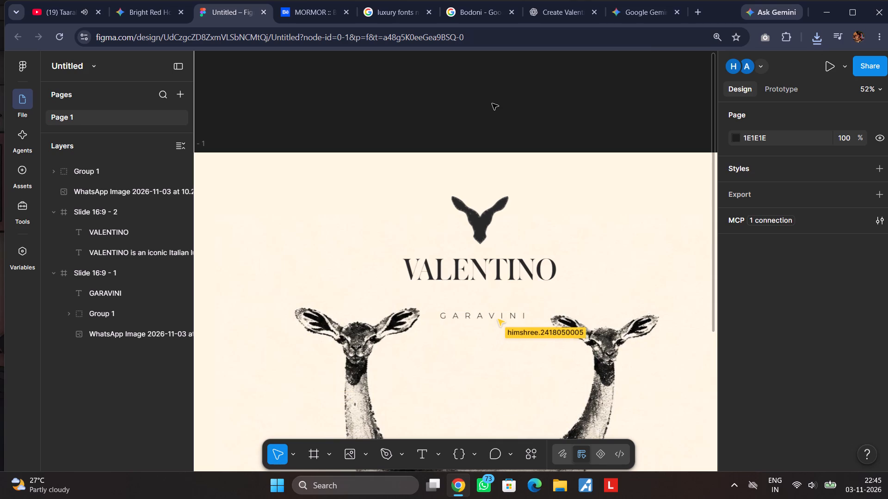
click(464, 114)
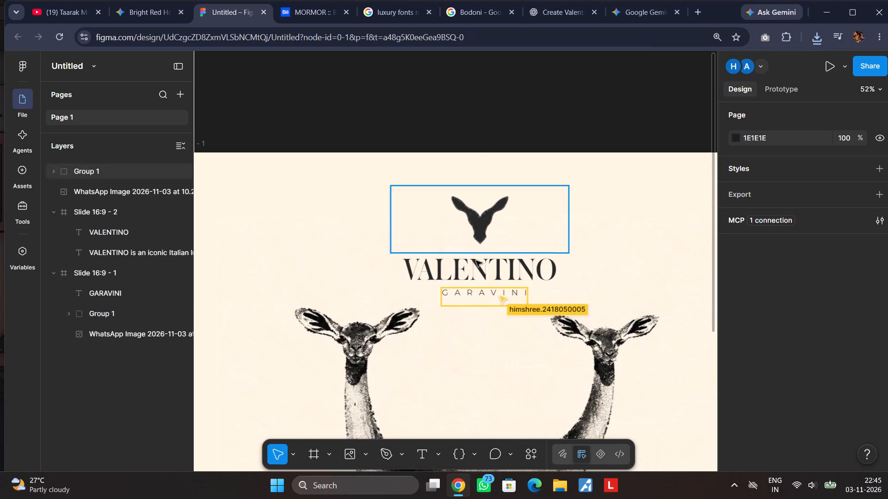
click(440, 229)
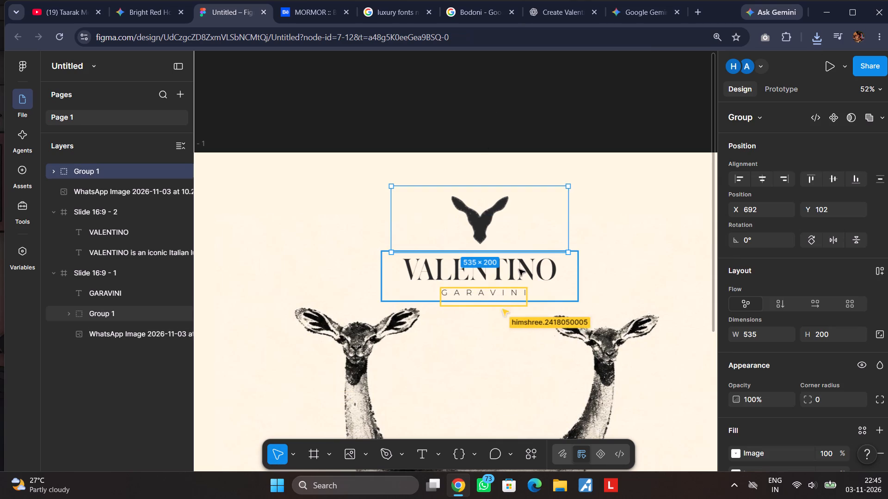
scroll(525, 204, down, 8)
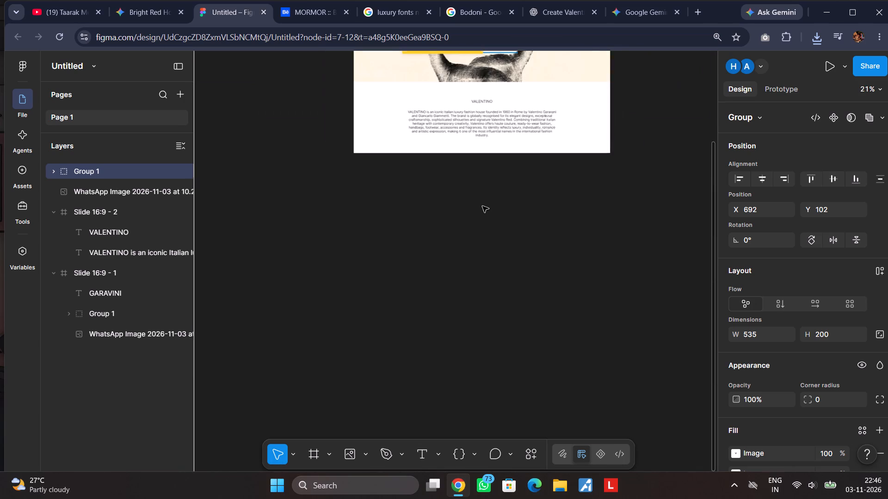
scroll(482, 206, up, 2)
click(317, 14)
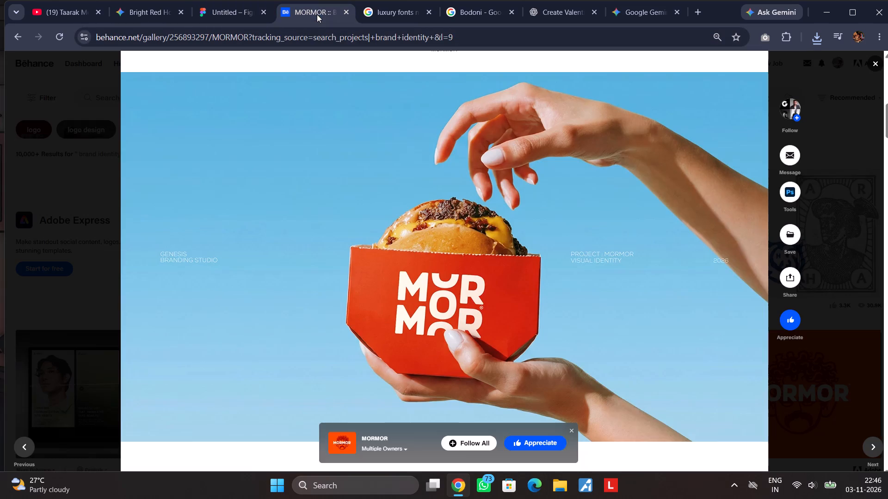
scroll(515, 286, down, 1)
scroll(515, 286, up, 1)
scroll(514, 284, down, 1)
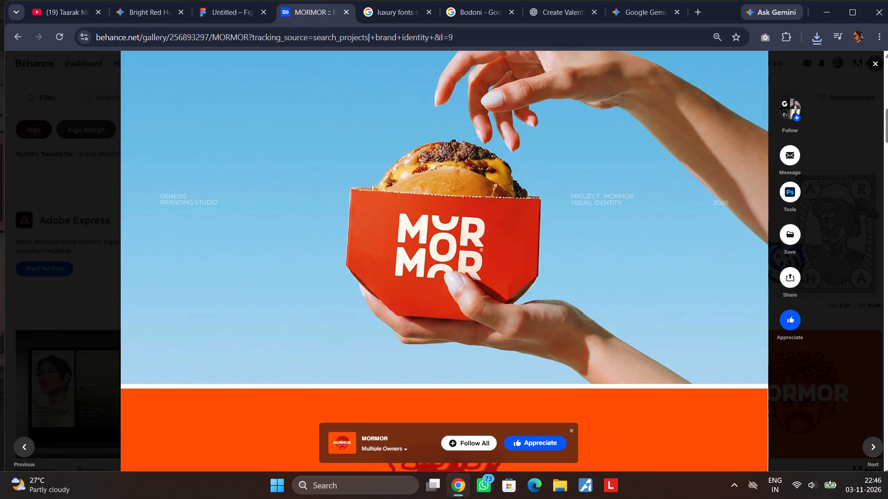
scroll(514, 284, up, 1)
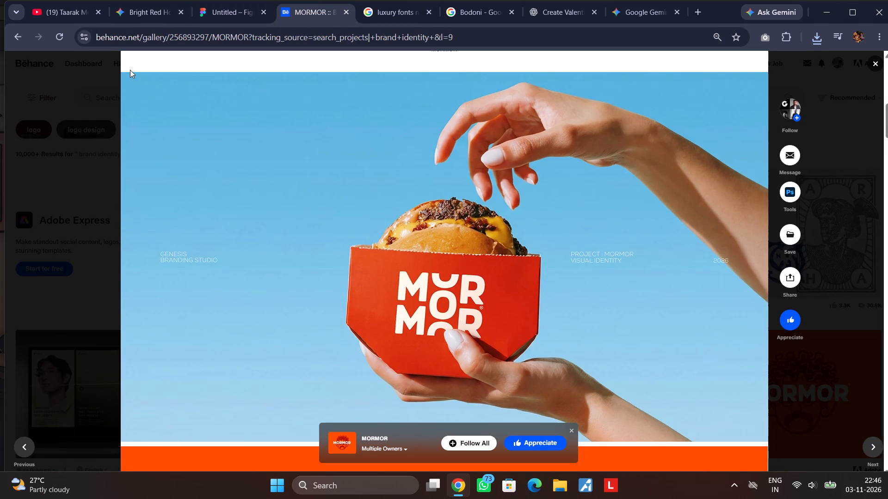
key(Print)
drag(122, 72, 333, 140)
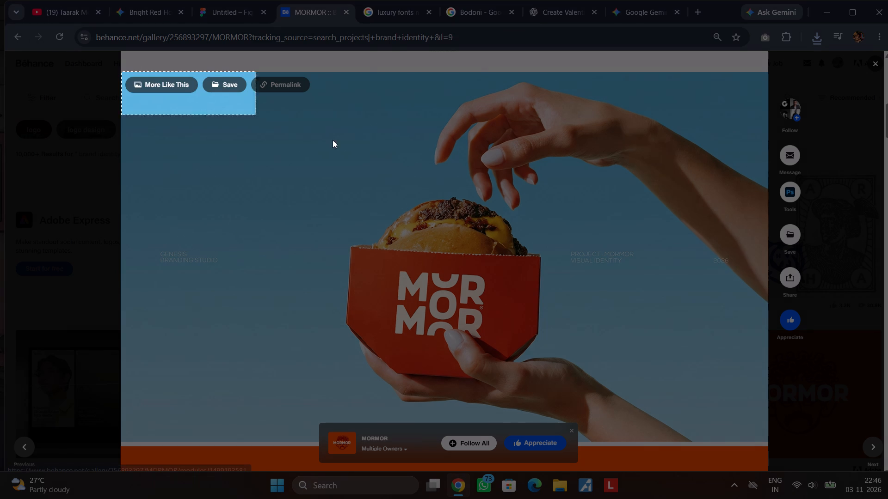
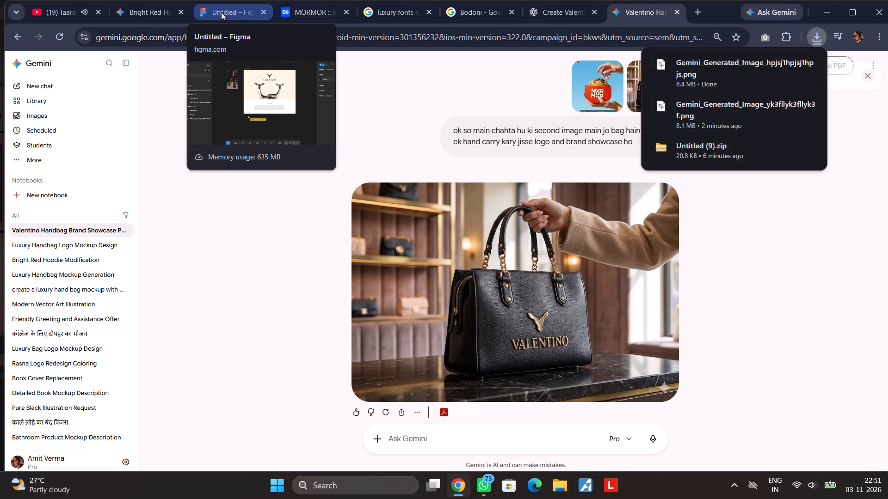
Switch to the Figma file and place the newly downloaded Gemini handbag image on the empty canvas below the slides.
click(221, 12)
scroll(458, 369, down, 2)
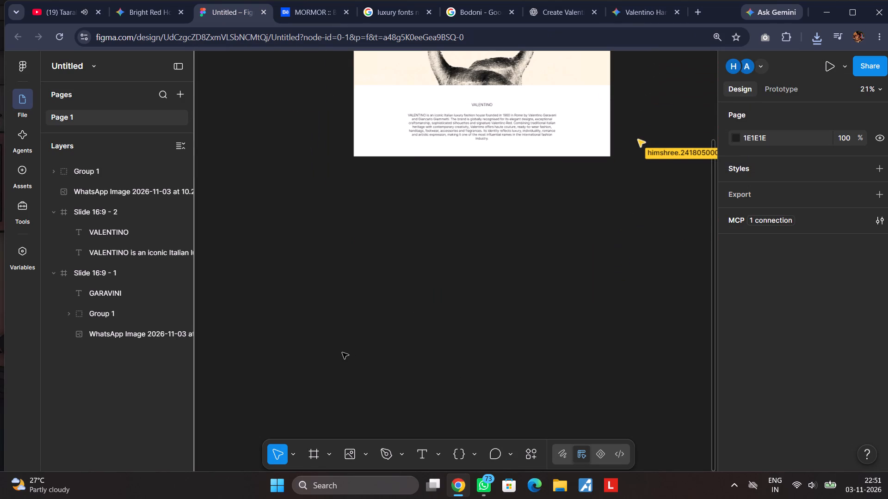
click(342, 353)
key(ctrl+shift+k)
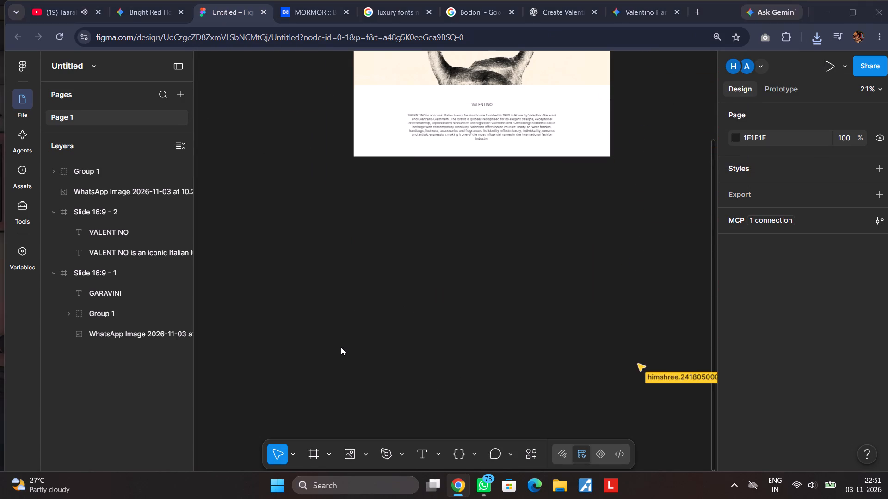
click(133, 111)
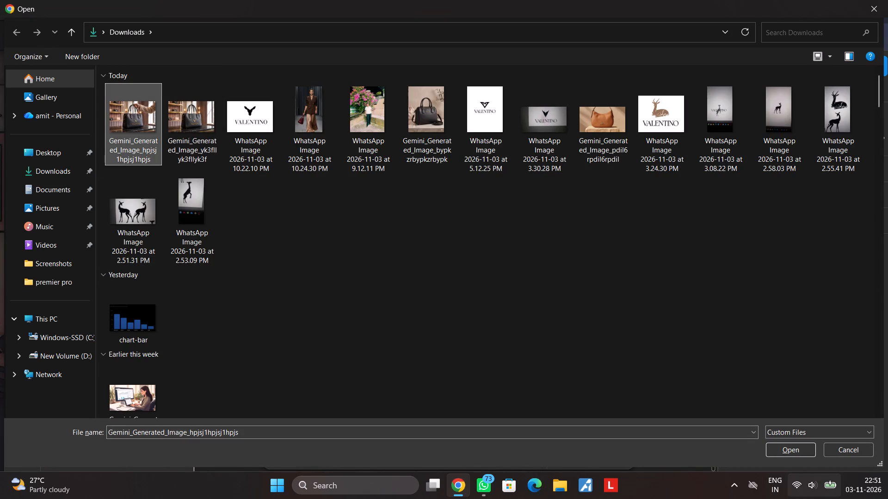
click(802, 452)
scroll(326, 305, right, 1)
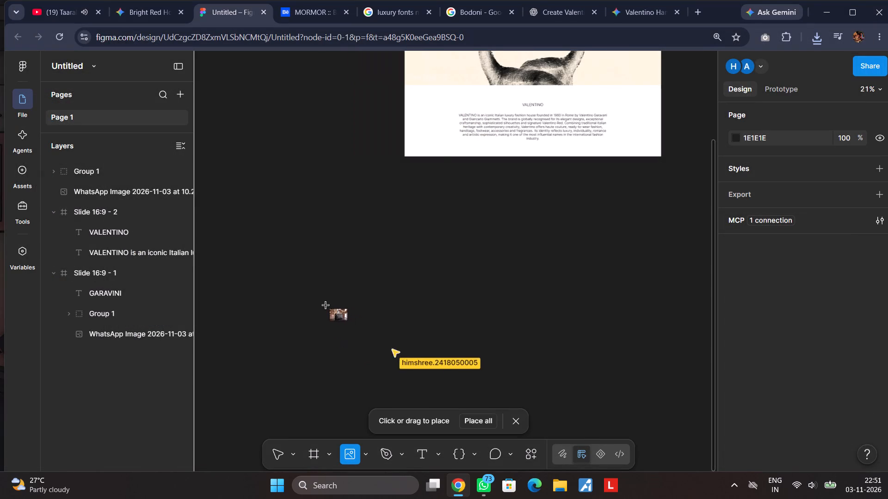
scroll(326, 305, right, 2)
click(304, 319)
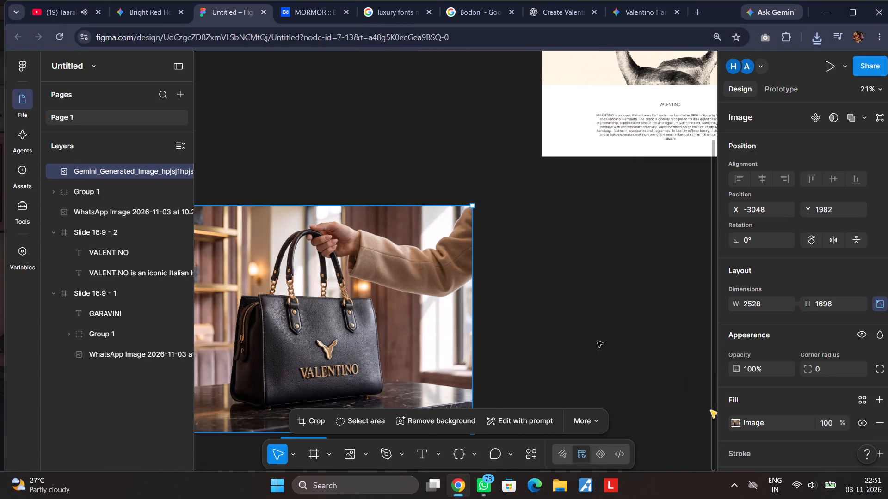
Remove the background from the handbag image and move the cutout slightly closer to the slides.
click(417, 417)
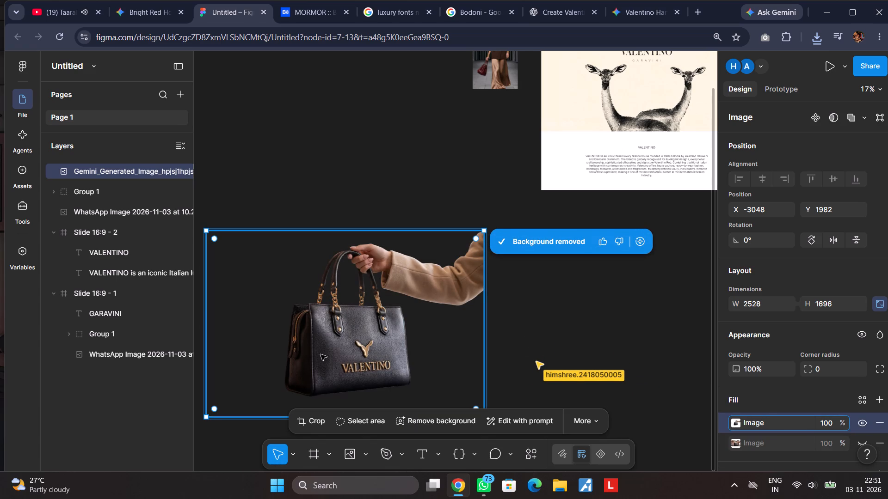
drag(391, 349, 414, 322)
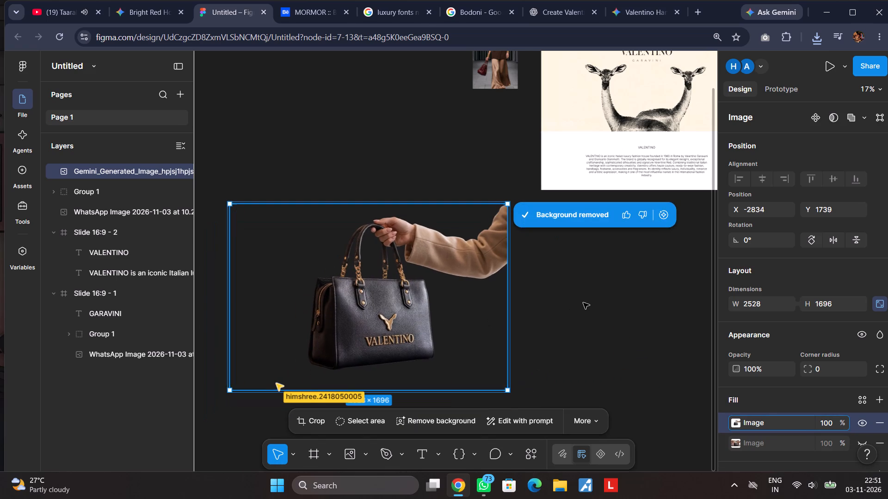
click(586, 299)
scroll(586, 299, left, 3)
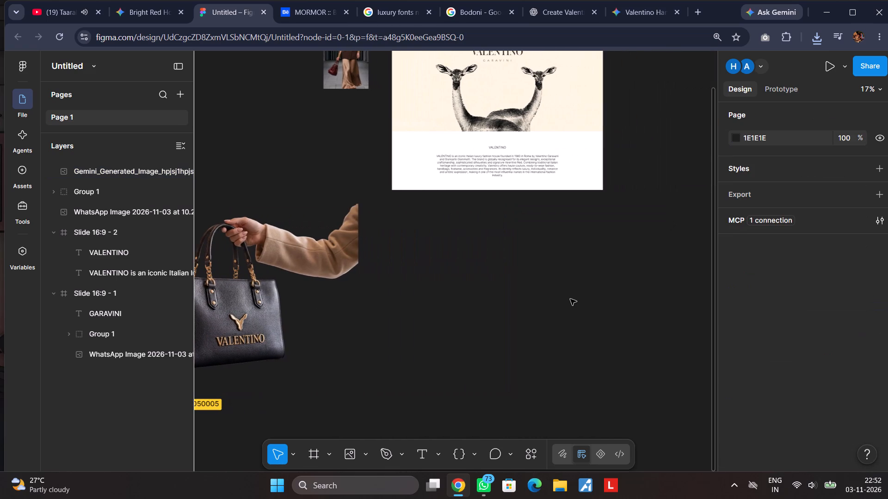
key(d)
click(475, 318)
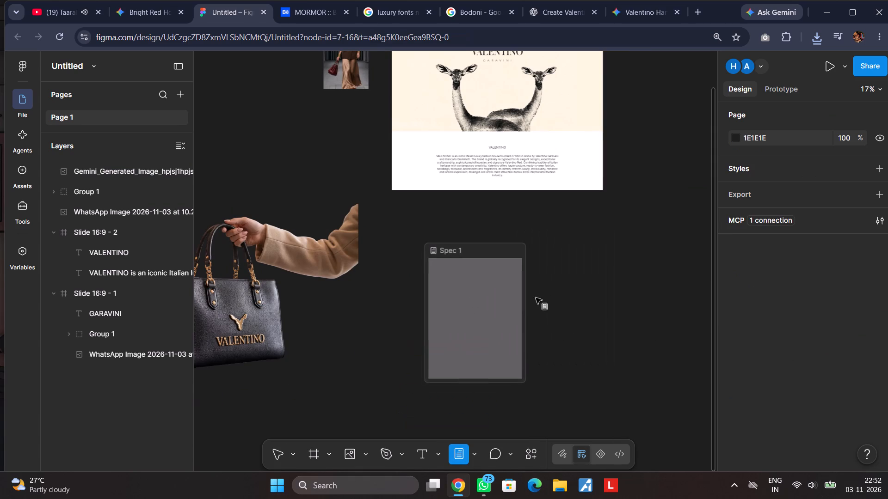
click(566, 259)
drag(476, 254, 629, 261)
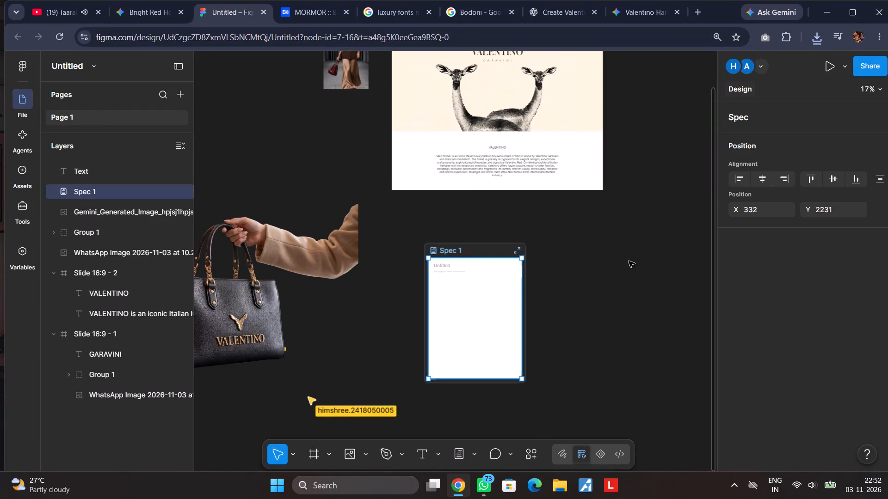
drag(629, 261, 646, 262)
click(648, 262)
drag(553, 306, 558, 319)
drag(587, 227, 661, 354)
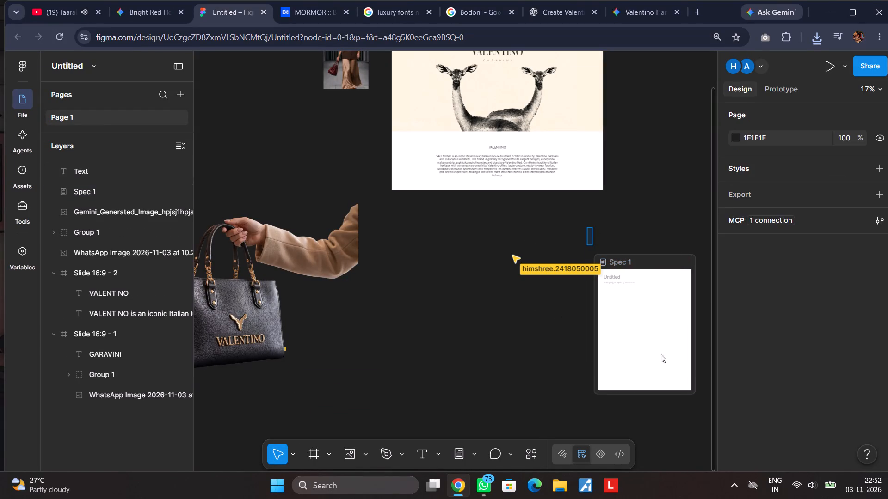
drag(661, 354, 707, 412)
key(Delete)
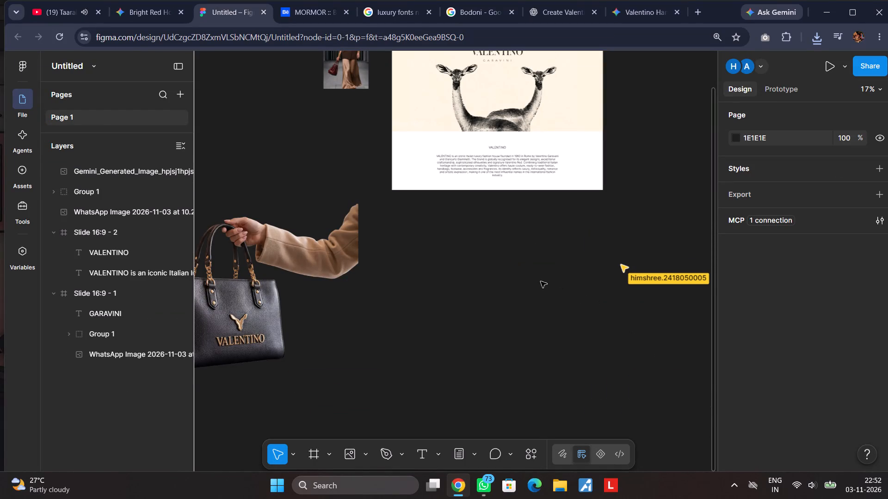
Add a Slide 16:9 frame (1920 × 1080) and align it directly beneath the VALENTINO description slide.
key(f)
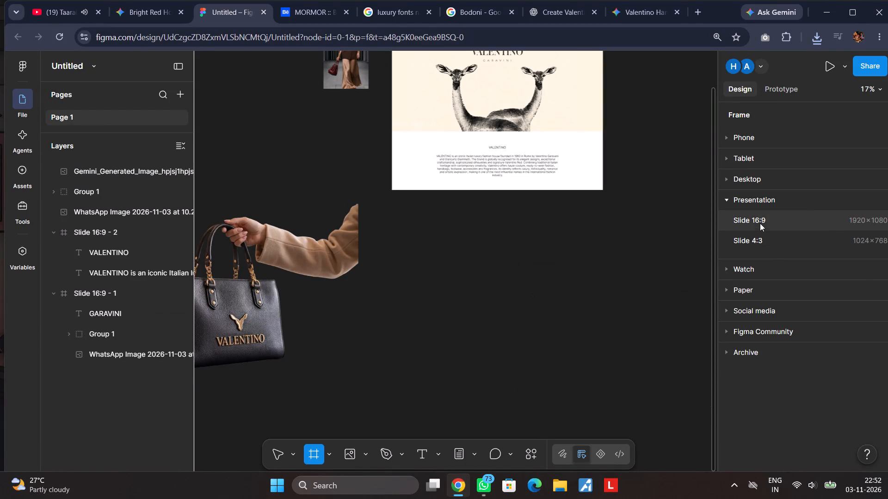
click(760, 223)
drag(516, 258, 553, 248)
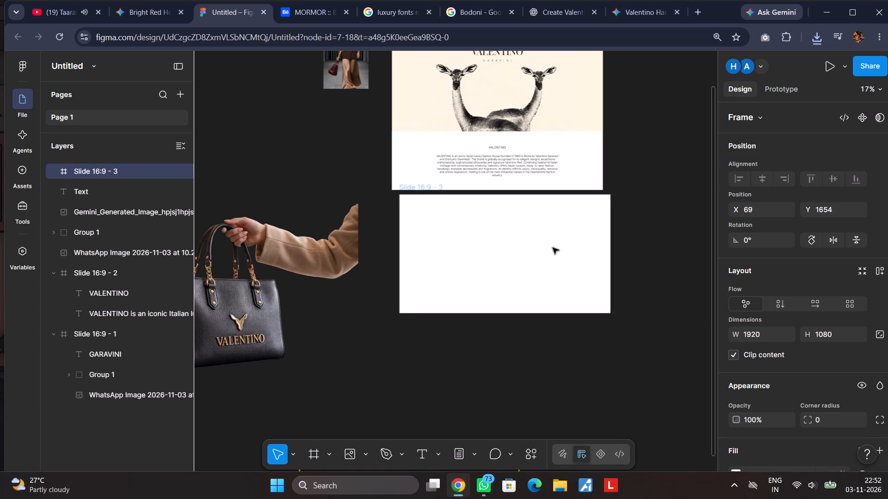
drag(553, 248, 544, 245)
click(540, 354)
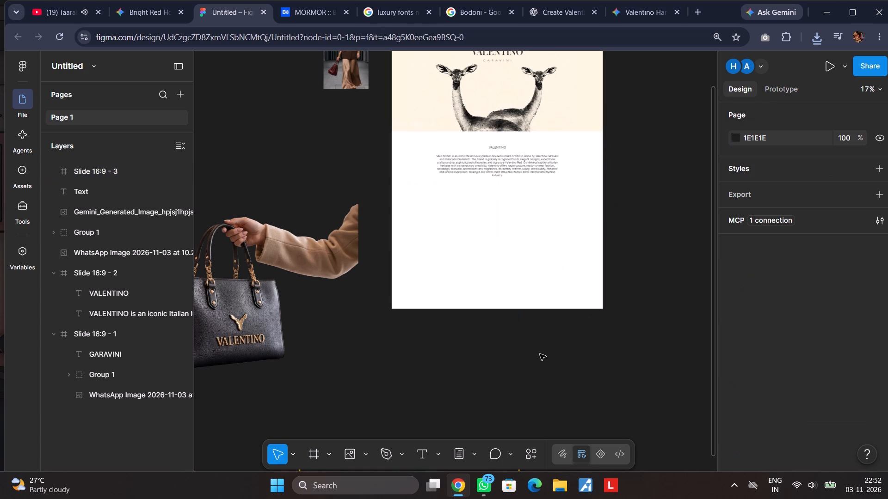
Move the handbag cutout into the blank third slide and scale it down to 1896 × 1272 so the whole bag fits.
drag(291, 266, 539, 267)
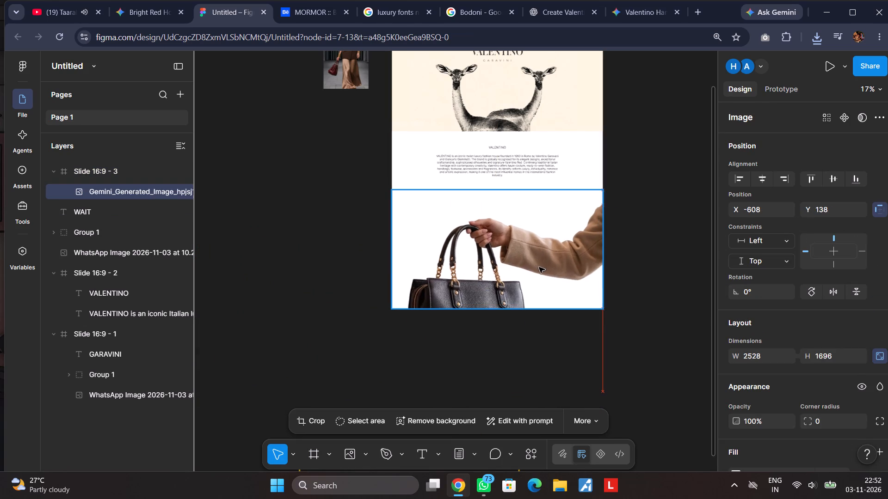
drag(539, 267, 539, 254)
drag(602, 377, 600, 366)
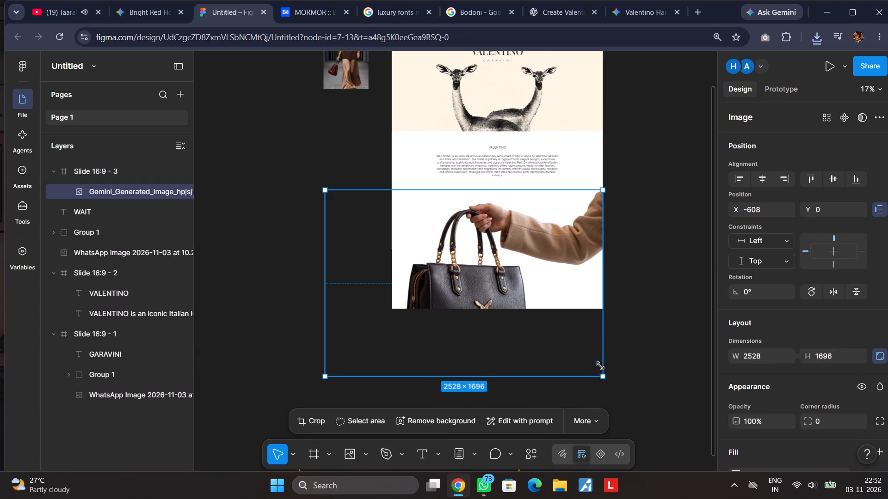
drag(600, 366, 560, 310)
drag(479, 250, 525, 237)
drag(603, 337, 577, 305)
drag(538, 268, 543, 269)
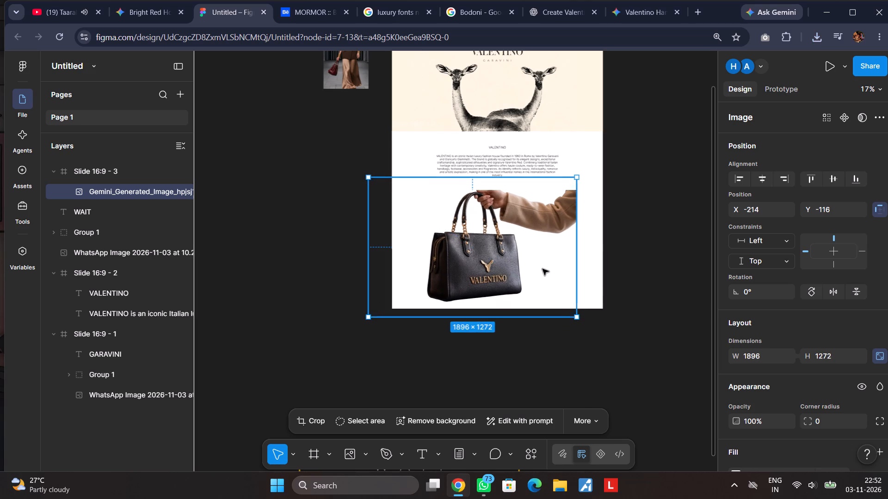
drag(543, 269, 565, 277)
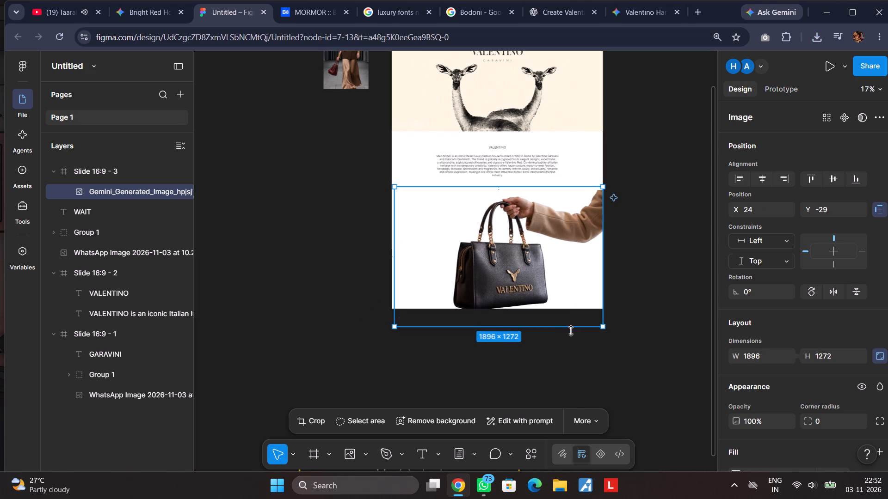
drag(537, 285, 530, 282)
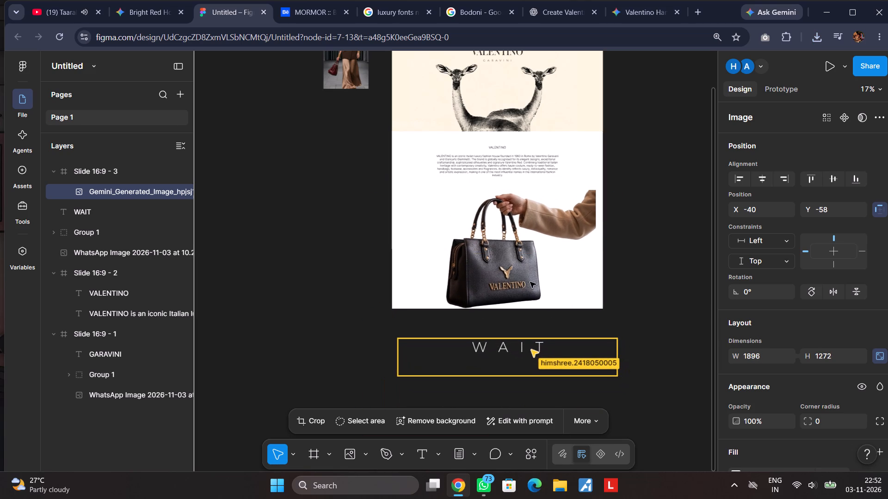
drag(530, 282, 530, 282)
Move the resized handbag cutout out of the third slide onto the canvas to the slide's left.
drag(479, 242, 421, 245)
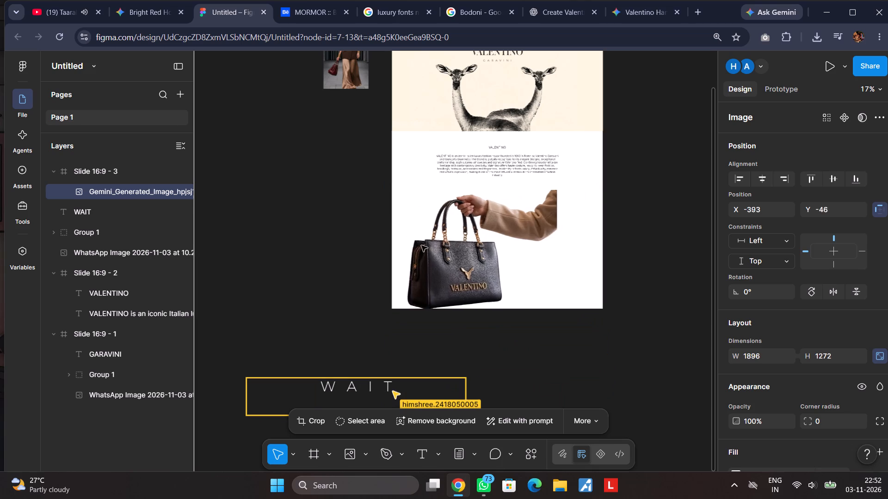
drag(421, 245, 236, 251)
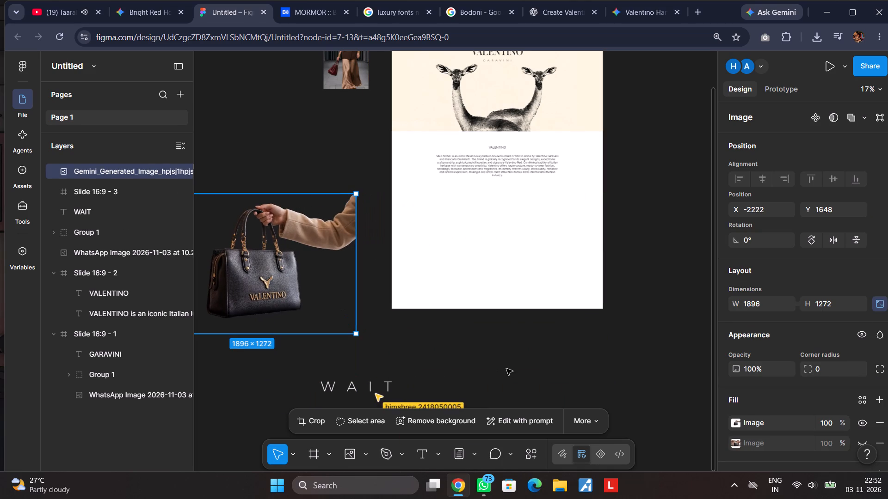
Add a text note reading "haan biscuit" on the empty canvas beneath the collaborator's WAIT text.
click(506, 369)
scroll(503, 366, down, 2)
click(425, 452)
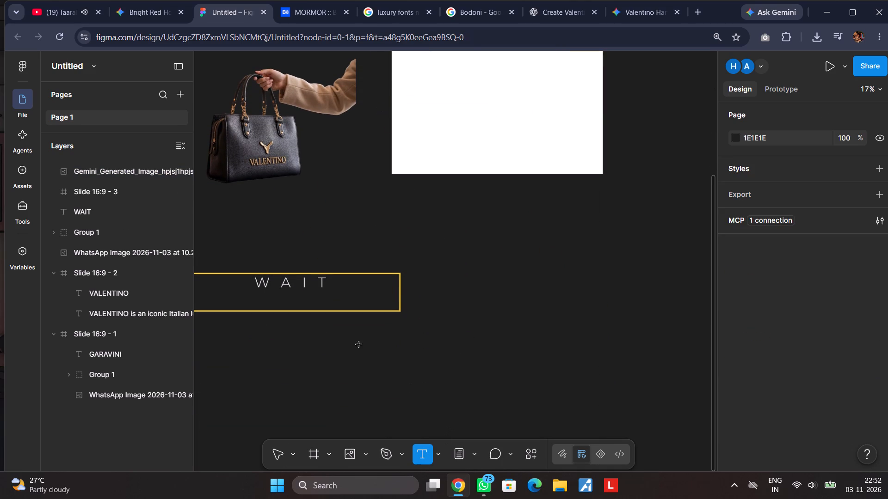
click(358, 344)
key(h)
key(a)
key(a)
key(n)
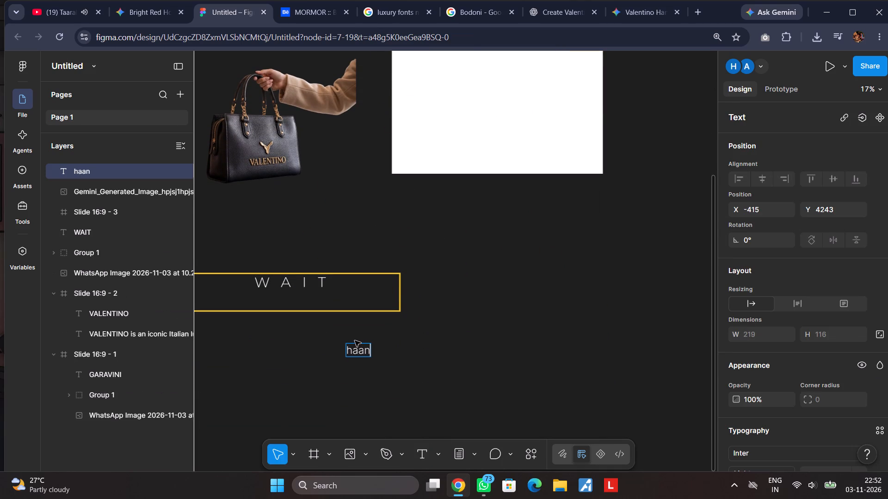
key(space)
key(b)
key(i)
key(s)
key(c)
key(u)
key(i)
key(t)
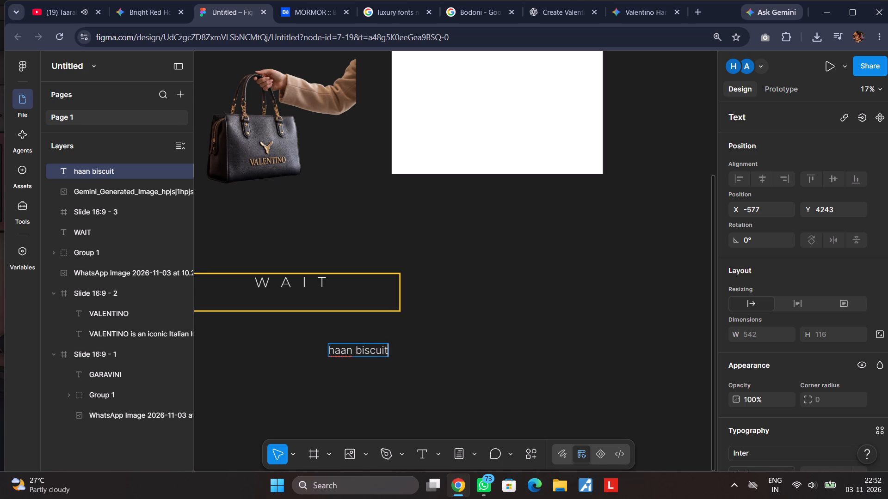
Switch to the MORMOR project on Behance and examine its logo animation, storefront and product sections for the next slide's layout.
click(300, 3)
click(302, 7)
scroll(641, 311, down, 5)
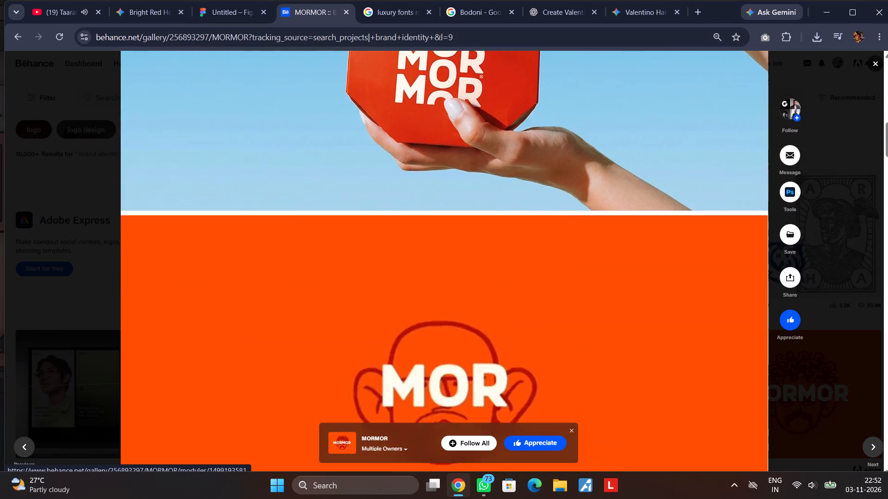
scroll(641, 311, down, 2)
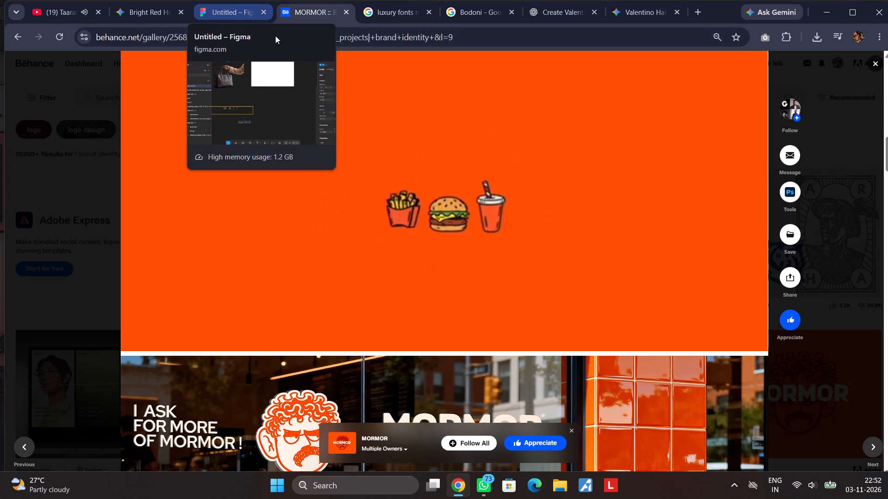
scroll(534, 279, down, 4)
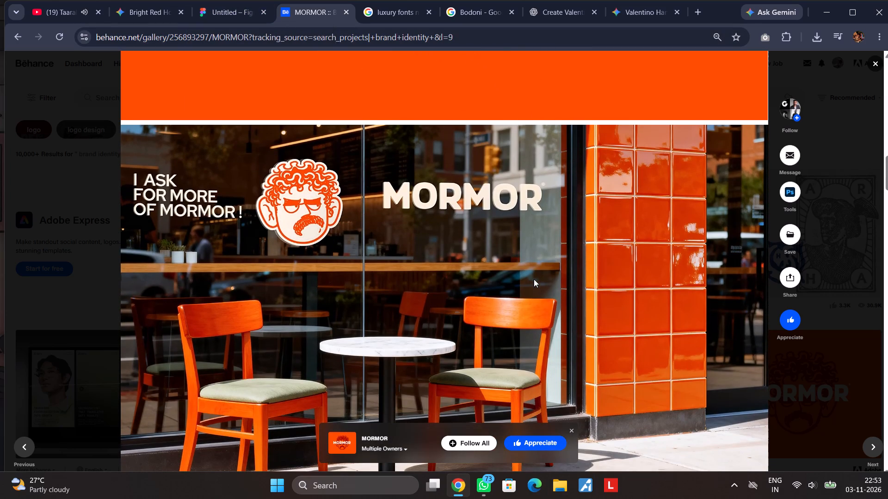
scroll(534, 279, down, 1)
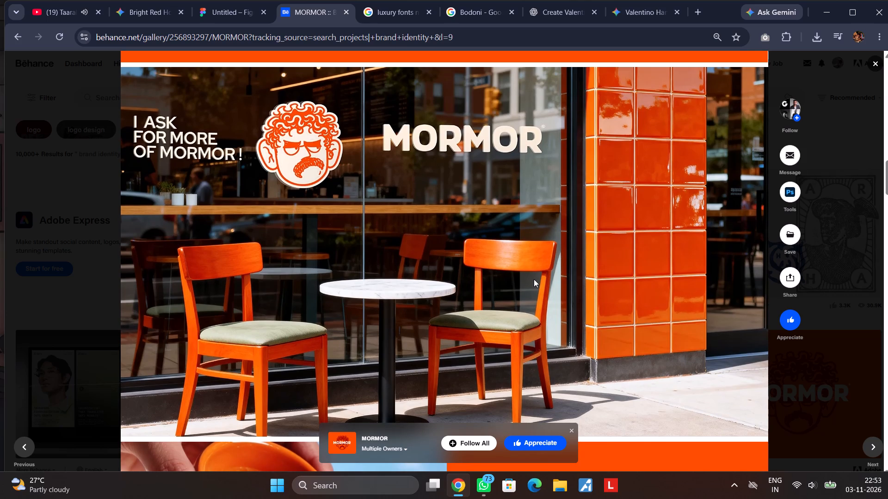
scroll(534, 279, down, 7)
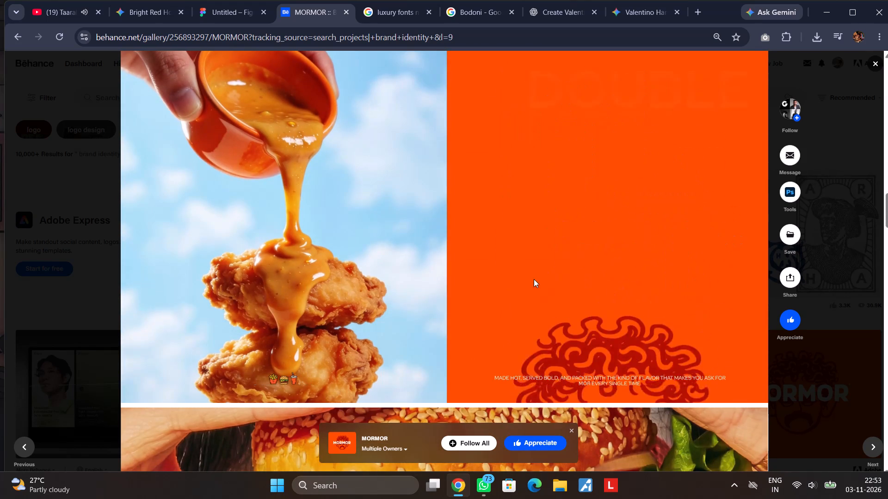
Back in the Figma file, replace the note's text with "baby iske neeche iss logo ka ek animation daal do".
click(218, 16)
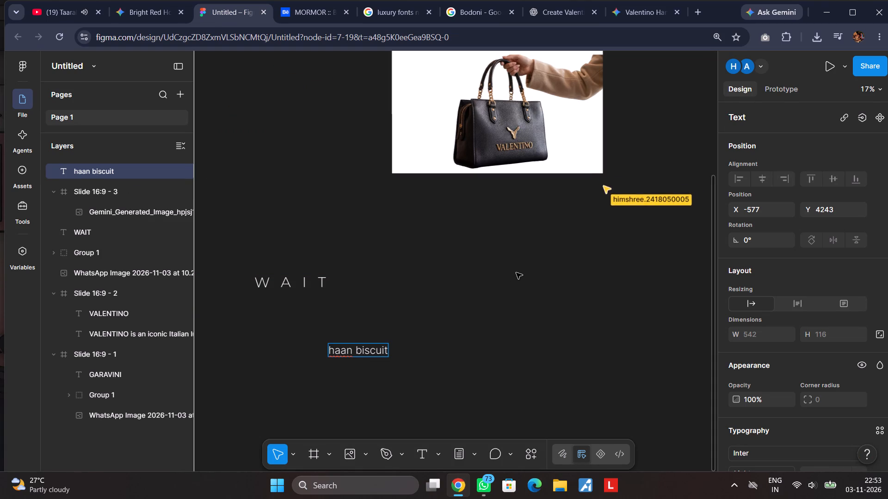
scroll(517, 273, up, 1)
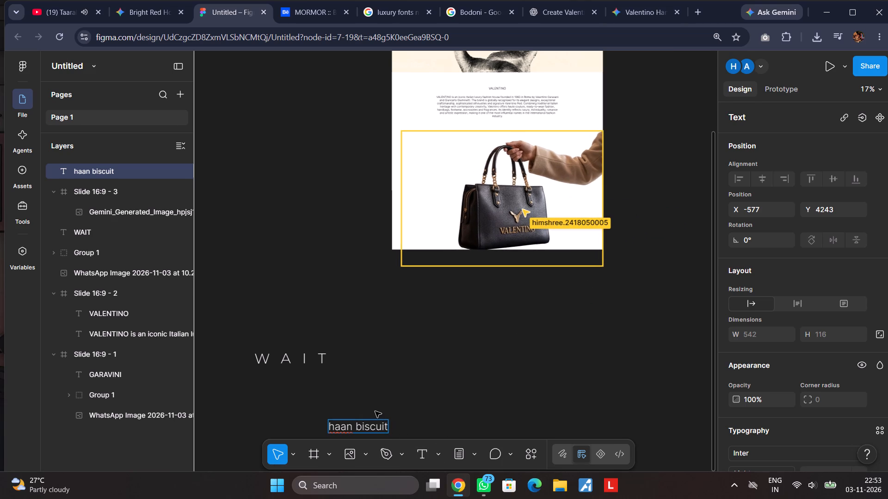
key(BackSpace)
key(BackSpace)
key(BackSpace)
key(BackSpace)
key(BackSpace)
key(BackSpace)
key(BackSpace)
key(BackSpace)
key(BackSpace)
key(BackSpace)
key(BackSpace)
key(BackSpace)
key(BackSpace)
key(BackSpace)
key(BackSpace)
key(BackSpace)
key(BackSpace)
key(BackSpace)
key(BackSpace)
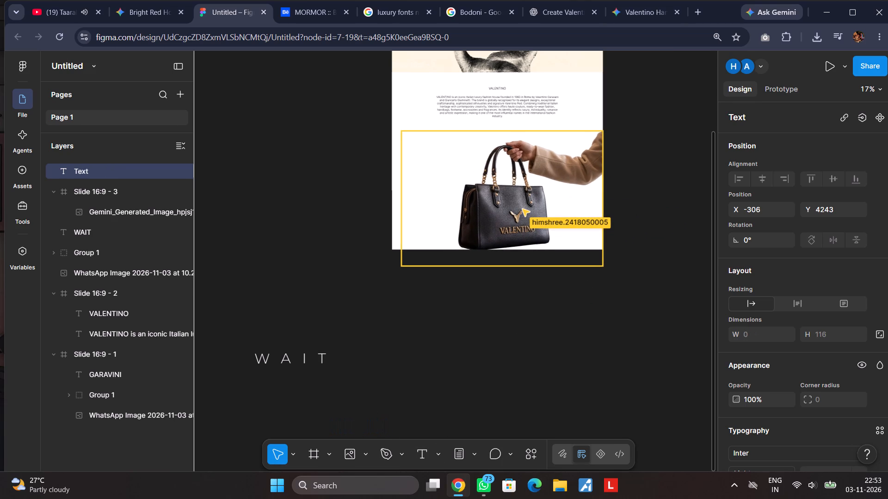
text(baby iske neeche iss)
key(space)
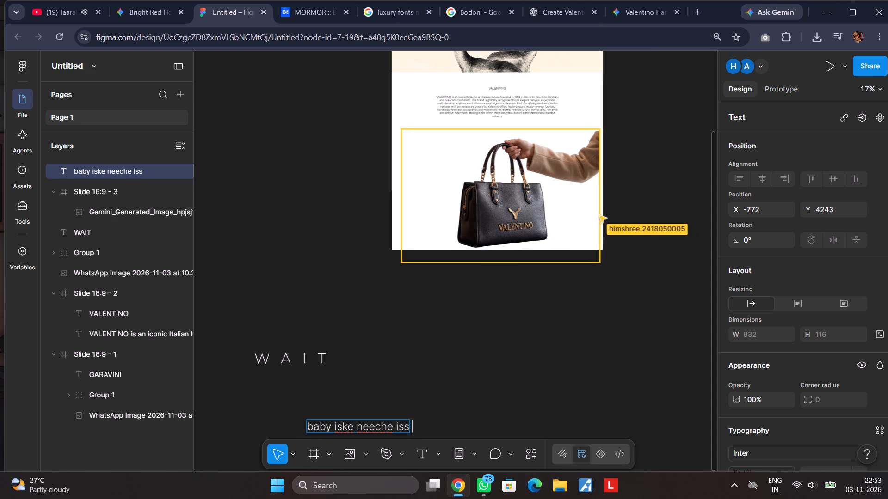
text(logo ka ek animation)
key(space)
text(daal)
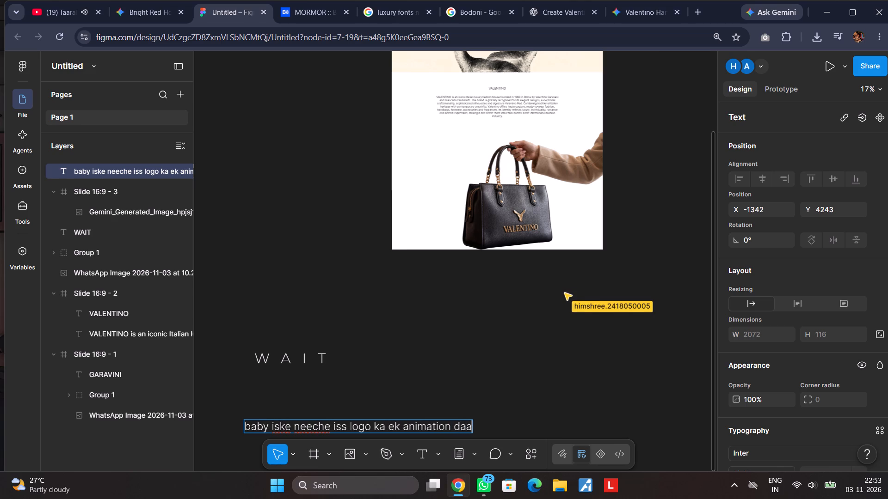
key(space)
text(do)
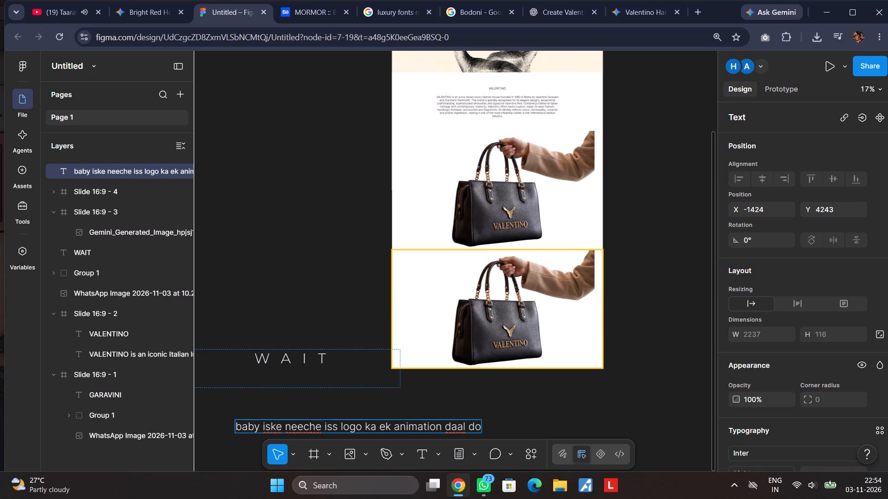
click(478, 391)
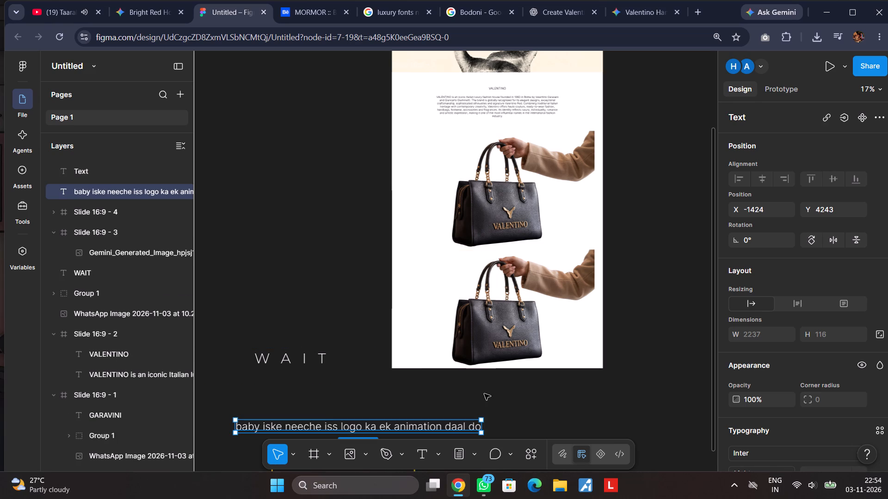
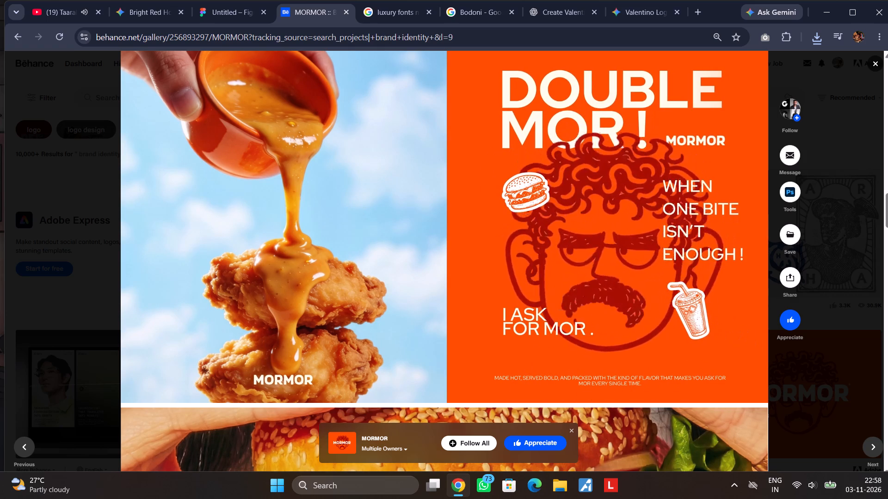
scroll(94, 153, down, 1)
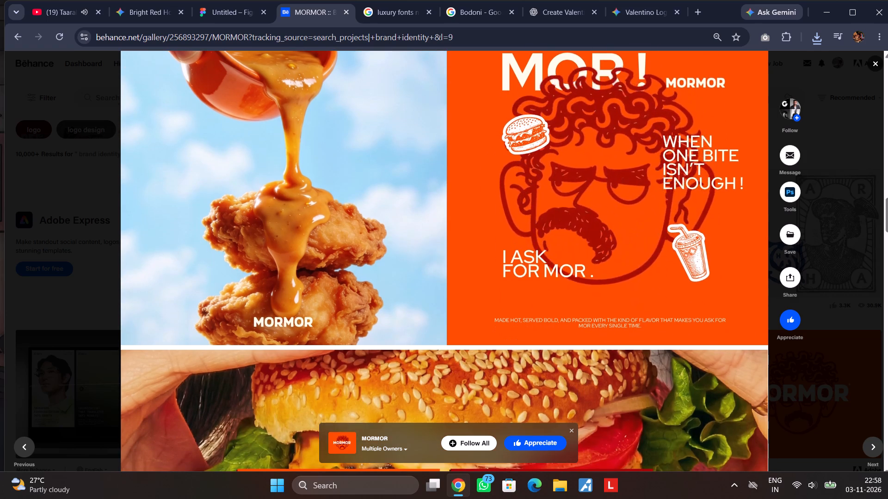
scroll(94, 153, down, 4)
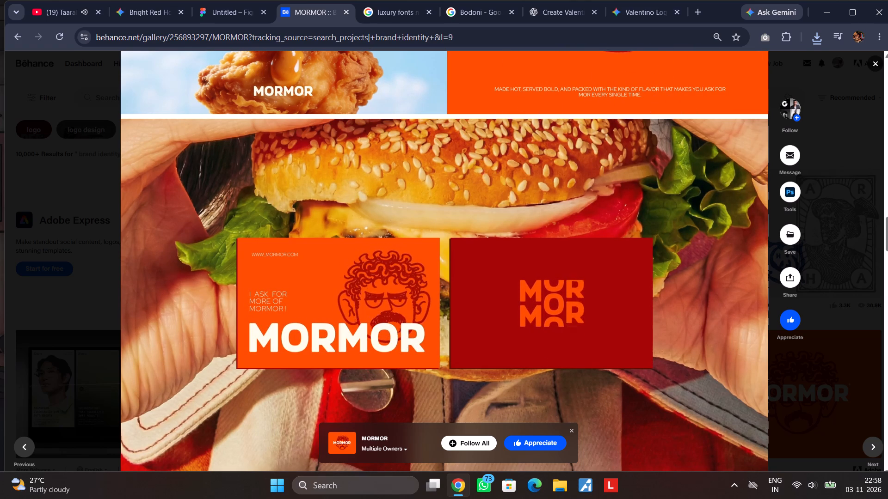
scroll(94, 153, down, 6)
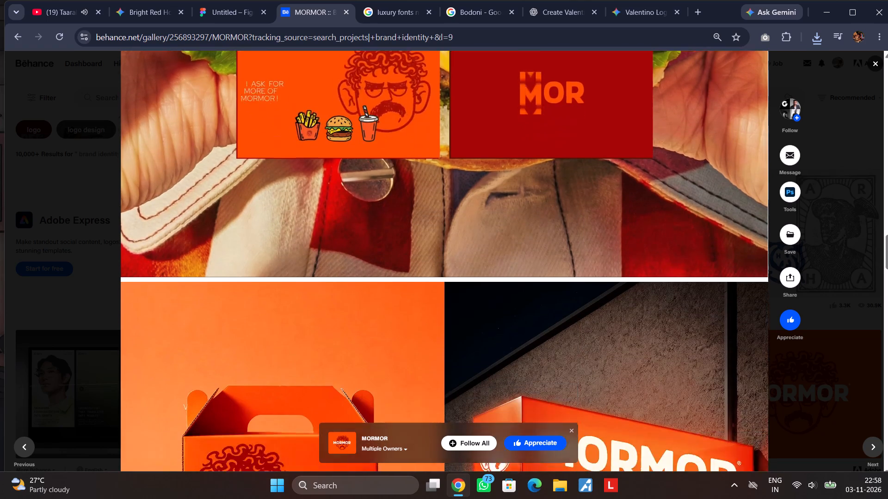
scroll(94, 153, down, 7)
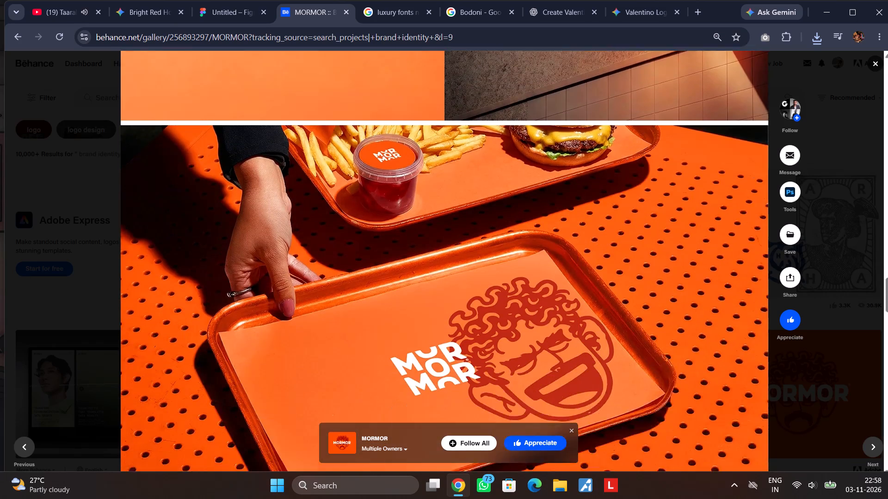
scroll(94, 152, down, 15)
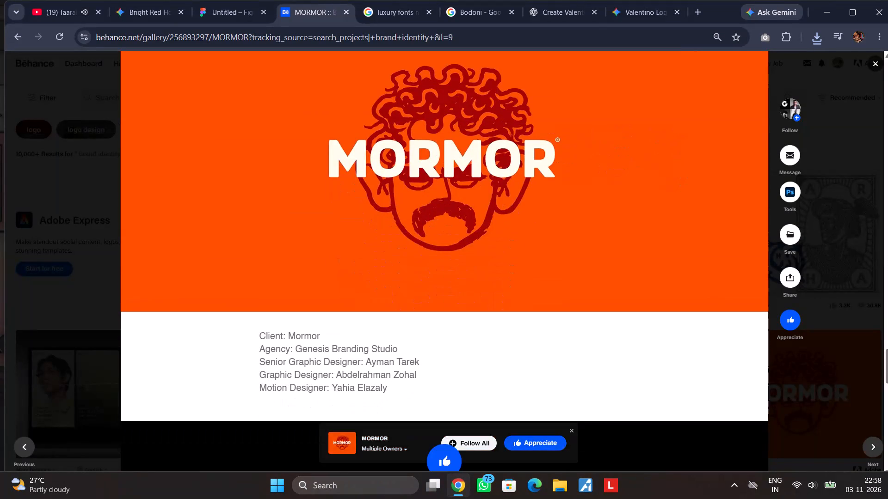
scroll(94, 152, down, 3)
scroll(94, 152, up, 12)
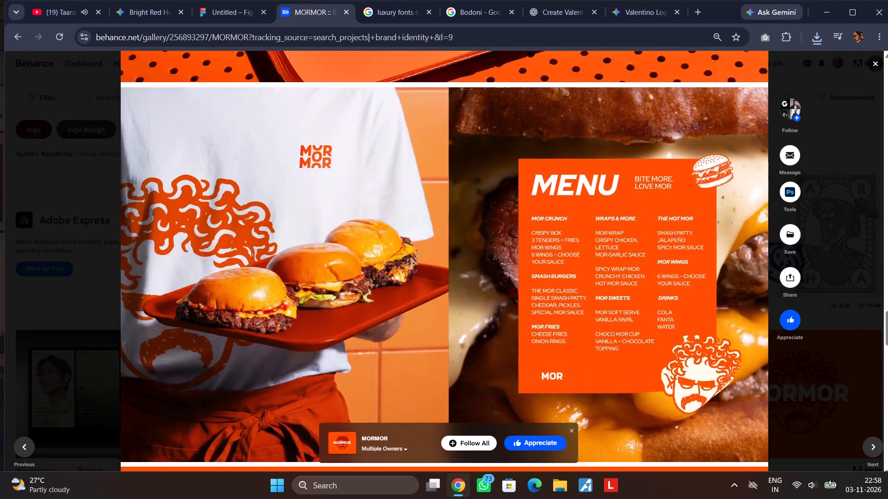
scroll(94, 152, up, 20)
scroll(94, 152, up, 2)
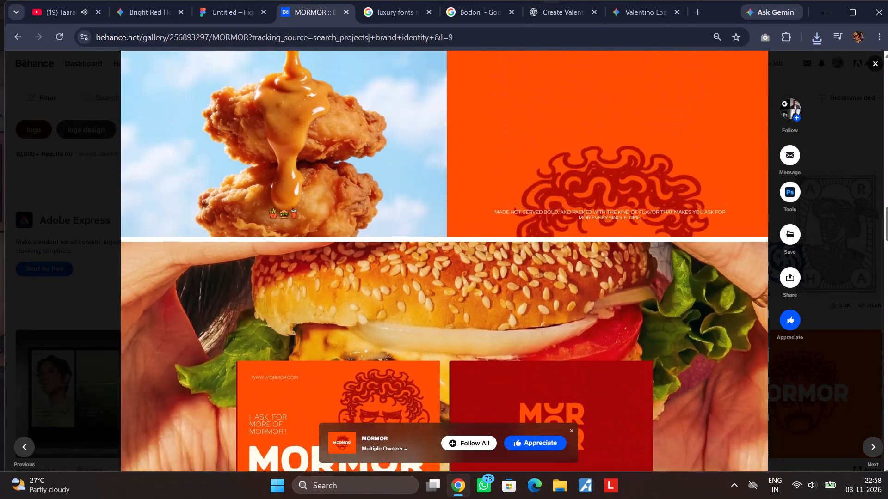
scroll(94, 152, up, 19)
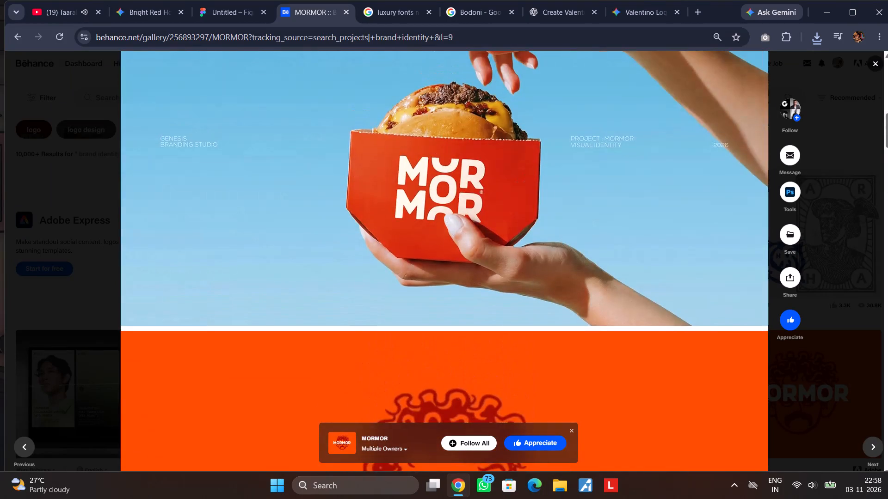
scroll(94, 152, down, 4)
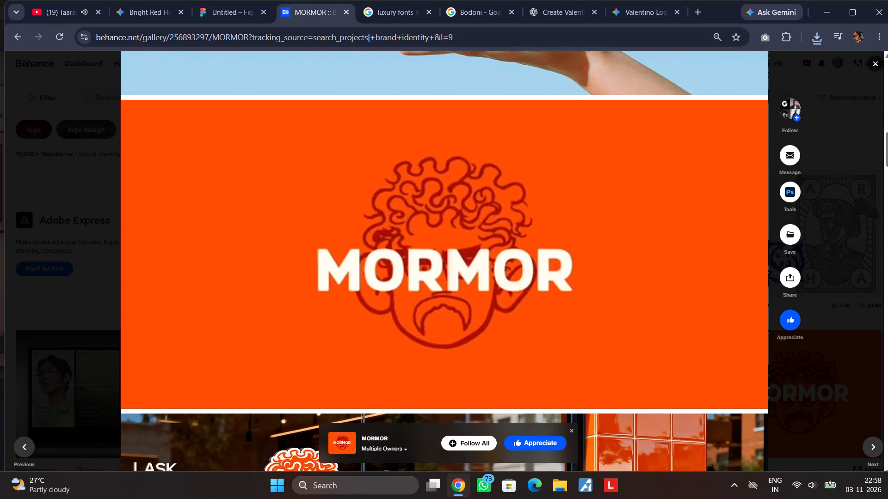
scroll(94, 152, down, 5)
scroll(94, 152, up, 9)
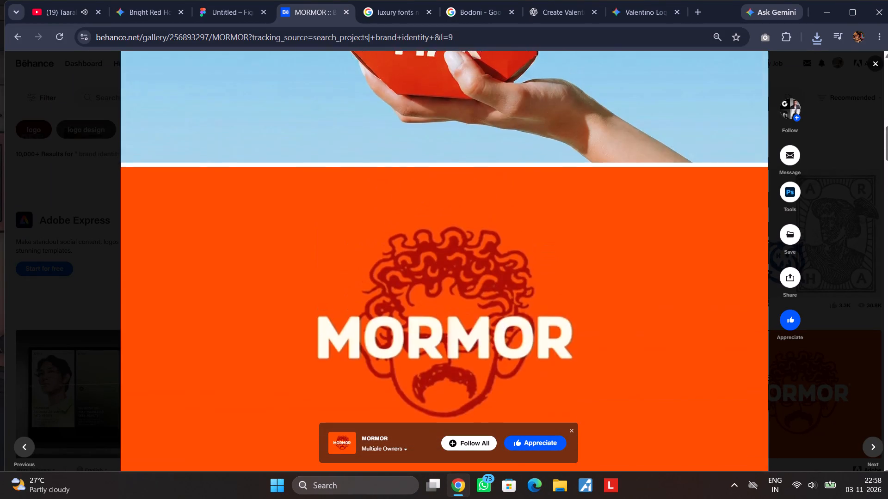
scroll(94, 152, up, 1)
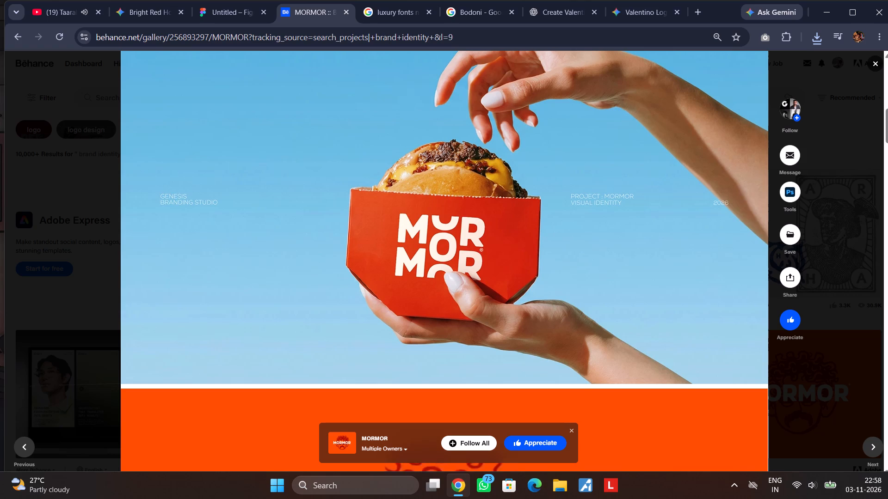
scroll(94, 152, up, 1)
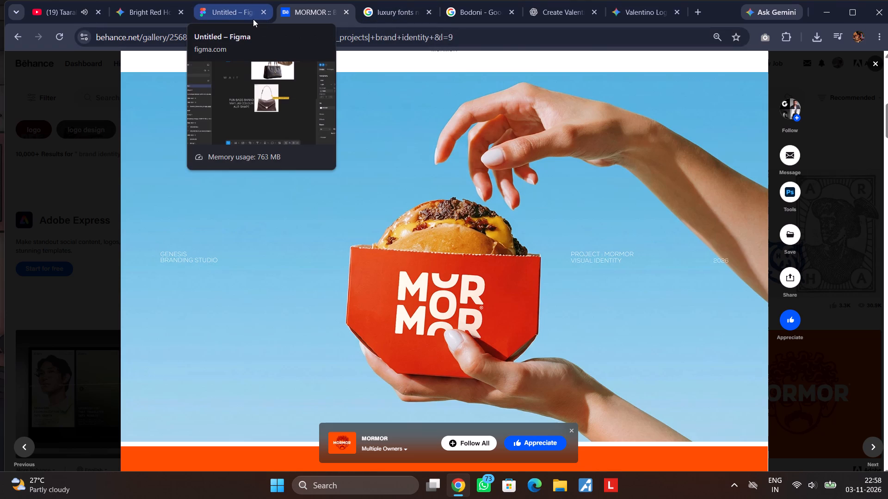
Return to the Figma file and go to the slide with the hand-held Valentino handbag mockup.
click(235, 15)
scroll(445, 215, up, 1)
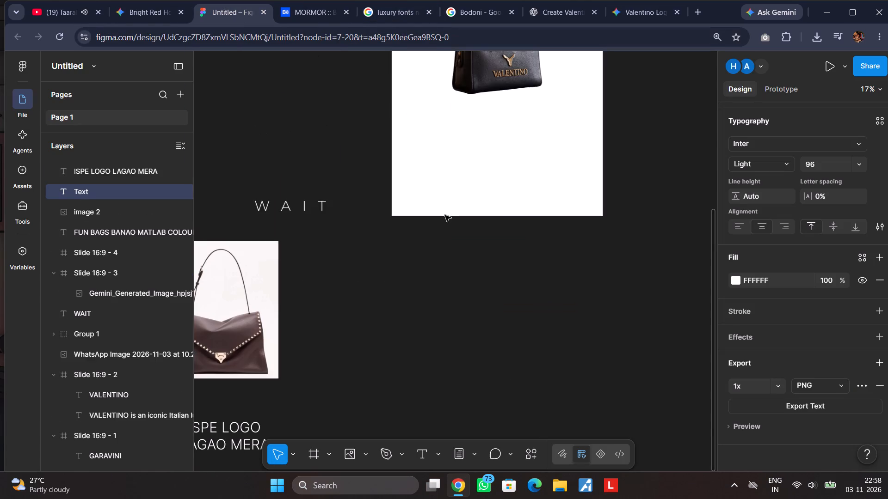
scroll(445, 215, up, 2)
scroll(446, 213, left, 1)
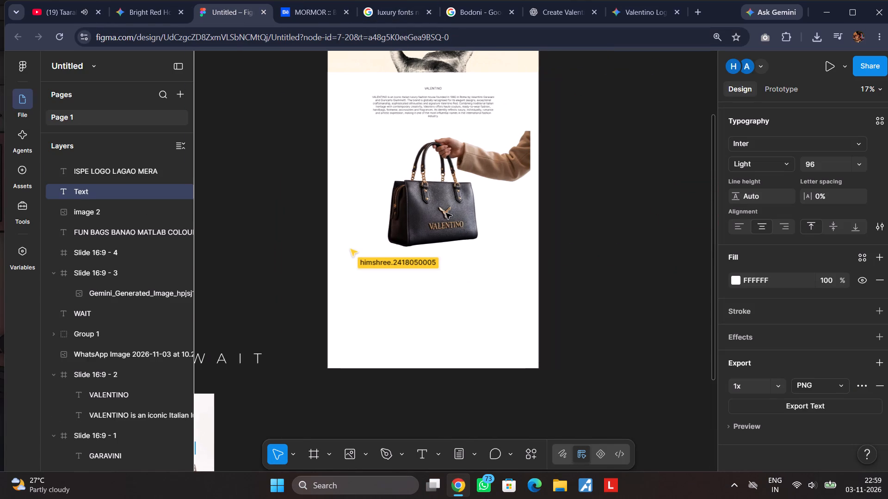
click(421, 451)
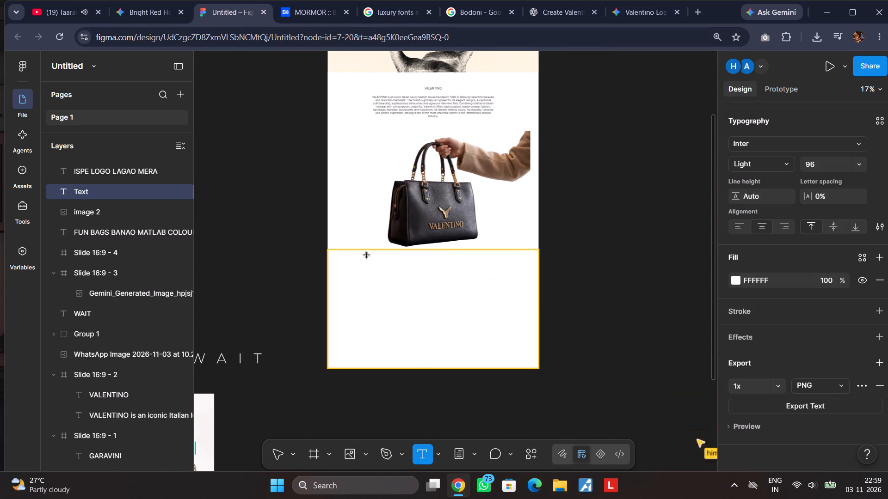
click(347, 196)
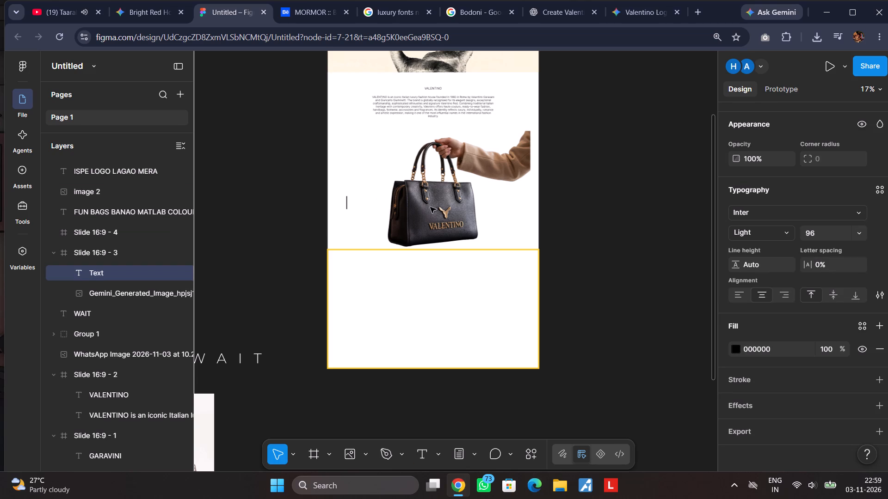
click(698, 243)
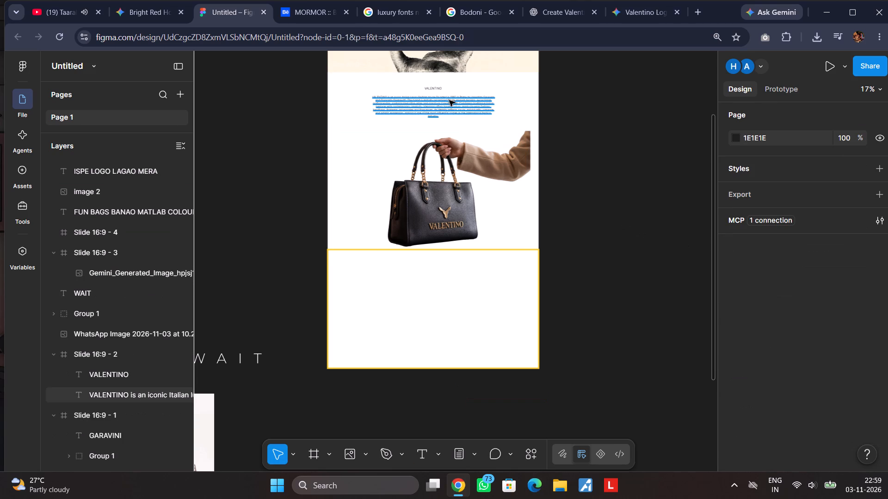
Duplicate the small VALENTINO heading from Slide 16:9 - 2 onto the handbag slide, left of the bag at about X 177, Y 580.
alt+drag(434, 90, 403, 123)
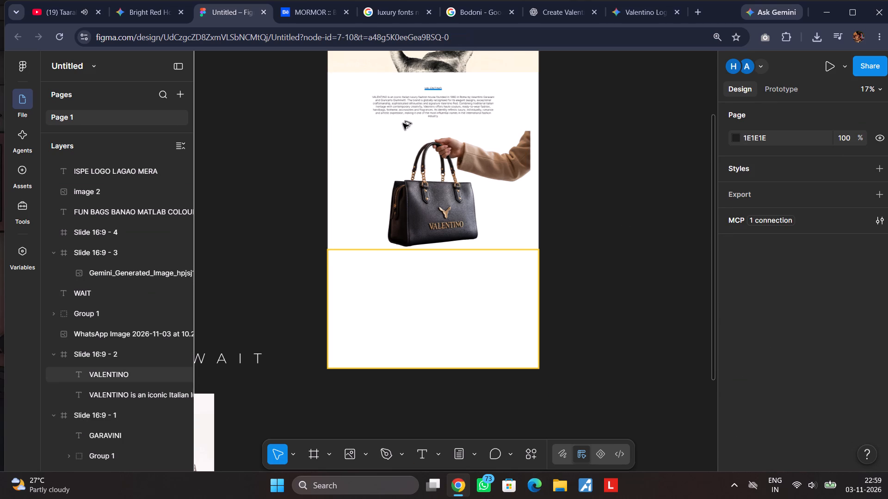
alt+drag(403, 123, 357, 201)
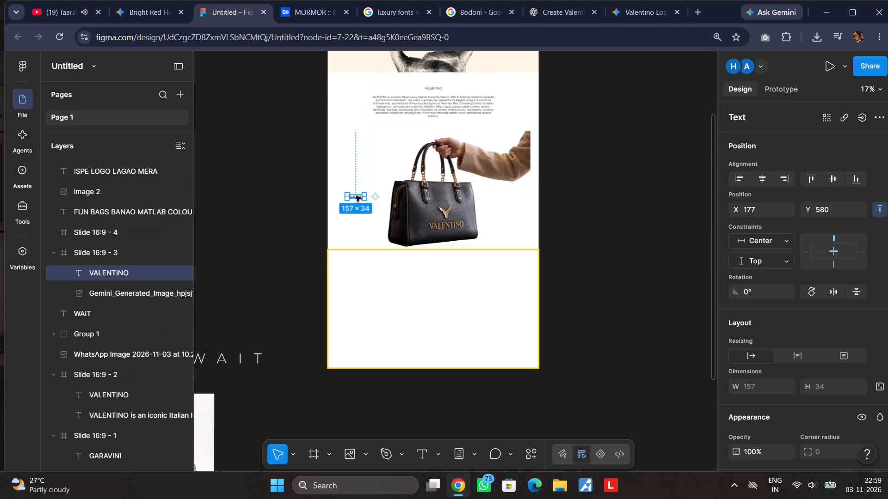
Replace the duplicated heading's text beside the handbag with "Branding" and deselect it.
double_click(356, 196)
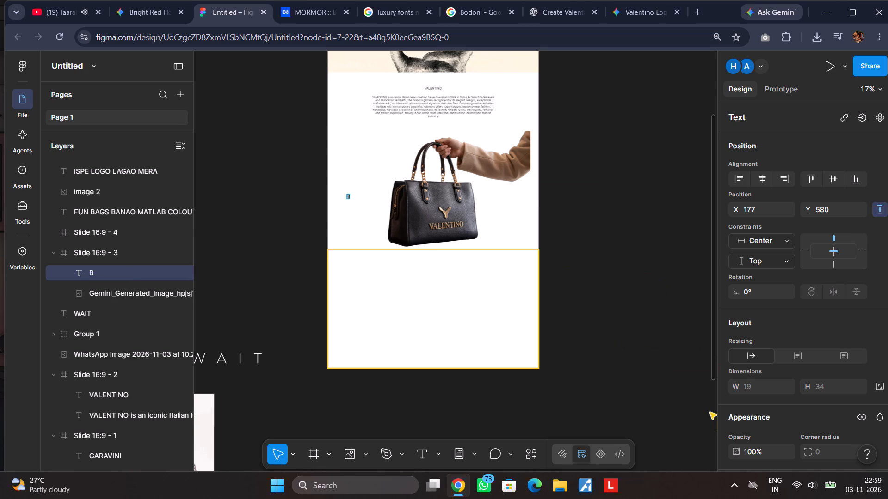
text(randing)
click(586, 207)
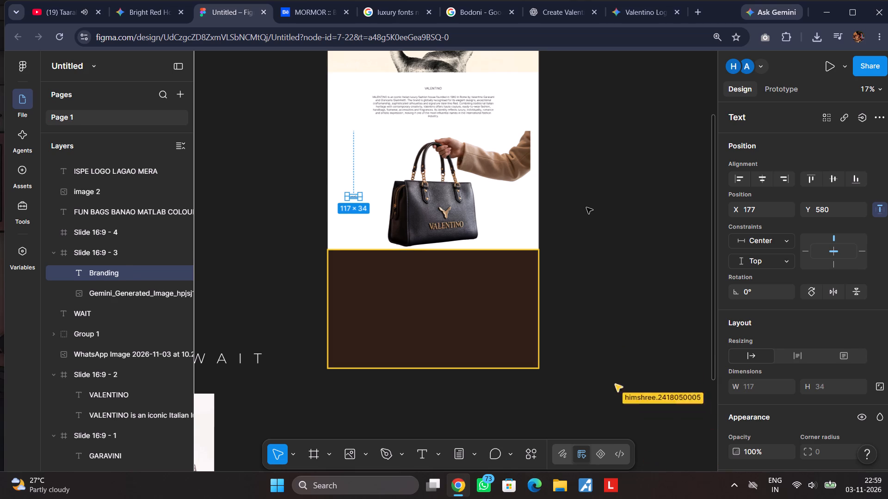
click(586, 207)
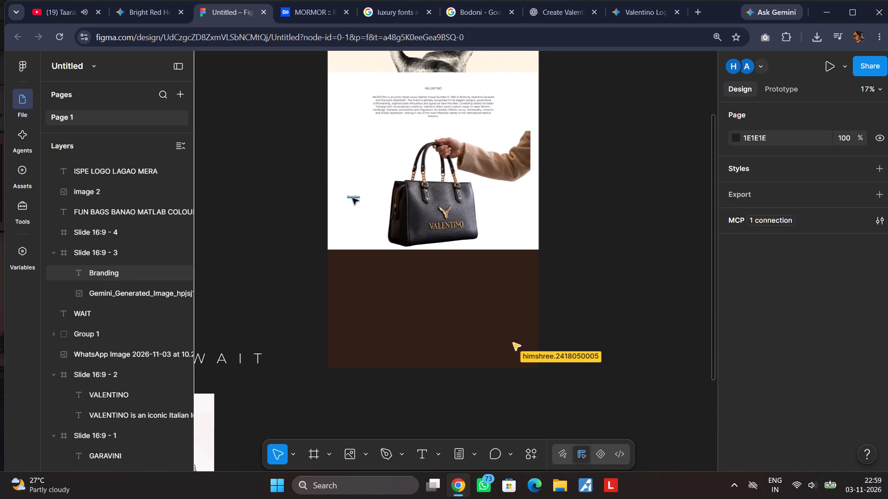
Duplicate the Branding caption to the other side of the handbag, at about X 1460, Y 597.
alt+drag(352, 198, 494, 200)
Replace the duplicated caption's text with two lines, "Valentino" and "Brand identity redesign", and deselect it.
double_click(494, 200)
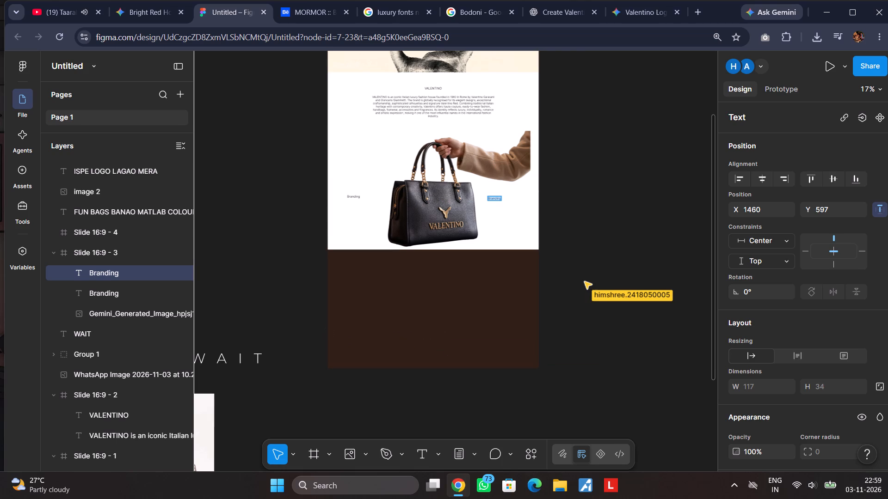
key(v)
text(alentino)
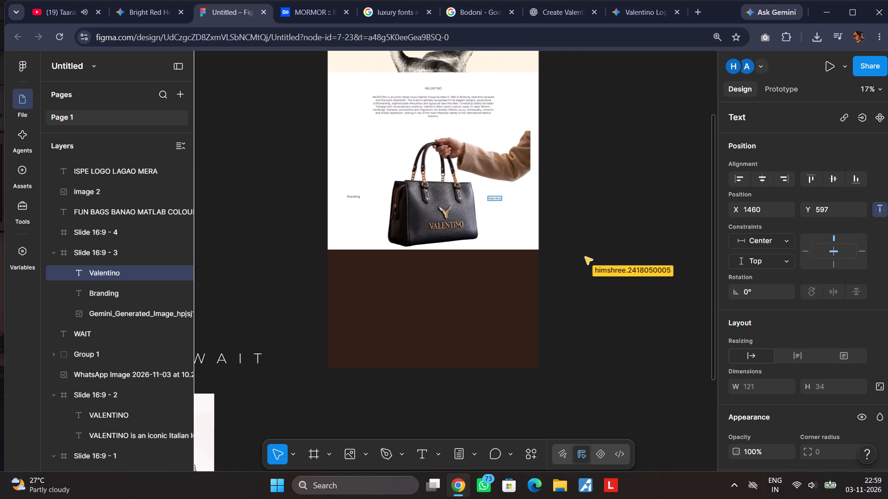
key(Return)
text(brand)
key(space)
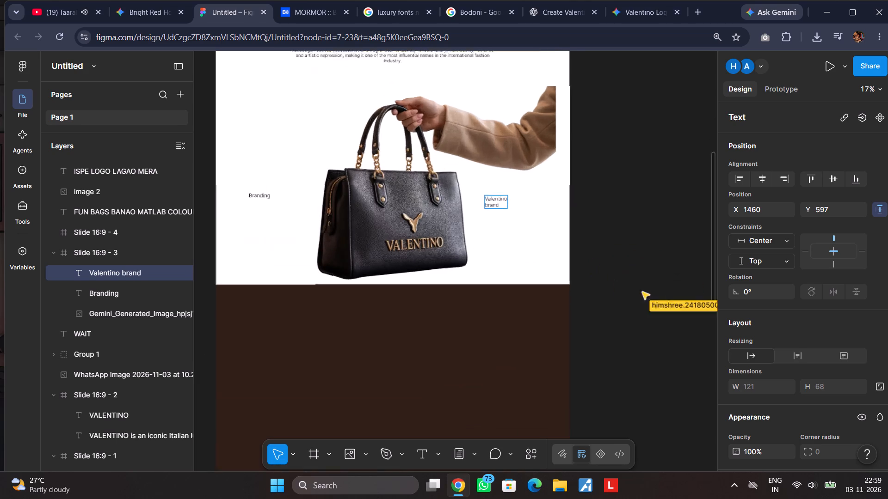
key(BackSpace)
key(BackSpace)
key(BackSpace)
key(BackSpace)
key(BackSpace)
key(BackSpace)
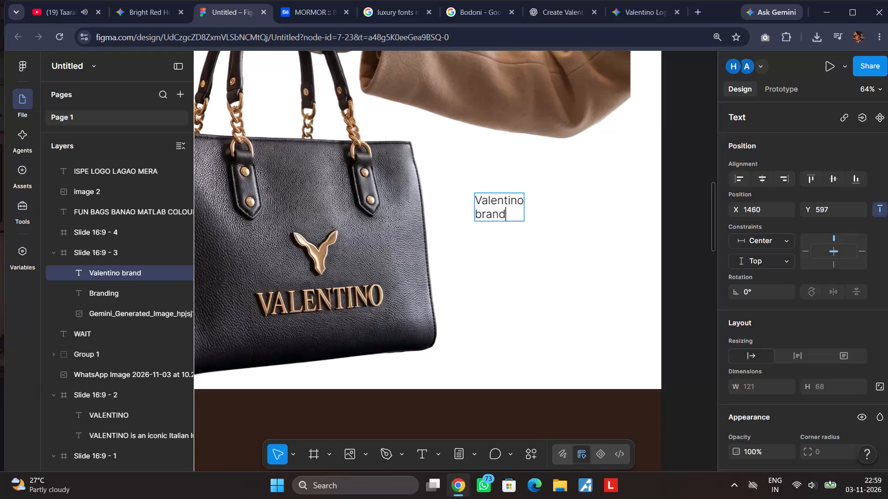
key(BackSpace)
key(Return)
text(rand)
key(space)
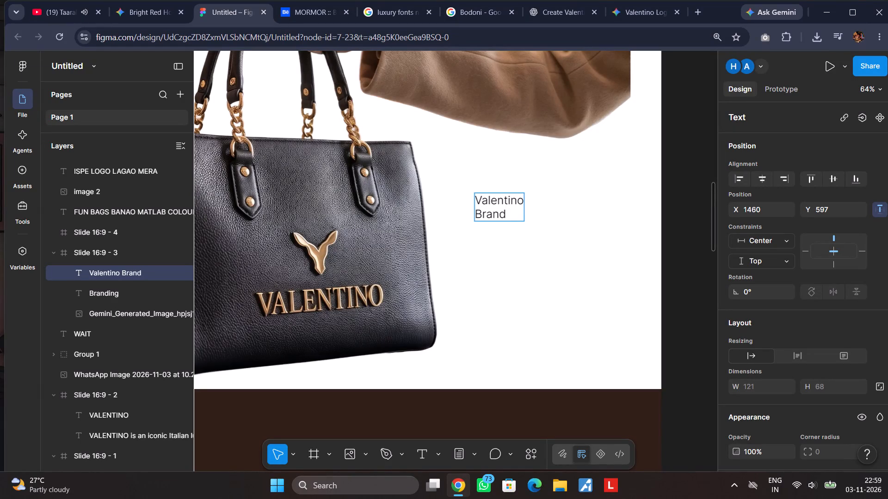
text(identity)
key(space)
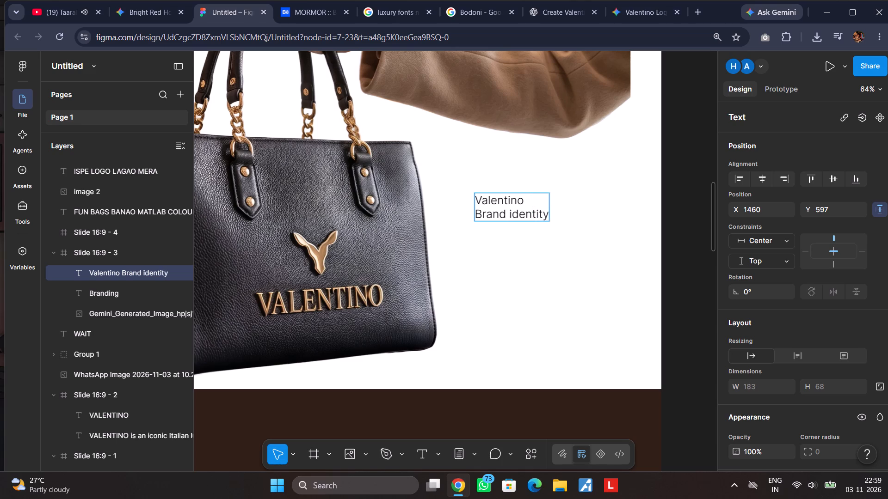
text(redesign)
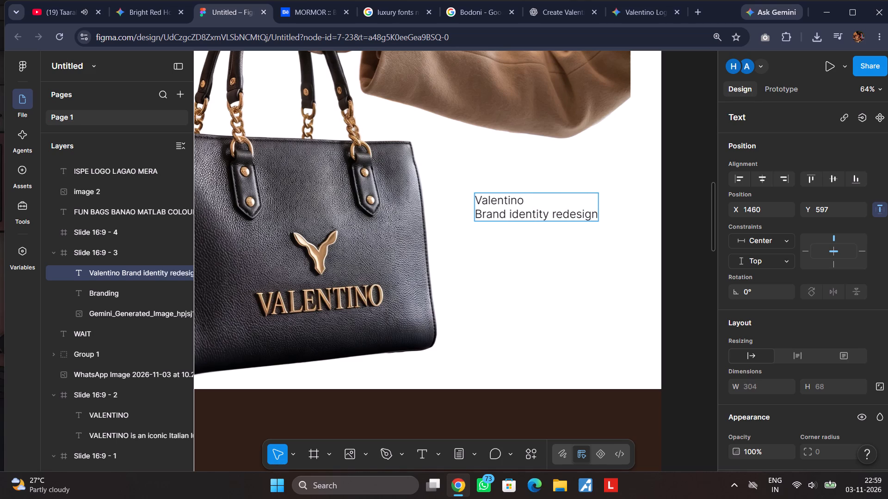
click(702, 285)
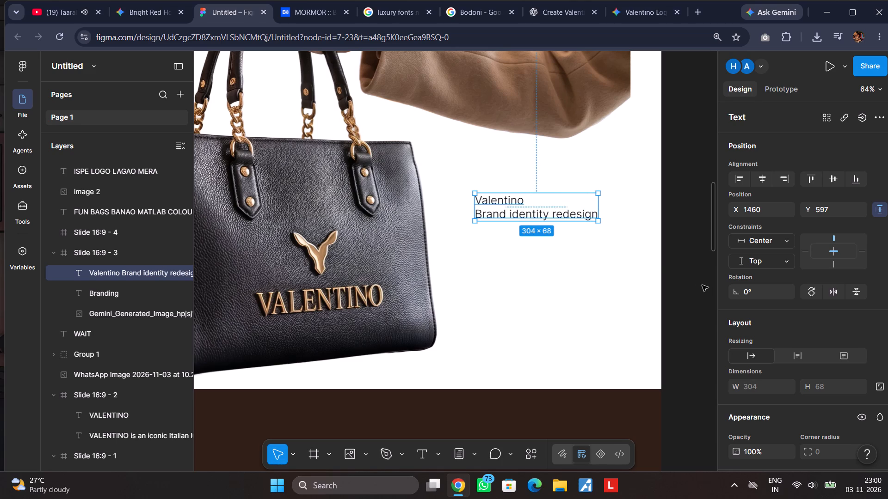
click(699, 283)
Set the font weight of both captions beside the handbag, Valentino Brand identity redesign and Branding, to Extra Light.
click(546, 212)
scroll(771, 298, down, 6)
click(766, 233)
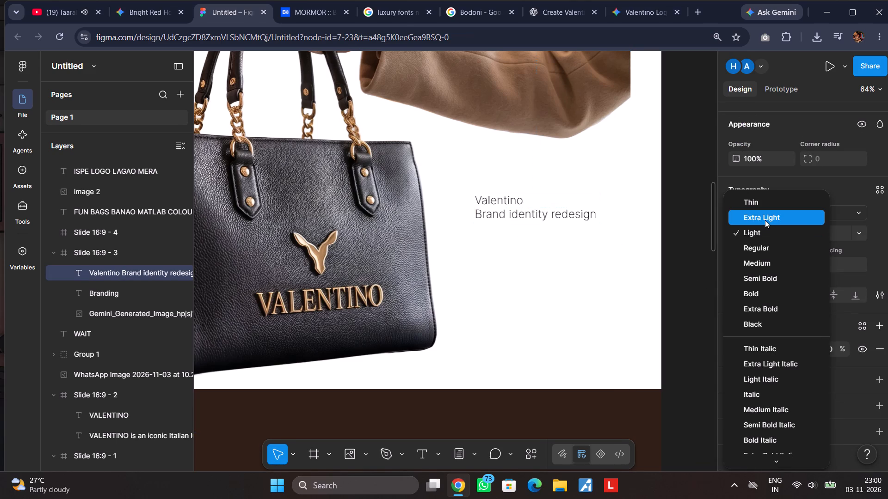
click(765, 219)
scroll(509, 224, right, 6)
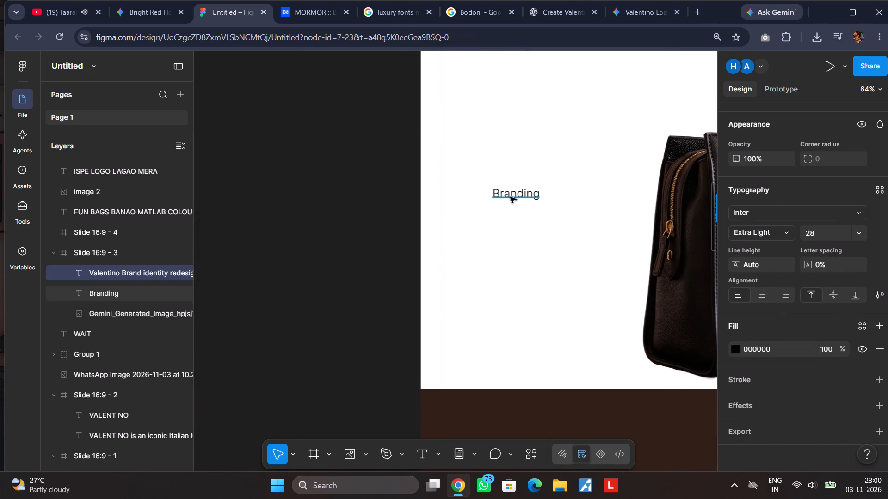
click(511, 197)
click(767, 232)
click(768, 221)
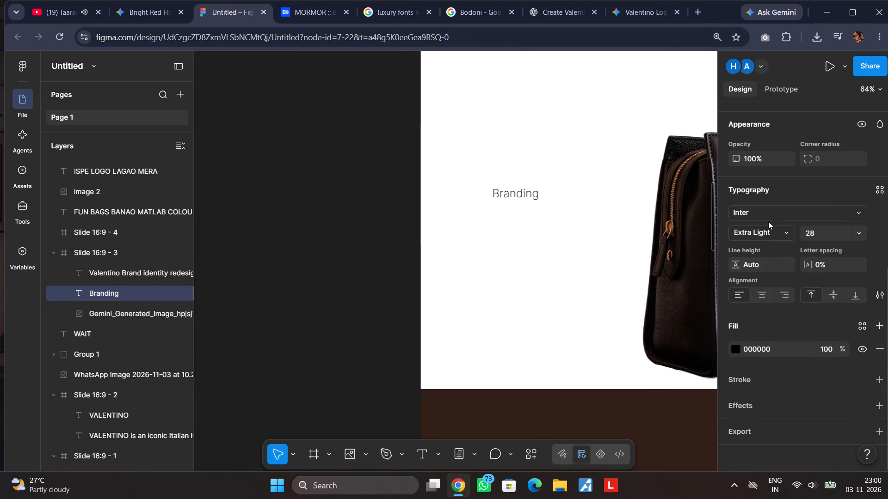
click(382, 219)
Set the font size of both captions beside the handbag to 20 and deselect them.
scroll(382, 219, left, 4)
scroll(382, 218, up, 1)
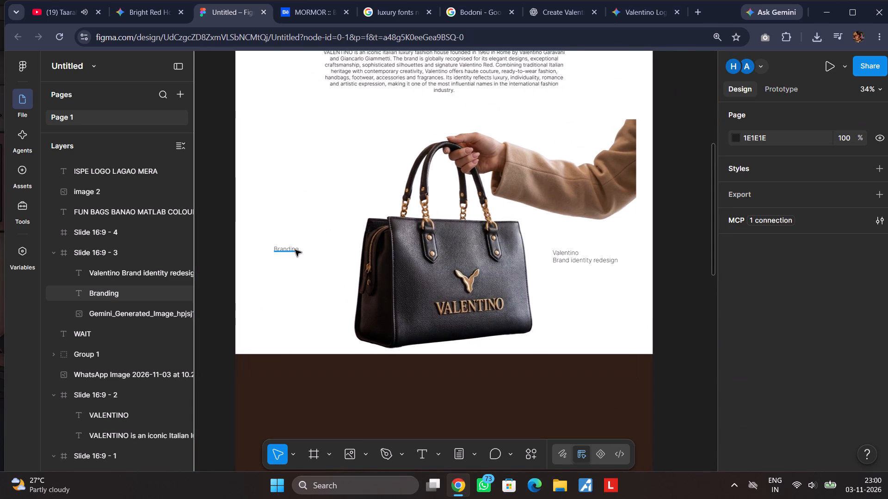
click(295, 250)
shift+click(573, 260)
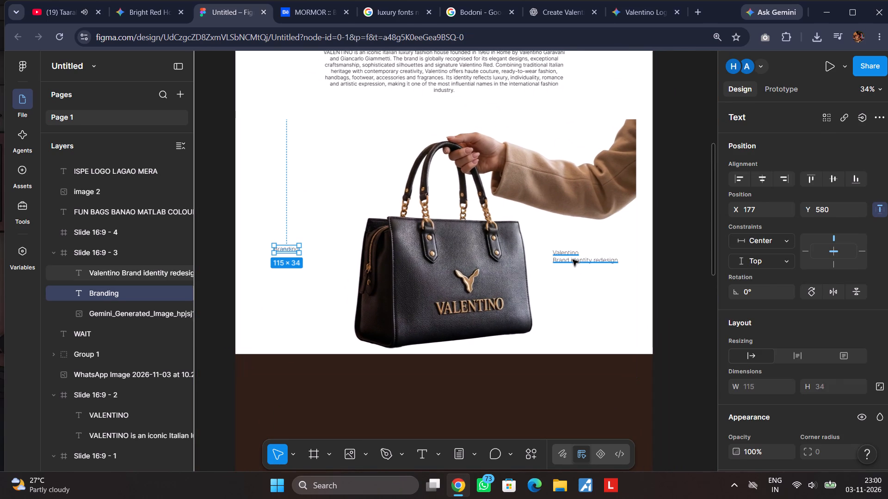
scroll(765, 279, down, 5)
click(858, 265)
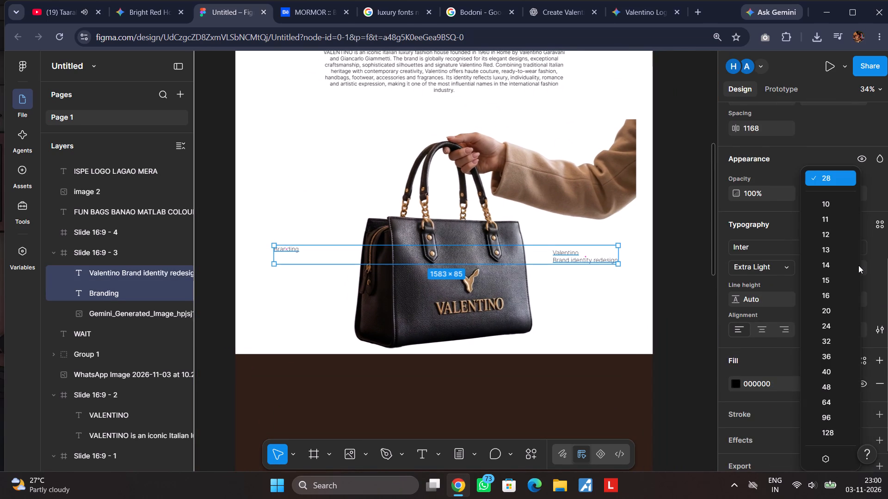
click(830, 314)
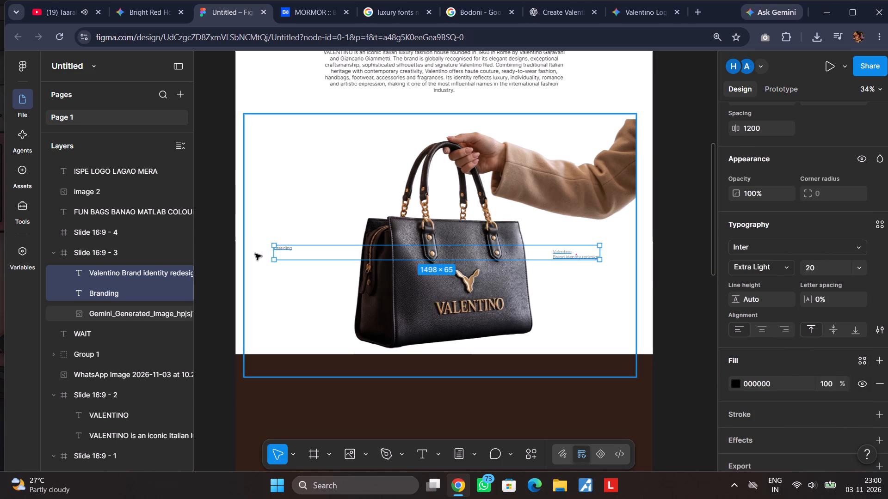
click(214, 261)
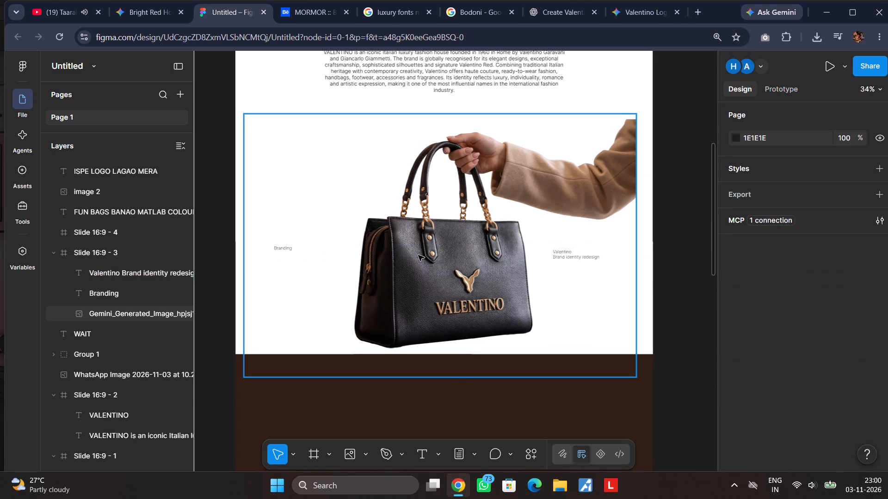
Scale the handbag image down to about 1704 × 1143 and move it to about X 108, Y -63 on its slide.
click(419, 255)
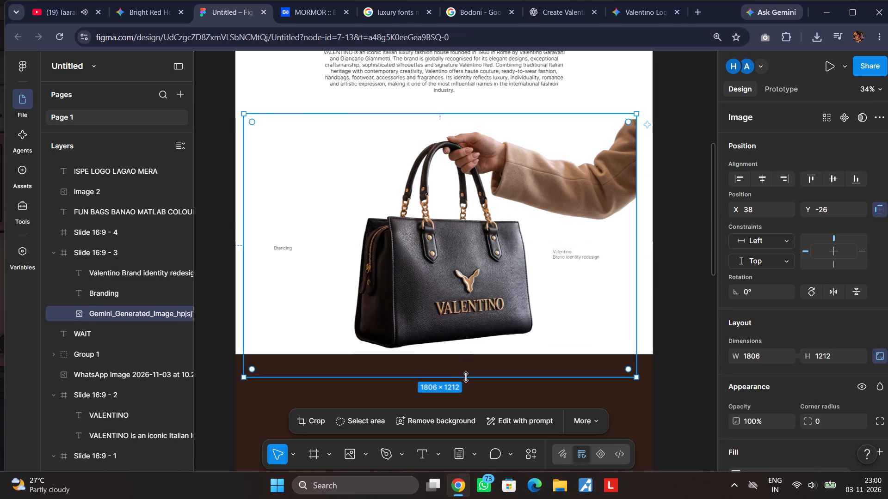
drag(466, 377, 471, 362)
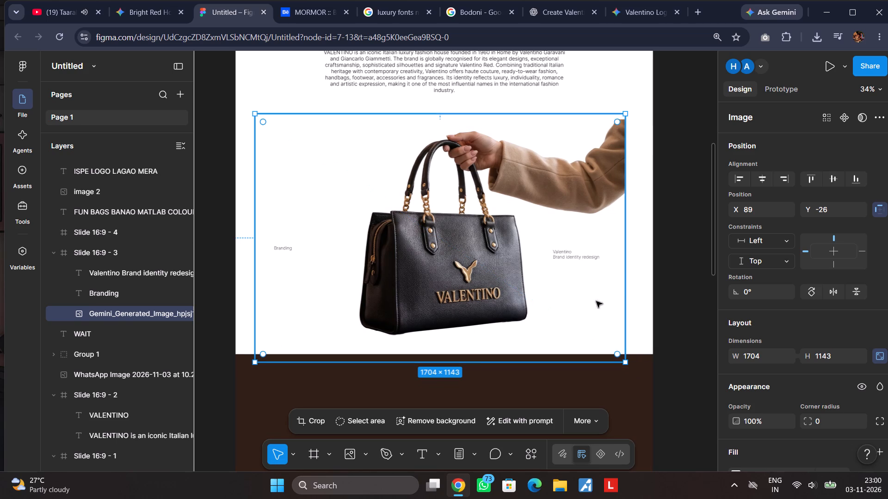
click(667, 264)
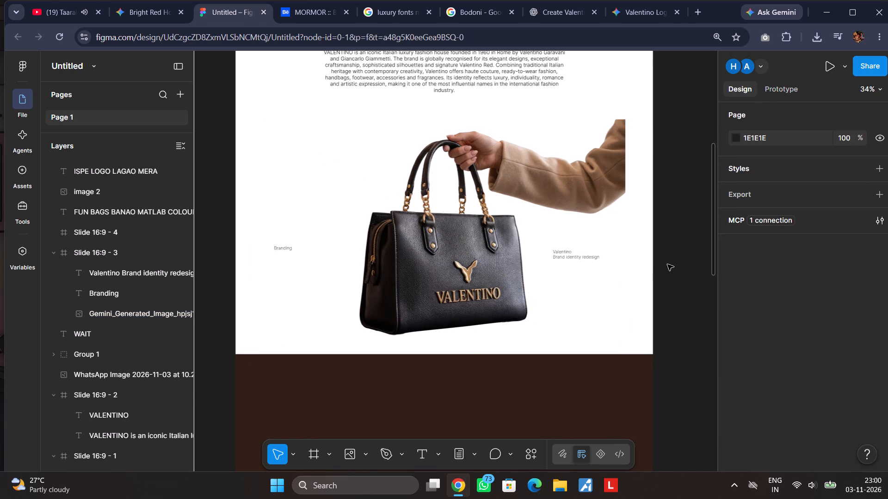
drag(621, 176, 625, 172)
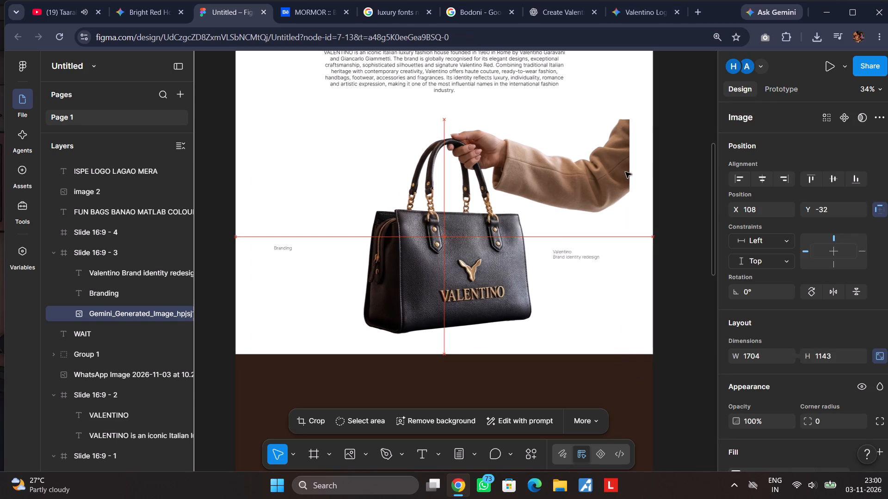
drag(625, 172, 627, 171)
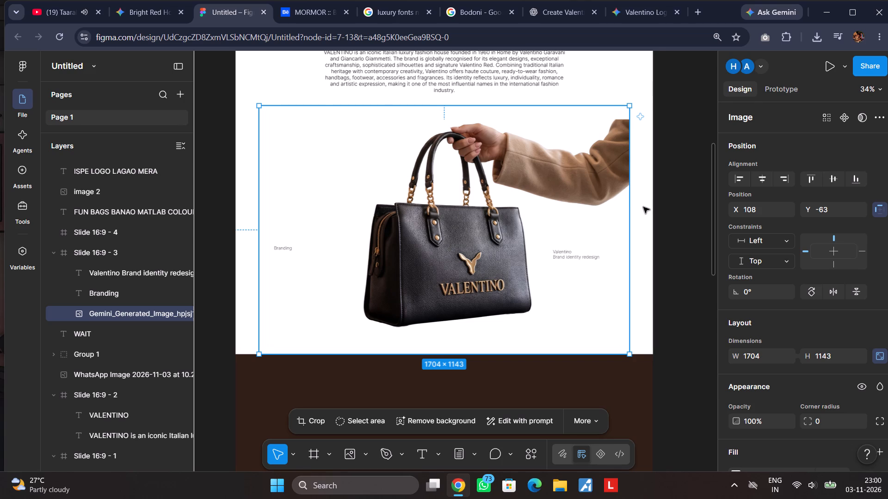
Move the dark brown frame Slide 16:9 - 4 down to about Y 2840, leaving a gap below the handbag slide.
scroll(643, 207, up, 1)
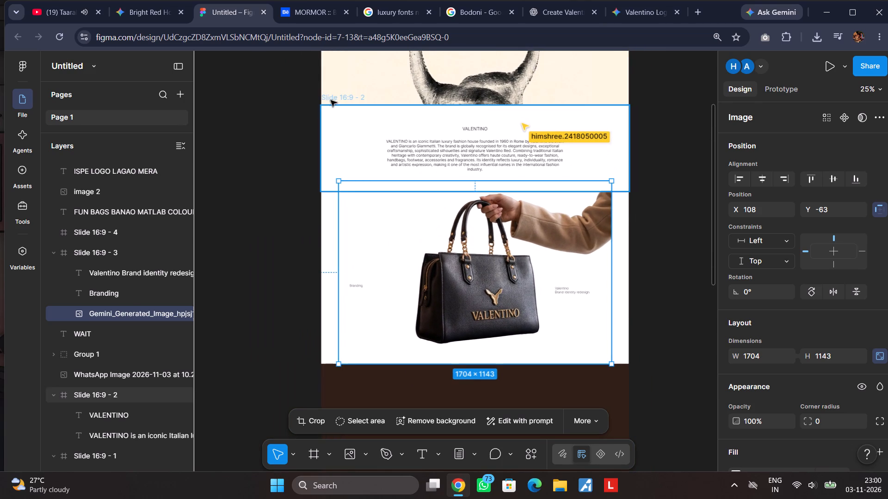
click(327, 181)
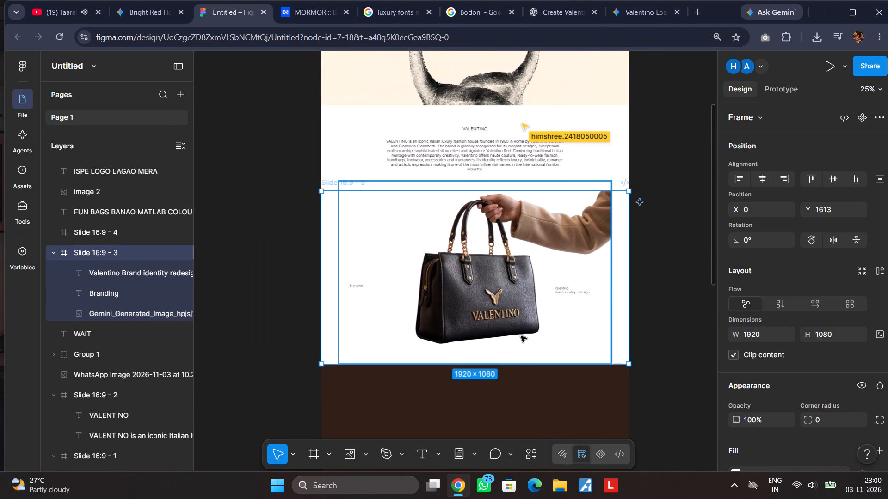
scroll(521, 336, down, 2)
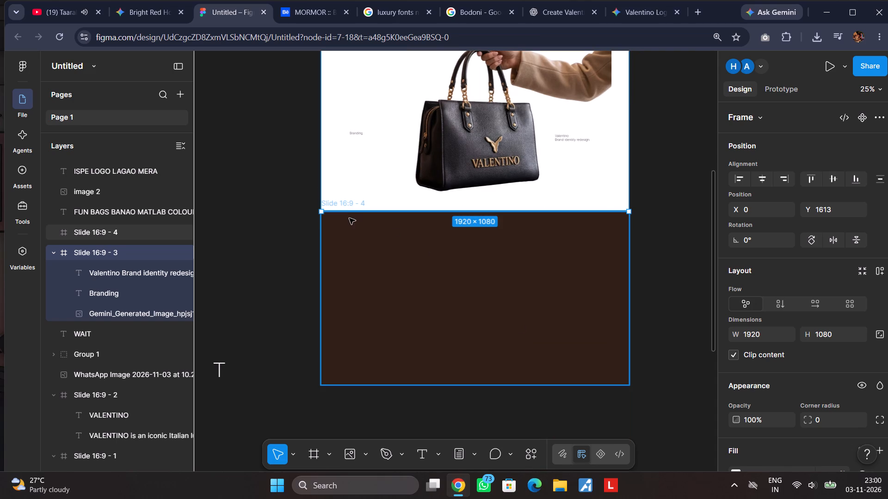
click(349, 219)
drag(516, 268, 517, 291)
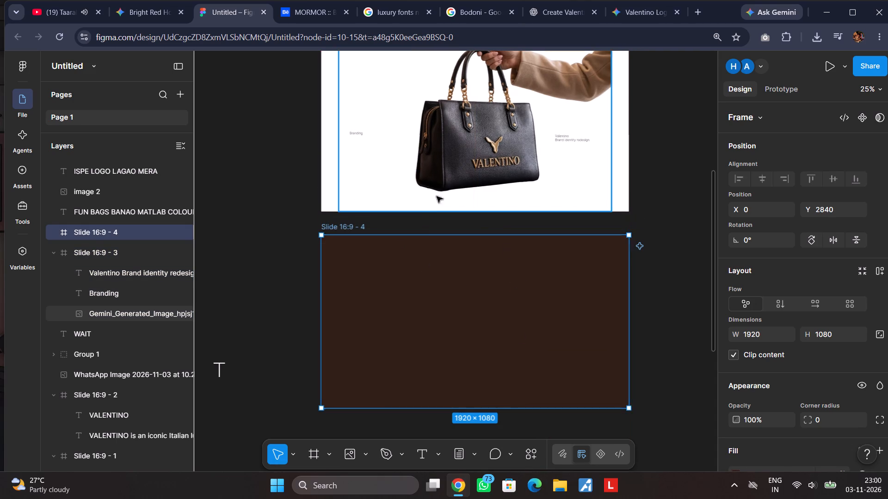
Extend the bottom of Slide 16:9 - 3 so the handbag slide is about 1188 high.
scroll(384, 178, up, 1)
click(327, 112)
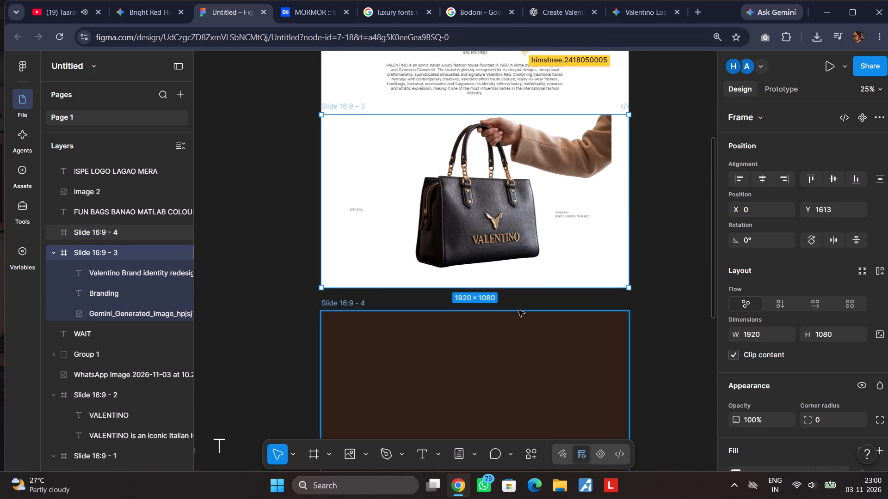
drag(540, 288, 539, 305)
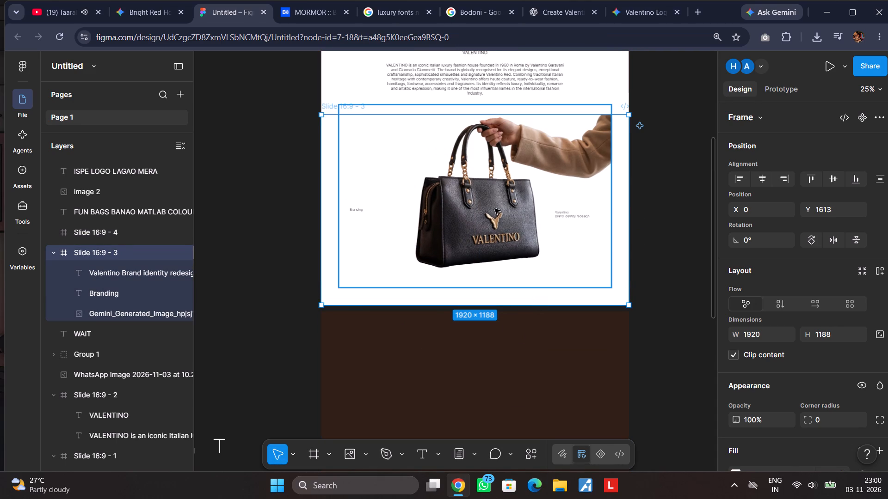
Lower the handbag image on the extended slide and enlarge it to about 1812 × 1215 so the arm reaches the slide's right edge.
click(494, 208)
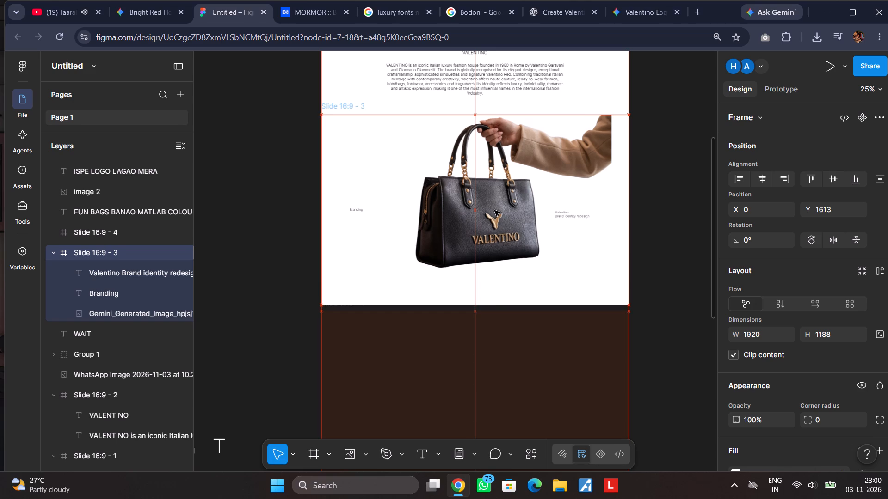
click(500, 233)
drag(506, 208, 506, 215)
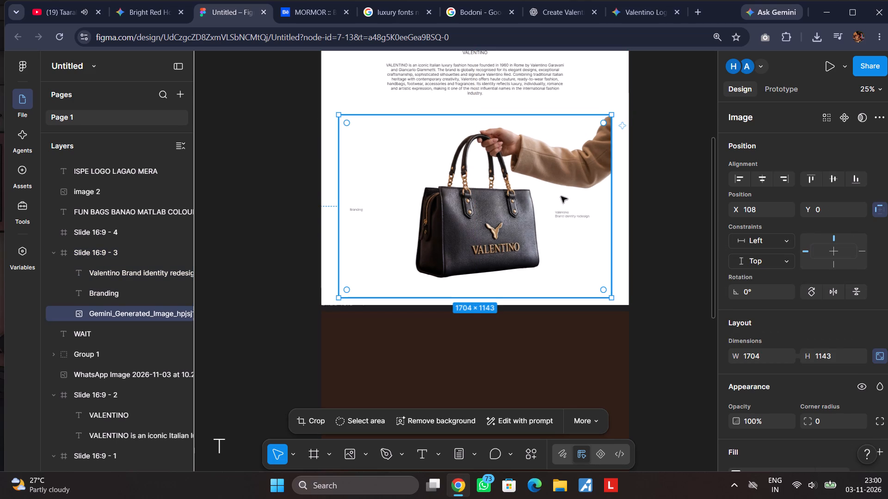
drag(612, 194, 628, 195)
click(666, 225)
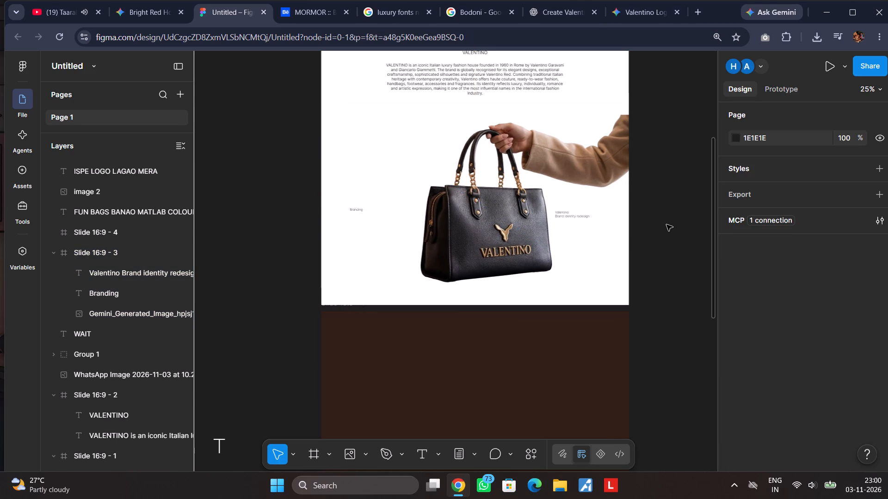
Move the handbag image inward from the slide's right edge to X 54 and centre it horizontally and vertically on Slide 16:9 - 3.
click(503, 225)
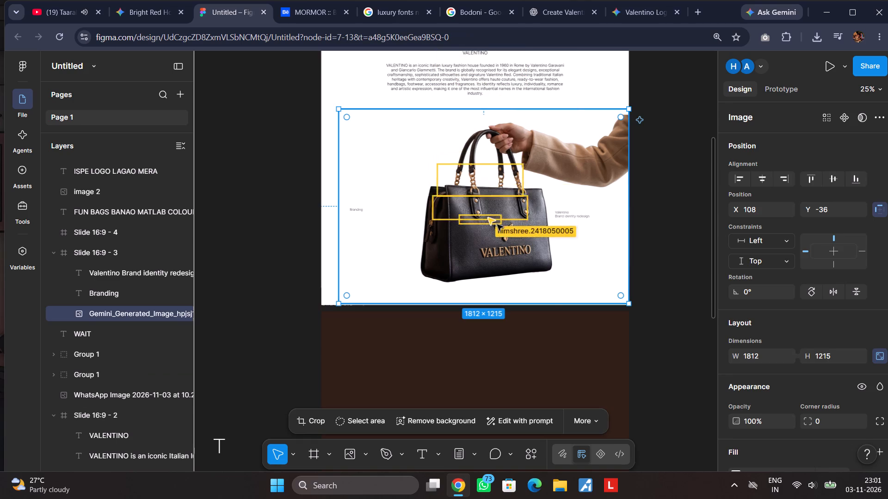
drag(497, 225, 490, 225)
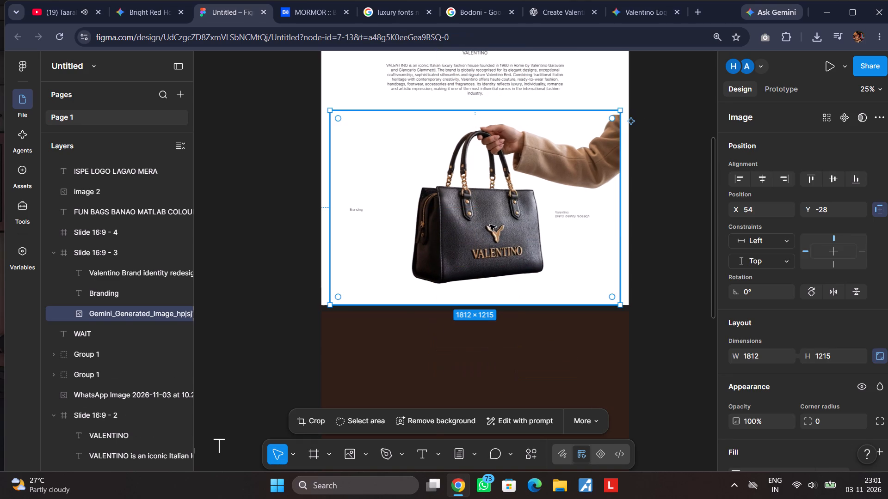
click(642, 229)
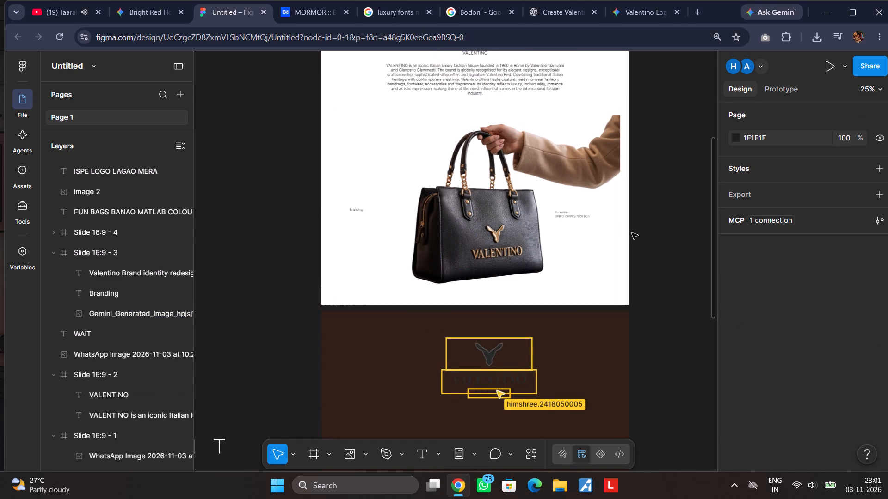
click(490, 231)
click(762, 178)
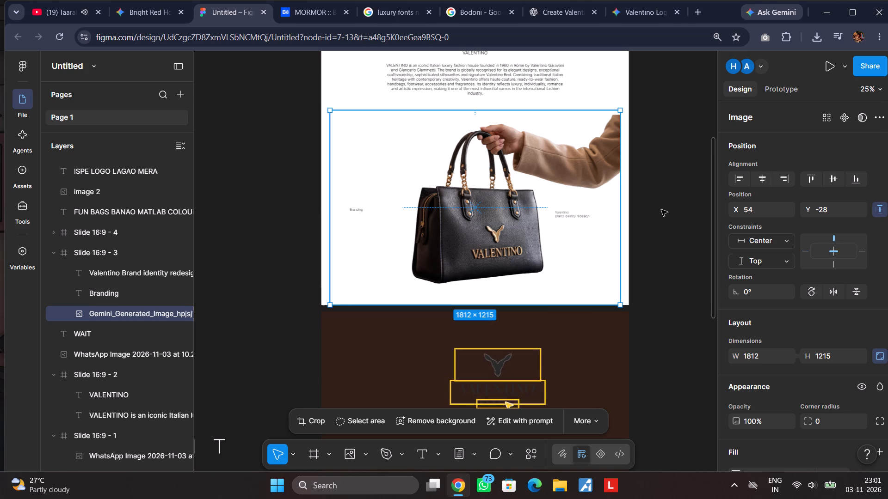
click(661, 210)
click(491, 214)
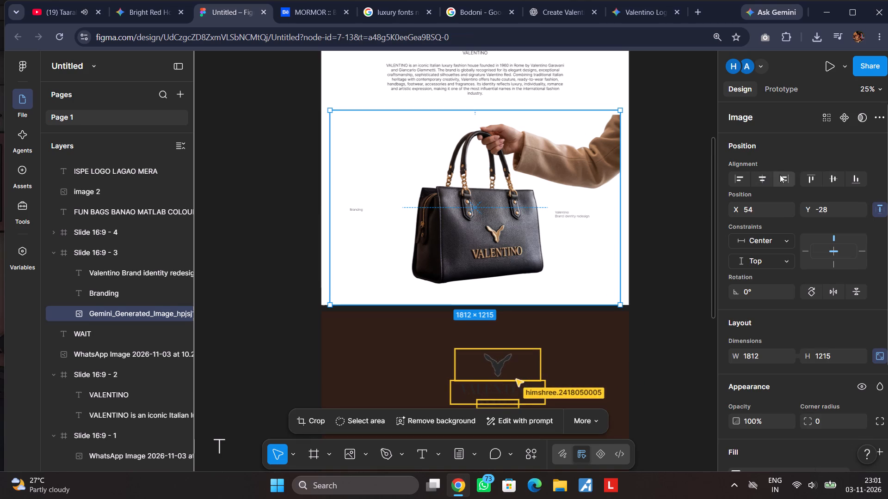
click(834, 178)
click(652, 226)
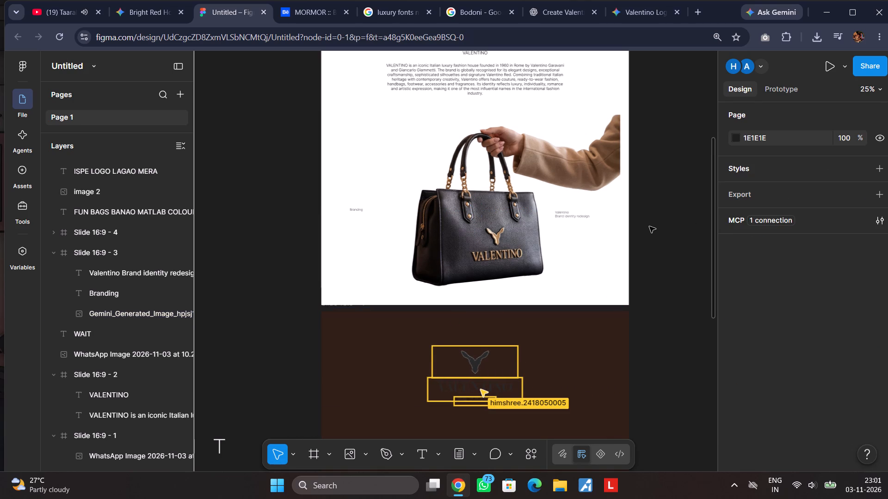
Set the font size of both captions, Branding and Valentino Brand identity redesign, to 24.
click(356, 208)
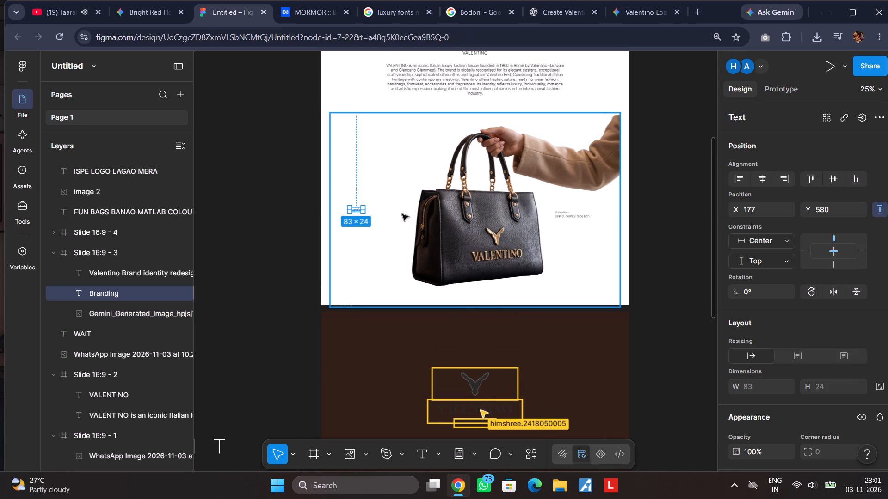
shift+click(568, 217)
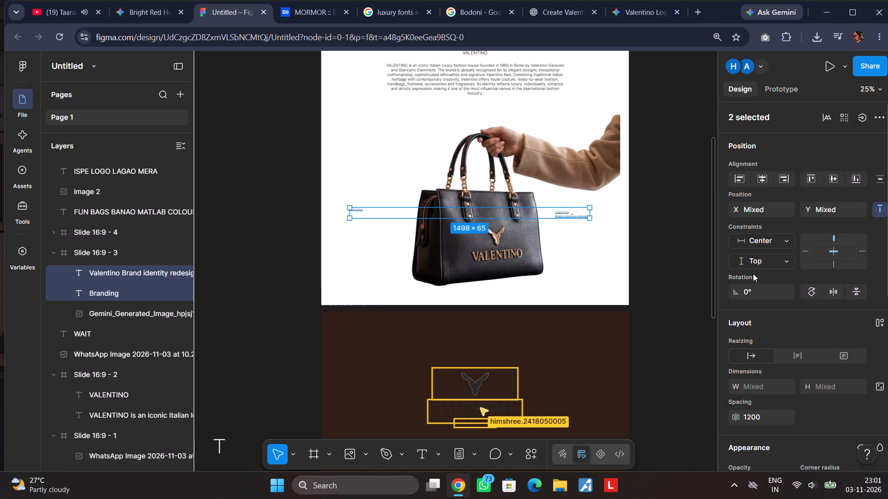
scroll(755, 276, down, 6)
click(866, 236)
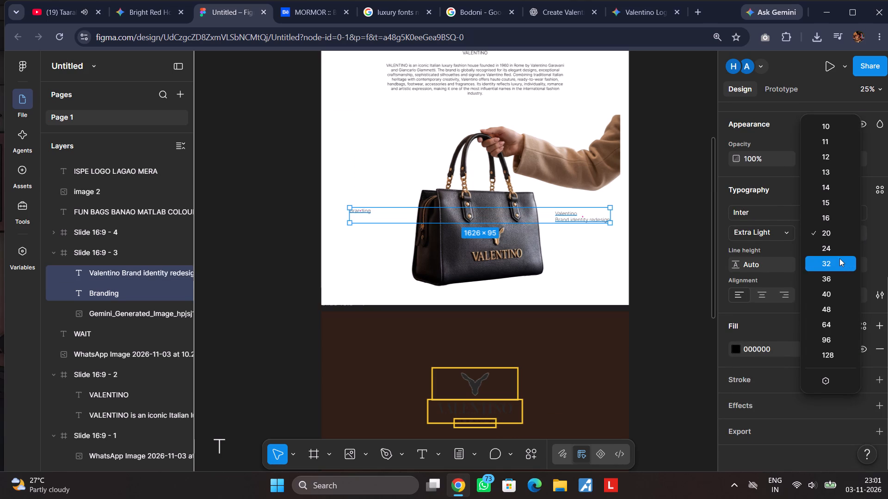
click(841, 251)
click(677, 224)
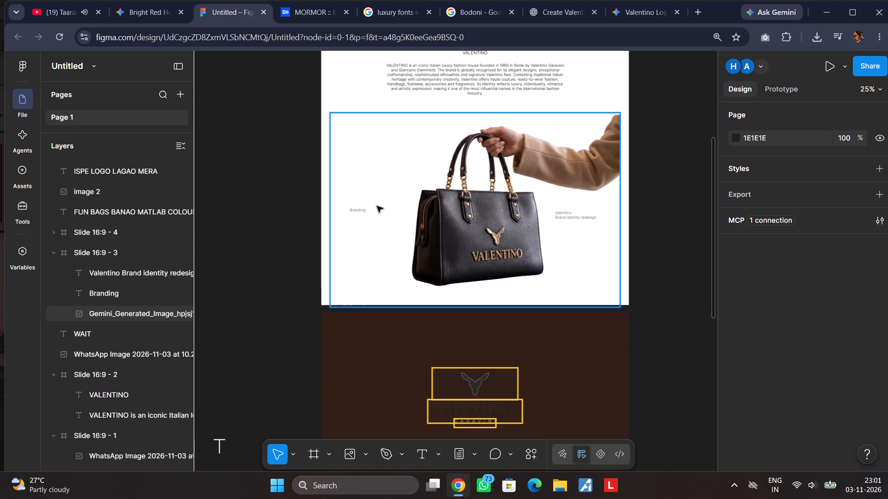
Reposition the Branding caption beside the handbag at about X 180, Y 591, checking the layout against the MORMOR reference.
drag(360, 210, 370, 212)
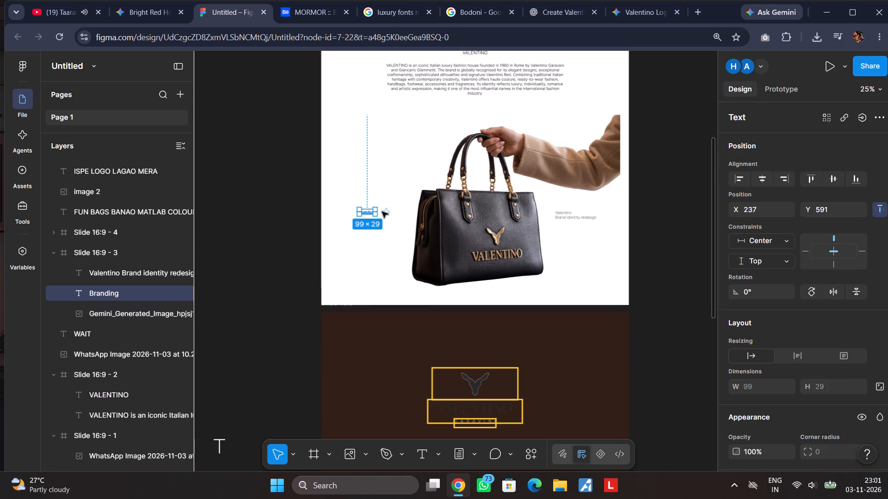
click(647, 243)
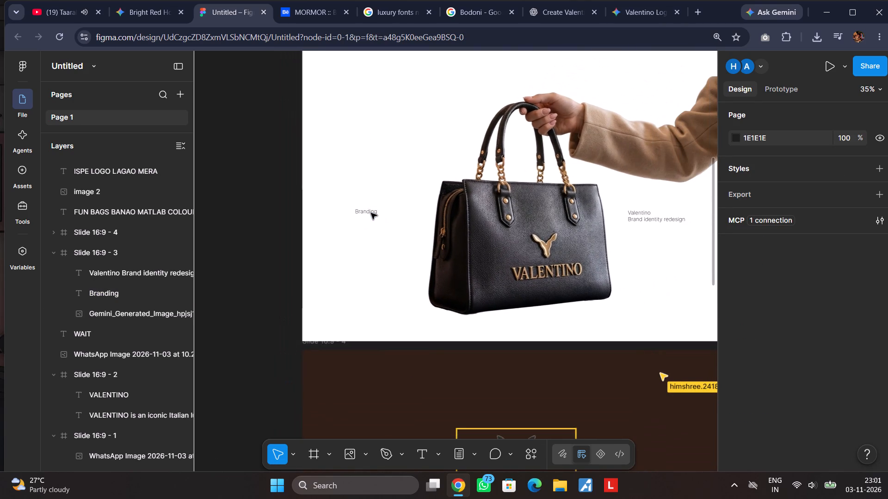
scroll(371, 213, left, 2)
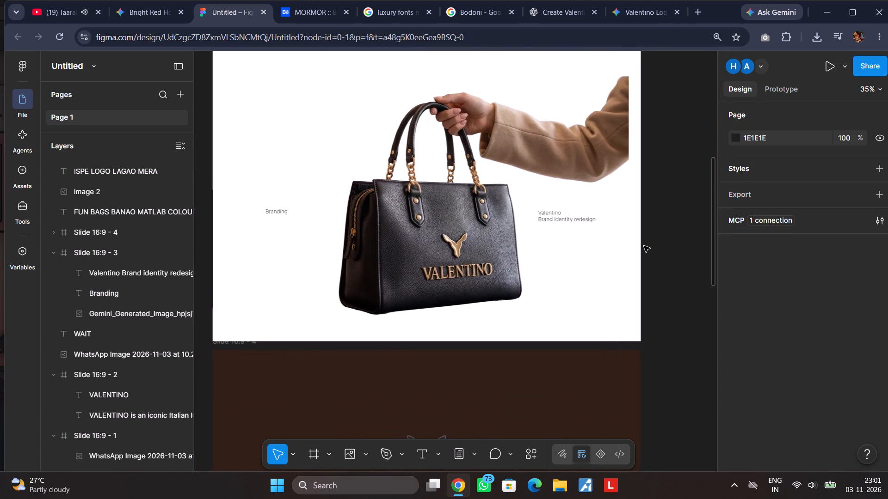
scroll(644, 246, left, 1)
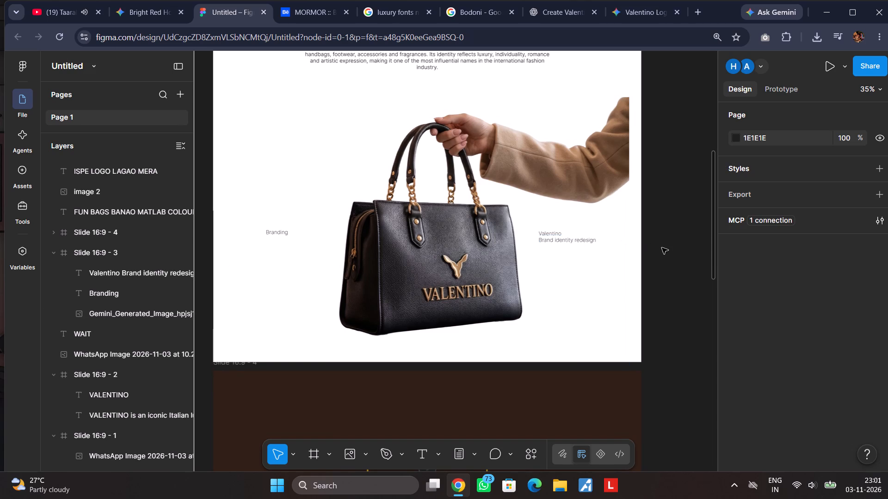
click(323, 17)
click(232, 17)
drag(273, 233, 268, 233)
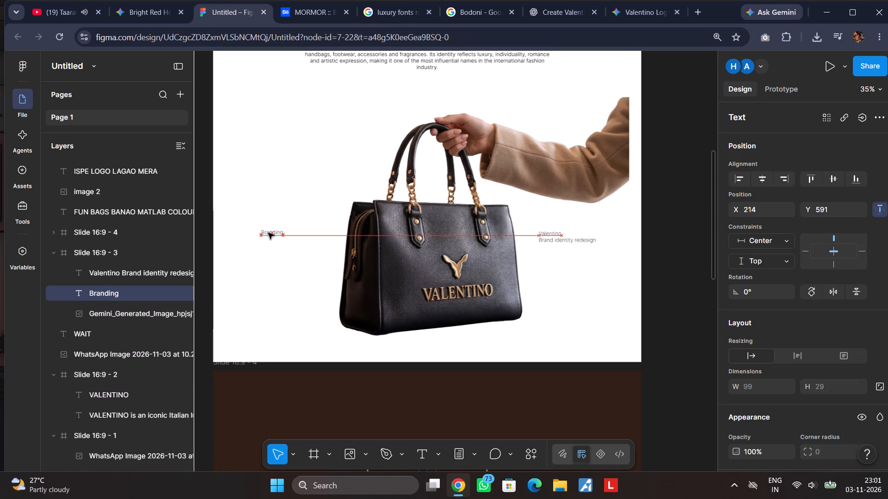
drag(268, 233, 261, 233)
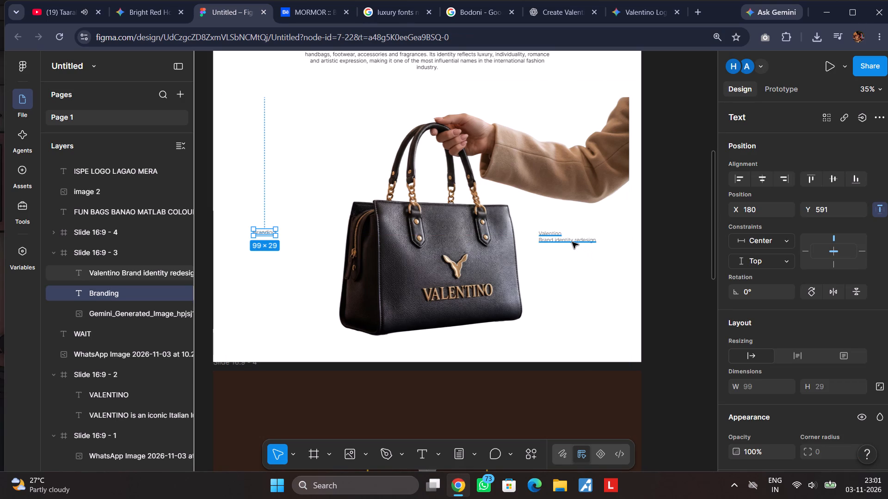
Move the Valentino Brand identity redesign caption outward to about X 1500, Y 597 and compare the layout with the MORMOR reference.
drag(572, 242, 581, 243)
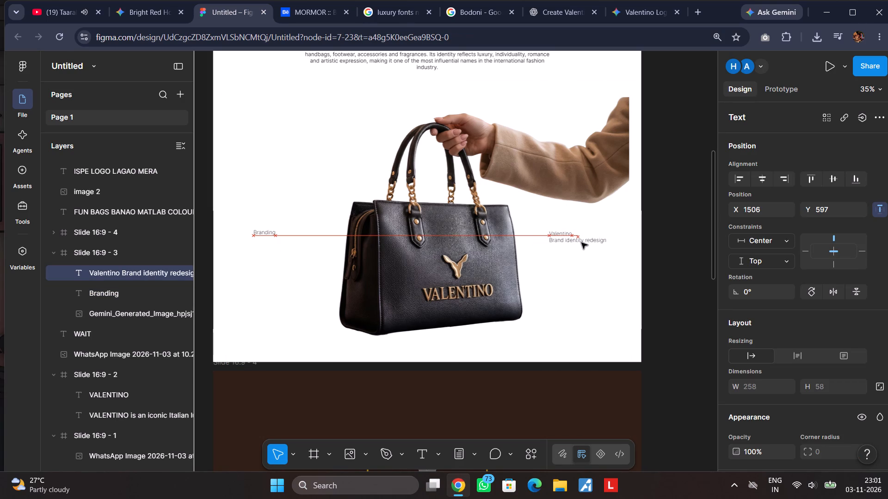
drag(581, 243, 581, 243)
click(667, 245)
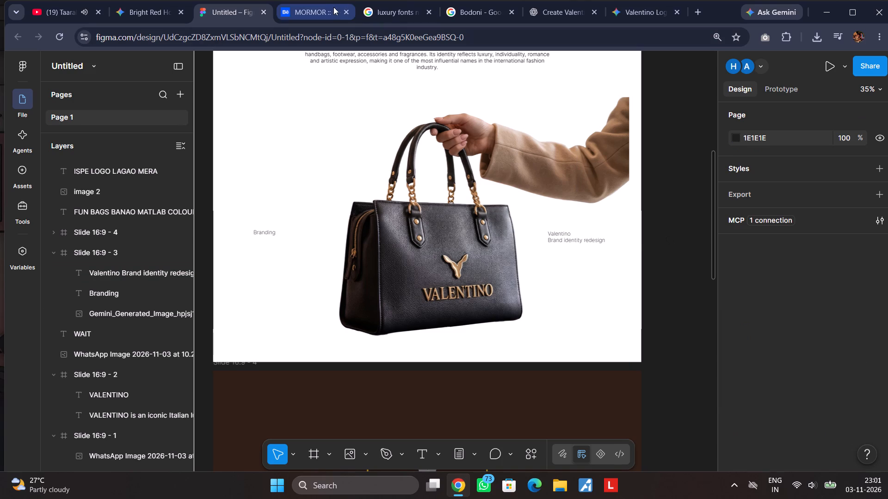
click(319, 12)
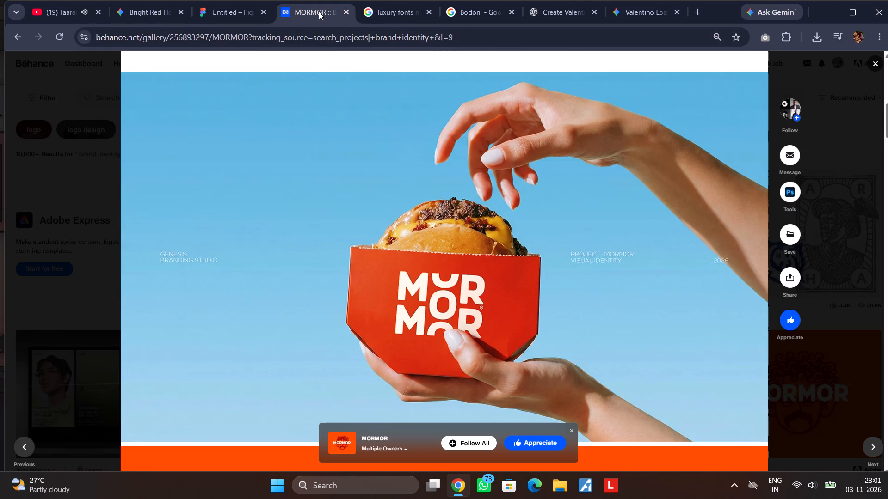
click(222, 13)
click(664, 278)
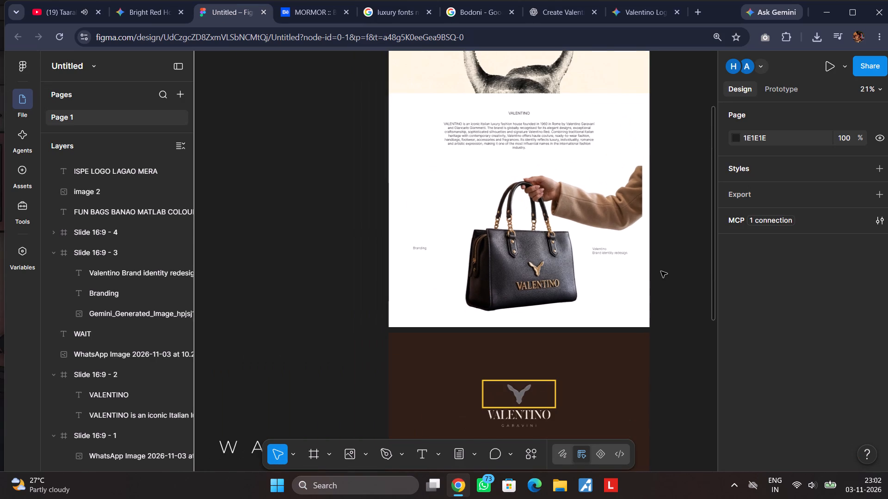
Move the dark brown frame Slide 16:9 - 4 up so it sits flush against the bottom of the handbag slide.
scroll(661, 271, left, 1)
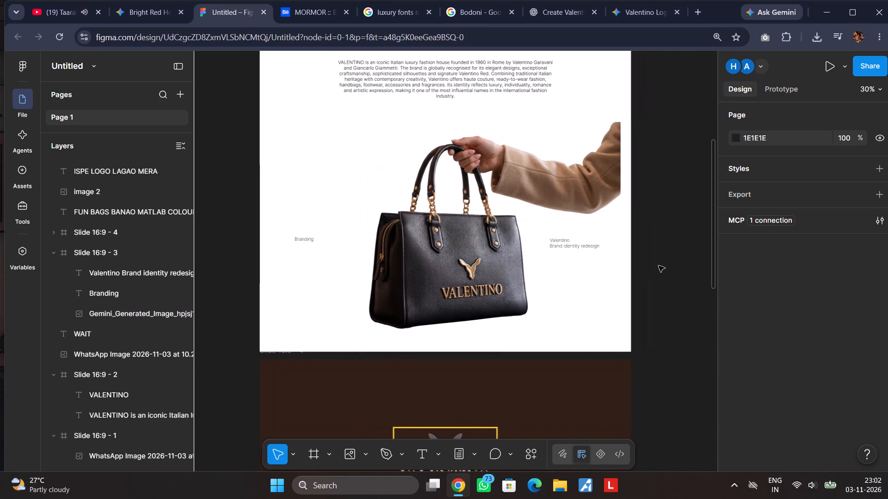
scroll(658, 264, down, 3)
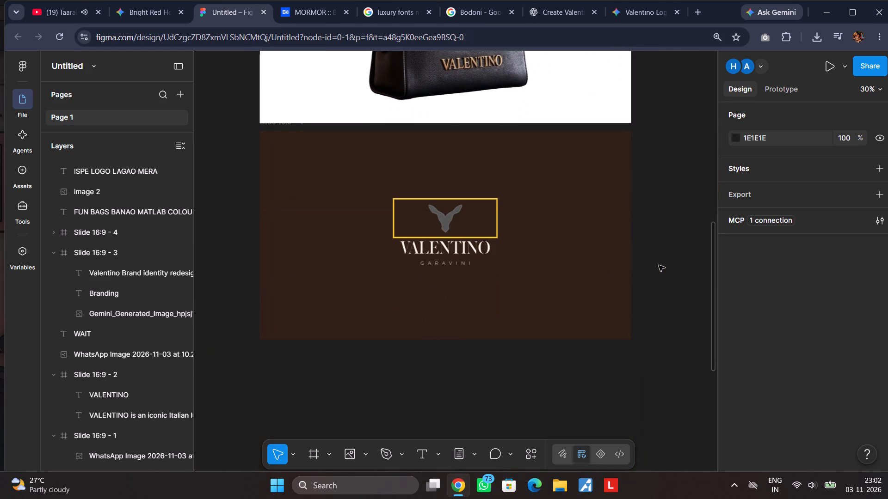
scroll(658, 259, left, 2)
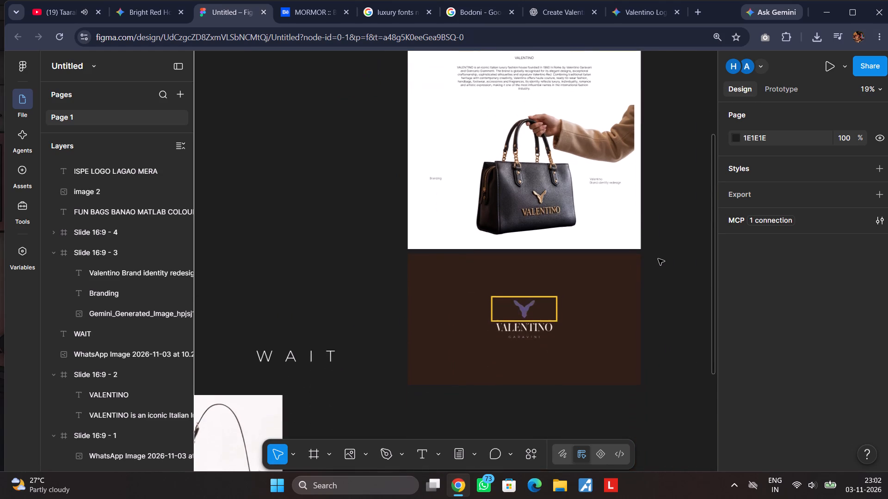
scroll(658, 259, left, 1)
click(432, 252)
click(432, 248)
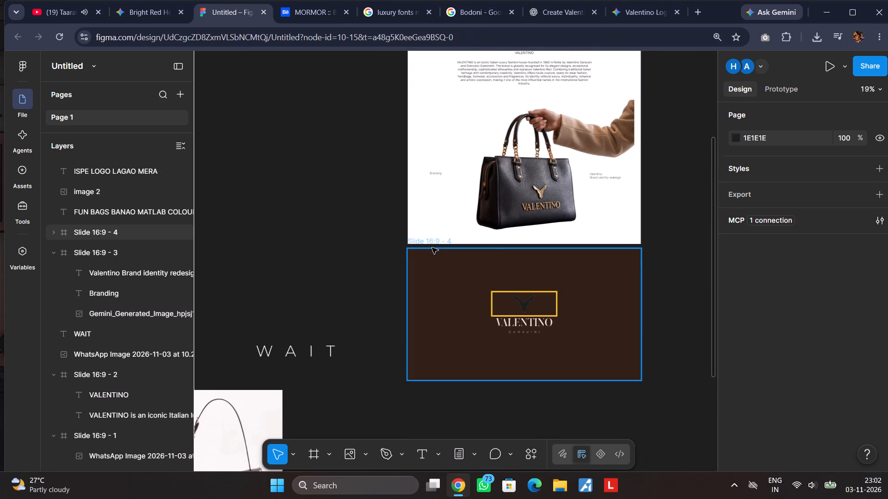
drag(611, 286, 612, 282)
click(680, 281)
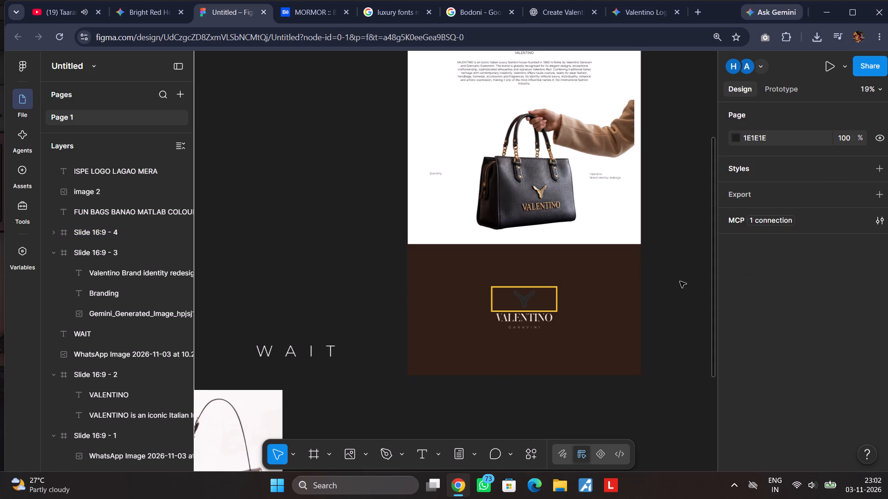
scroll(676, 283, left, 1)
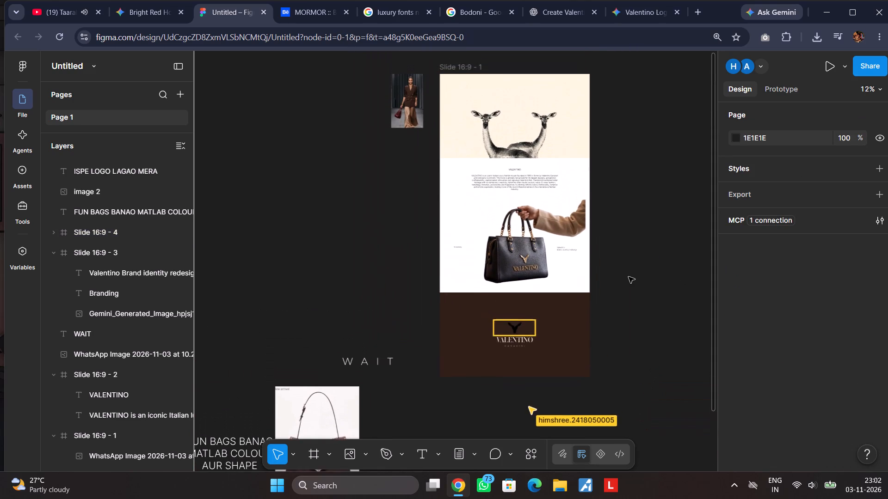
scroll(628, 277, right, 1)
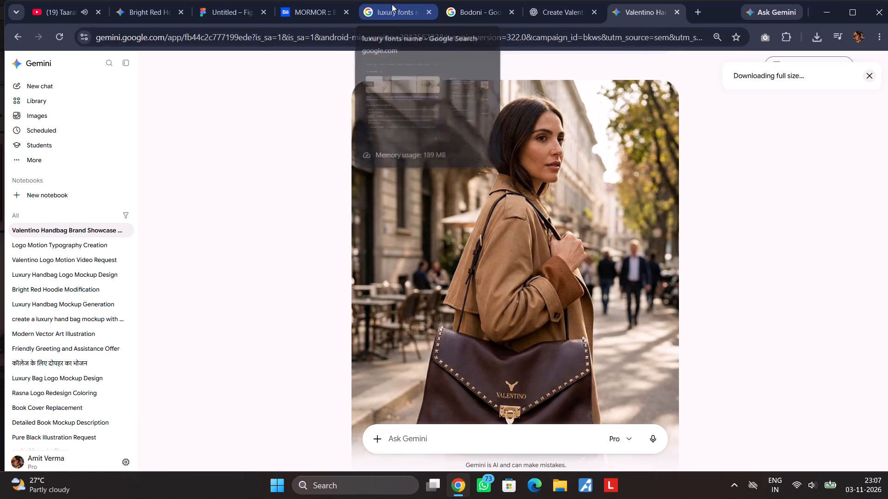
Switch to Figma and place the downloaded Gemini_Generated_Image_i3v0jqi3v0jqi3v0 on the canvas, below the brown logo slide.
click(224, 14)
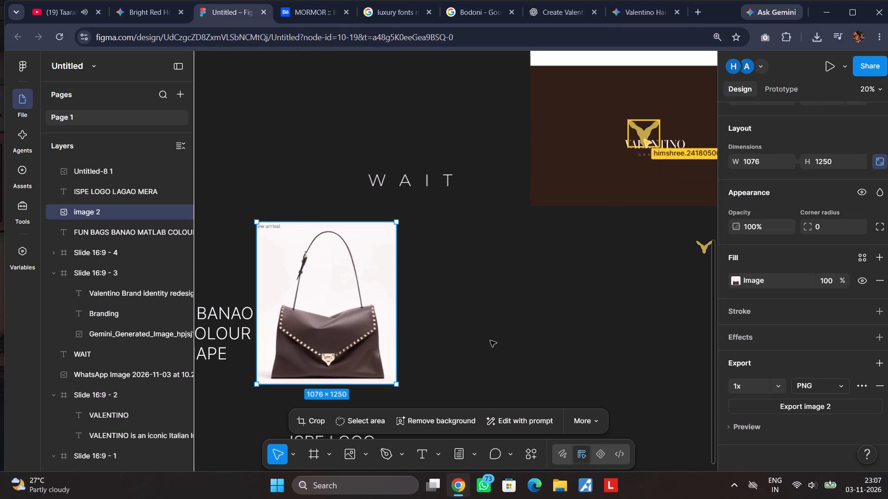
click(490, 341)
scroll(490, 340, down, 1)
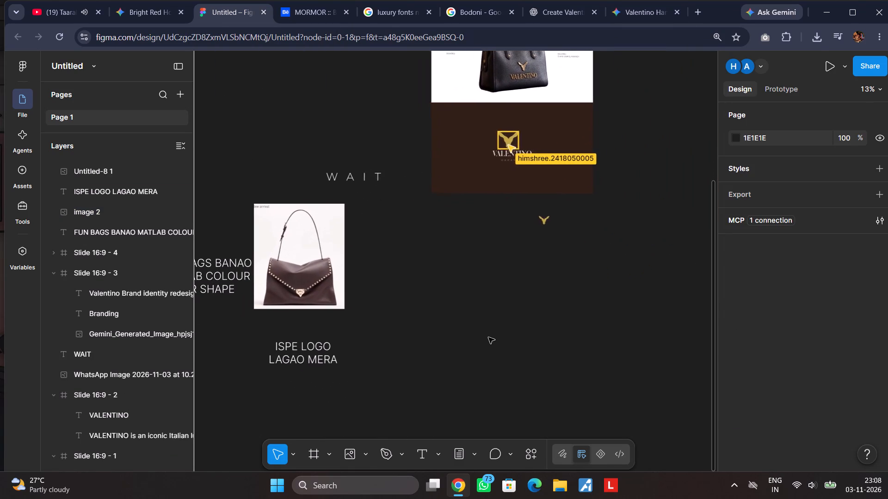
scroll(488, 337, down, 1)
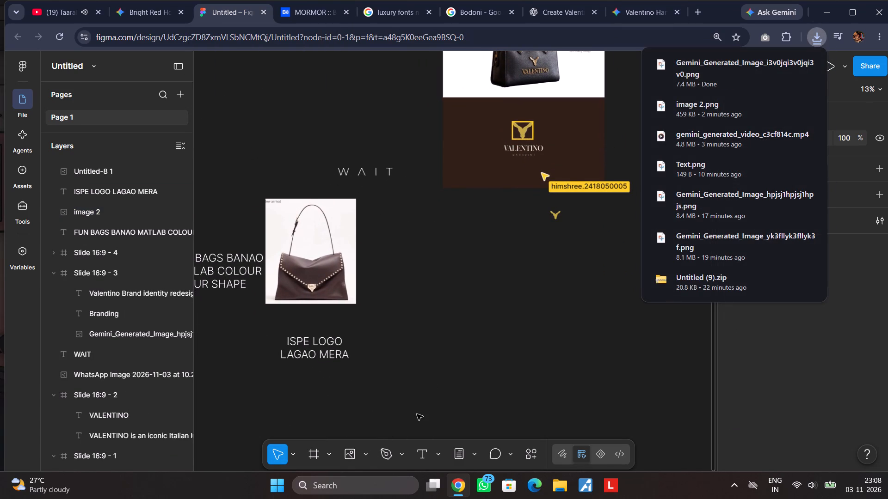
key(ctrl+shift+k)
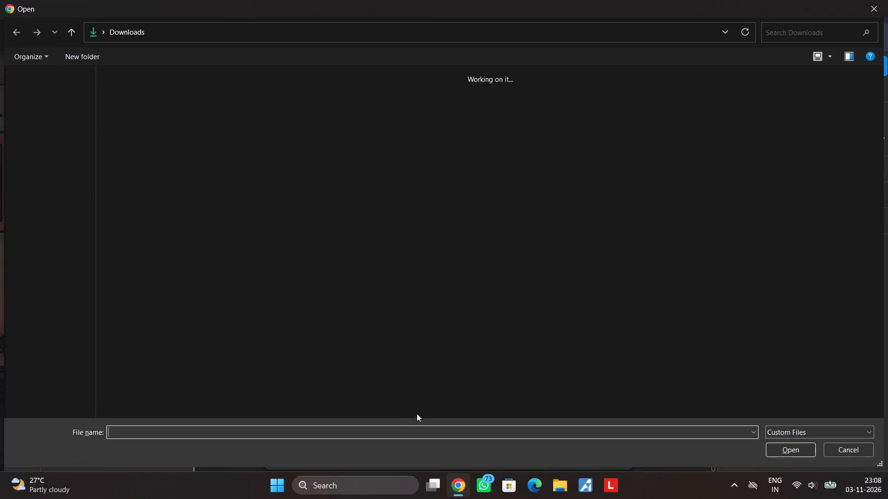
click(129, 123)
click(781, 450)
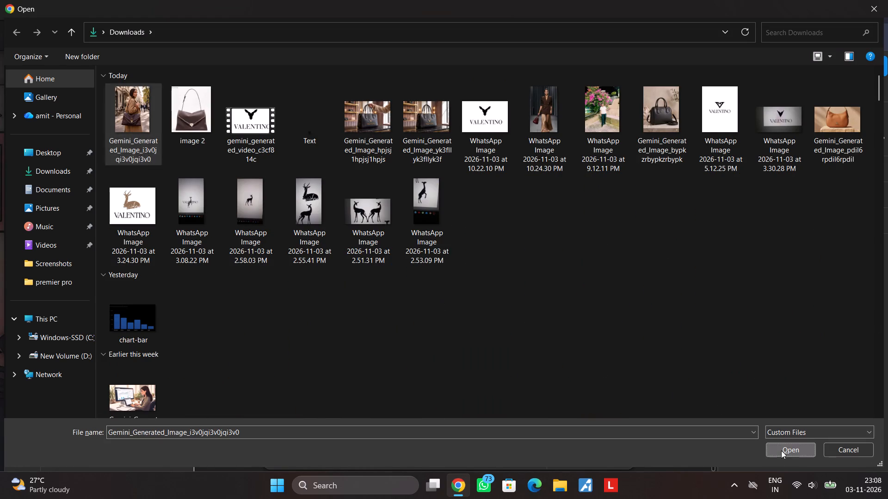
click(475, 352)
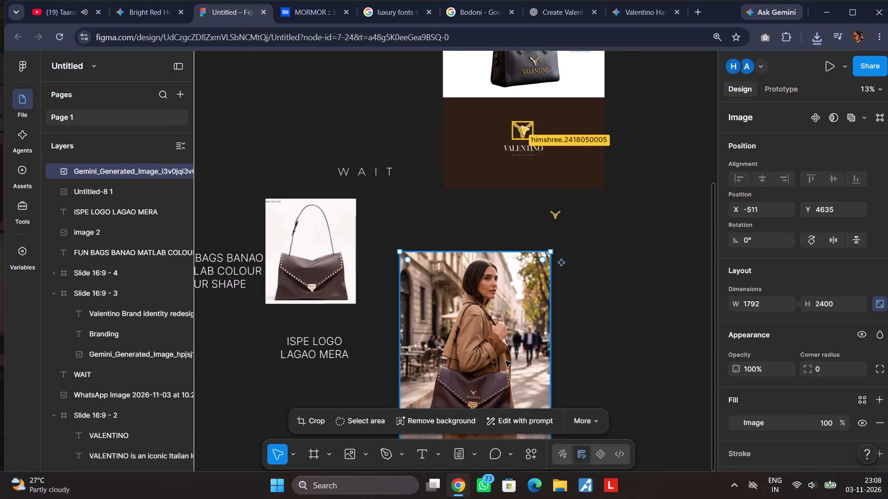
drag(495, 359, 482, 350)
click(563, 346)
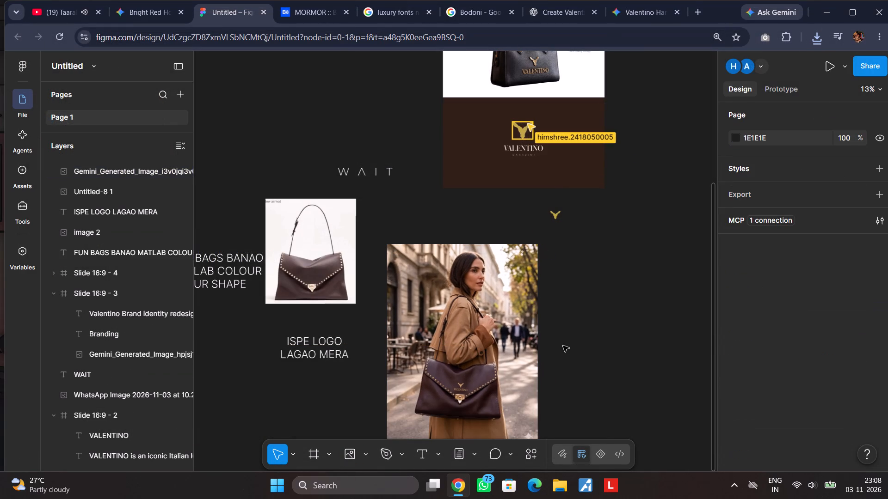
click(502, 347)
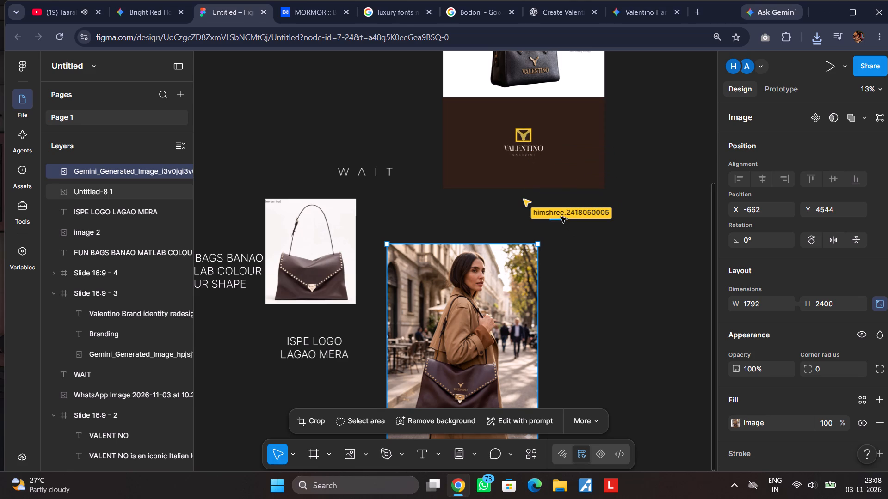
Move the loose gold deer emblem beside the brown Valentino logo slide.
drag(561, 217, 639, 154)
click(605, 246)
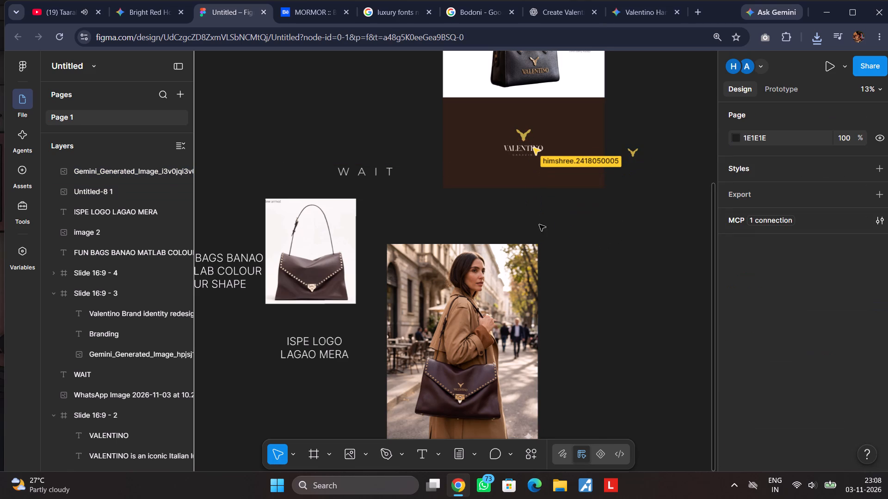
Scale the street model image down to about 865 × 1158 and position it beside the studded handbag image.
drag(476, 288, 471, 295)
scroll(489, 297, down, 3)
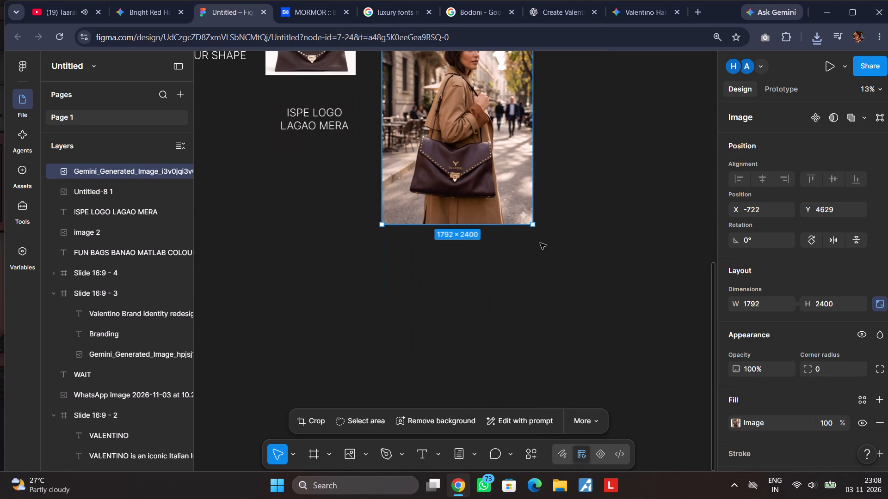
drag(536, 226, 492, 157)
scroll(514, 165, up, 2)
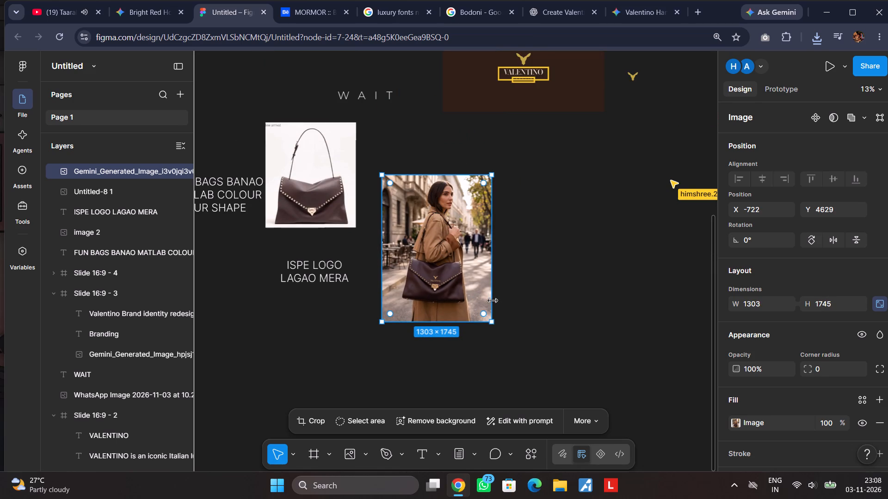
drag(493, 323, 455, 270)
click(498, 268)
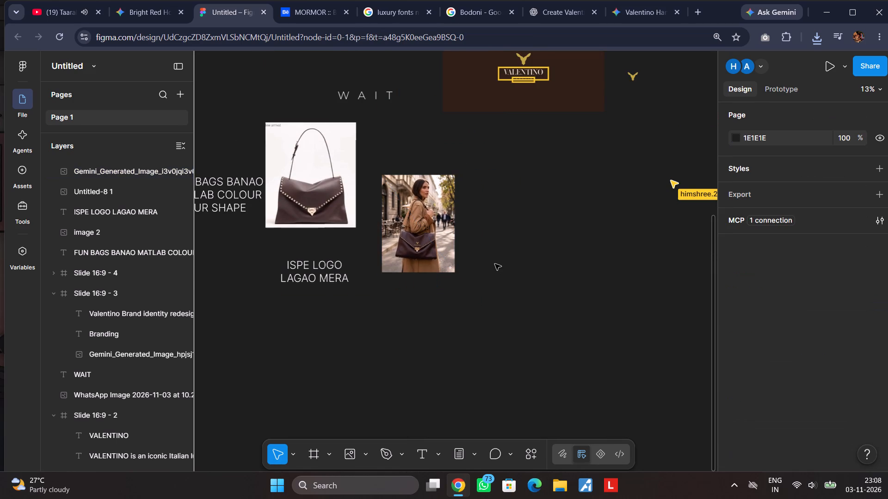
scroll(495, 264, up, 1)
drag(433, 281, 412, 261)
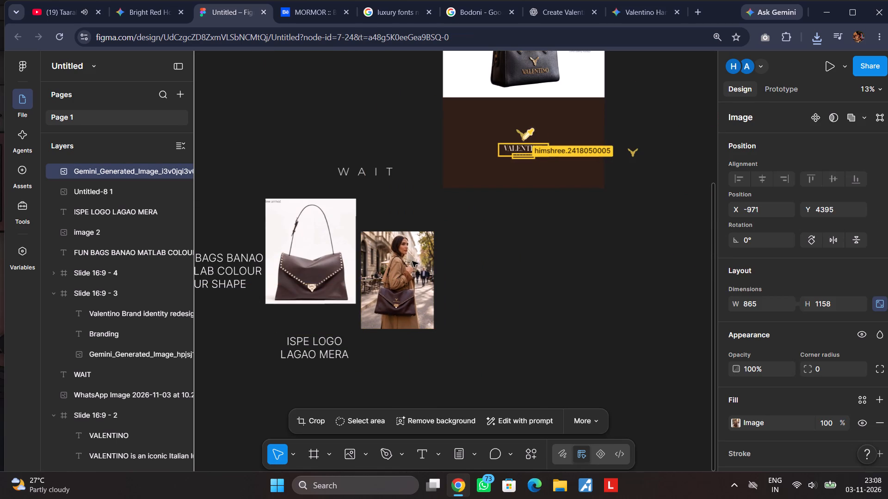
drag(412, 261, 411, 260)
click(489, 257)
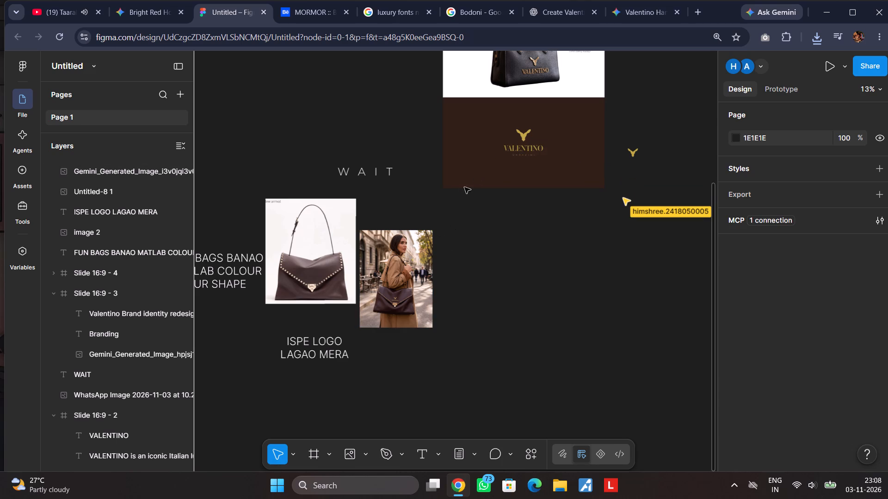
Add a Slide 16:9 presentation frame and align it directly beneath the brown Valentino logo slide.
key(f)
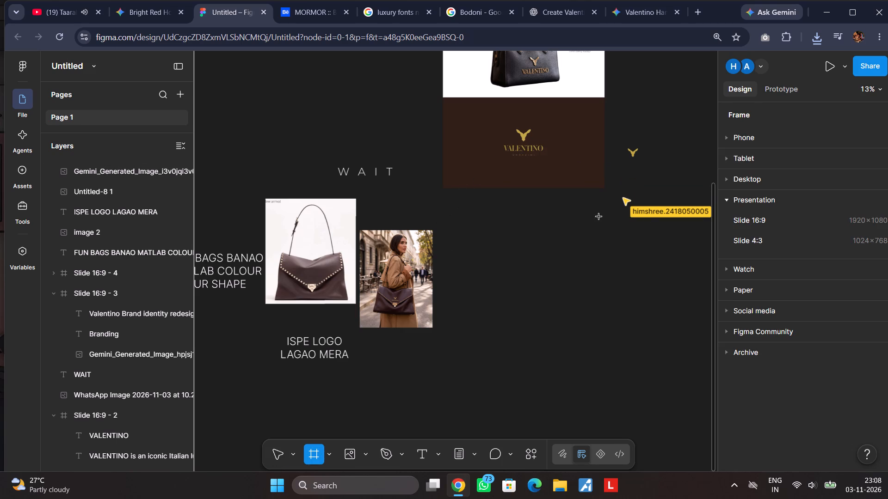
click(760, 221)
drag(531, 244, 540, 233)
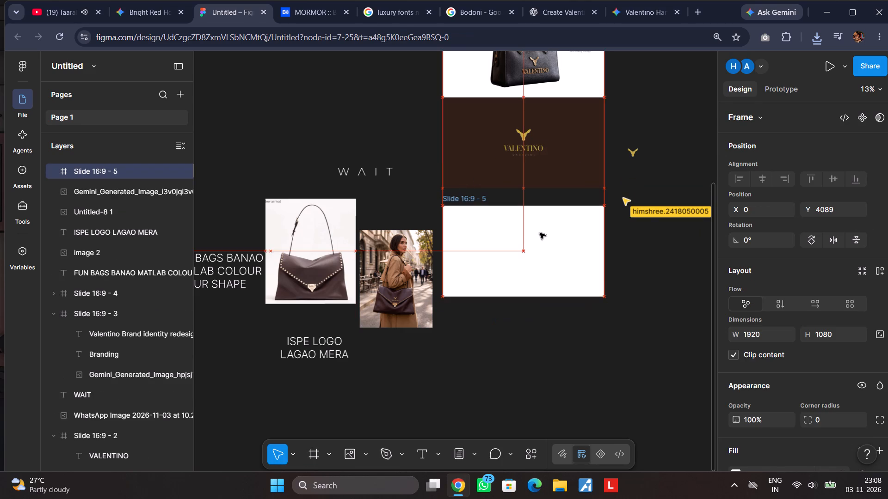
drag(540, 233, 542, 224)
drag(542, 224, 532, 222)
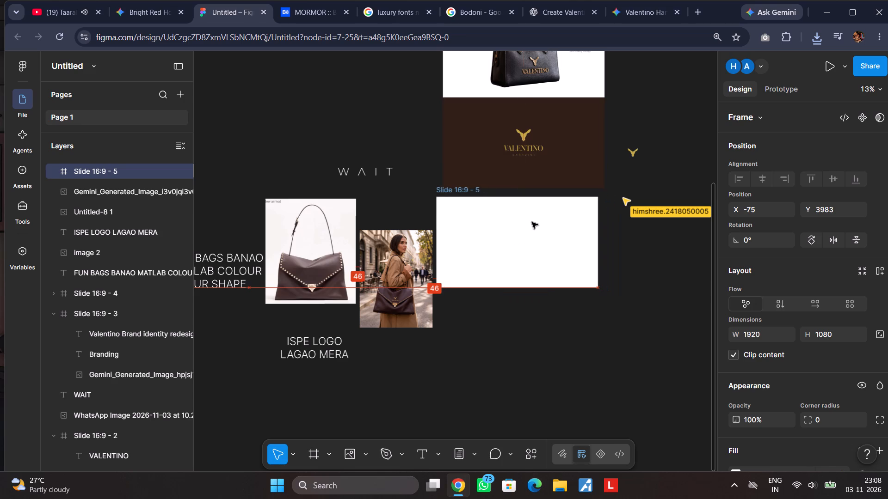
drag(532, 222, 536, 219)
click(521, 301)
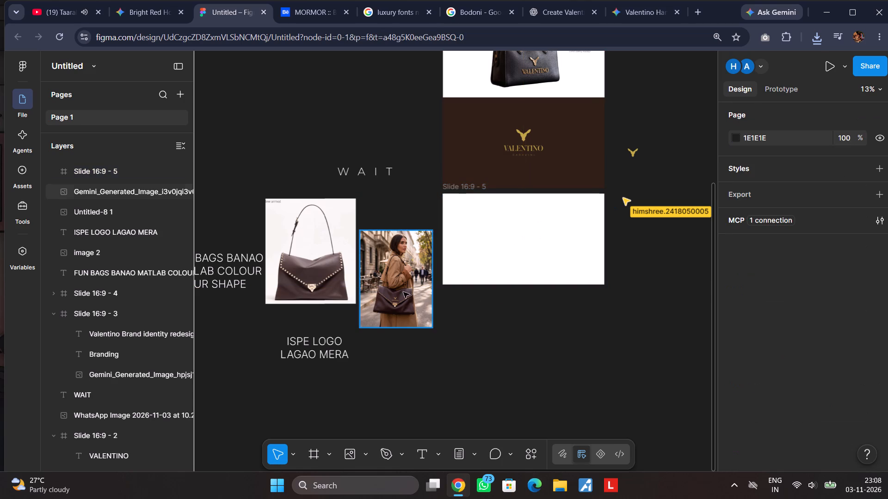
Move the street model image into the new slide's left side, flush with its edge, and enlarge it to about 903 × 1209.
drag(391, 285, 480, 248)
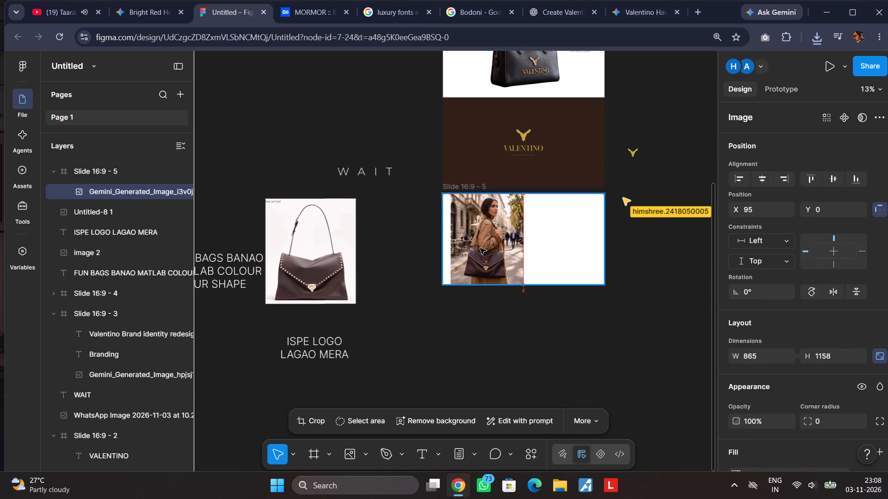
drag(480, 248, 474, 246)
click(498, 332)
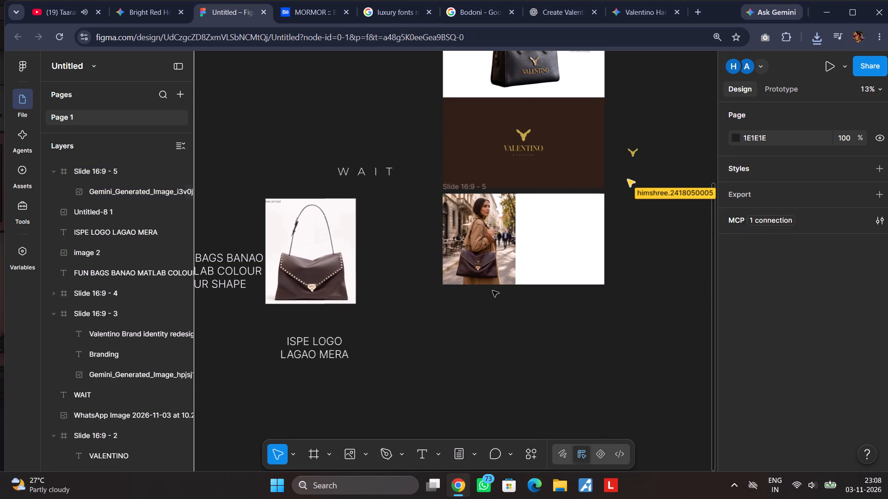
click(491, 266)
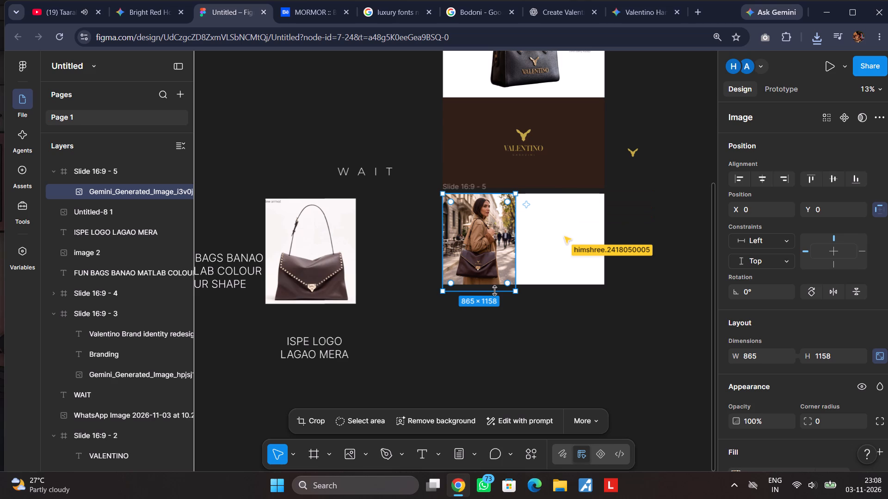
drag(494, 291, 496, 295)
click(493, 275)
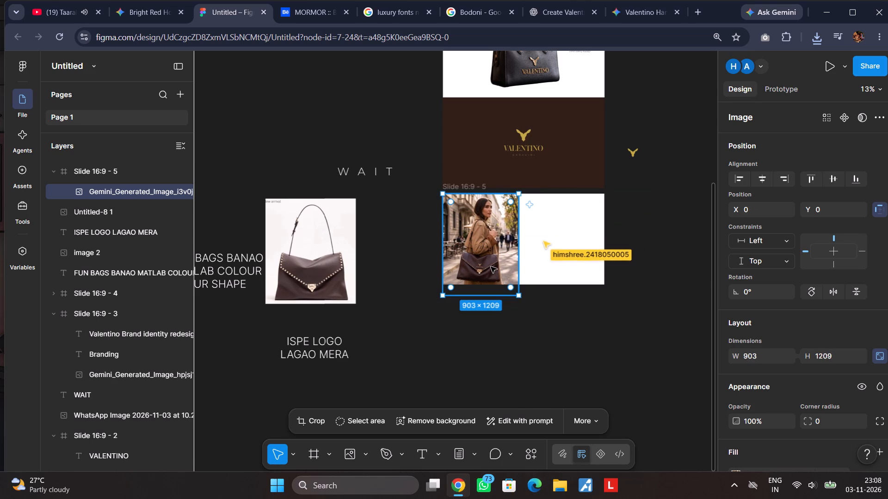
drag(491, 263, 486, 256)
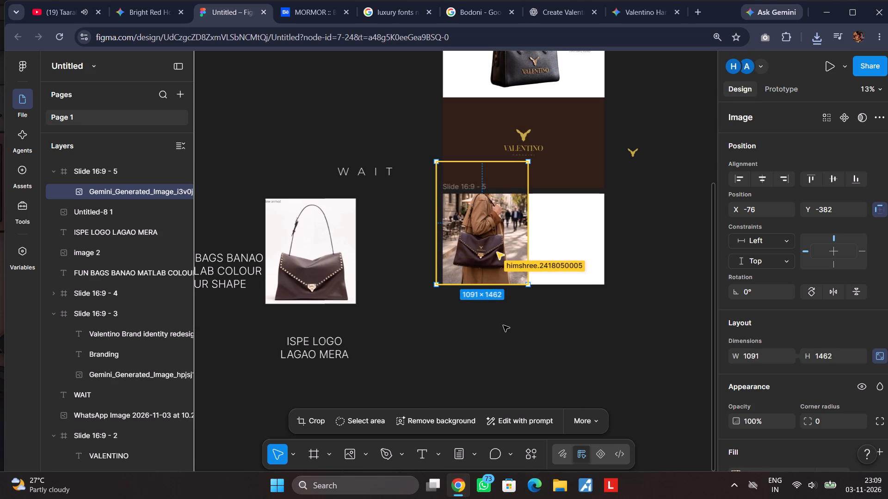
click(558, 303)
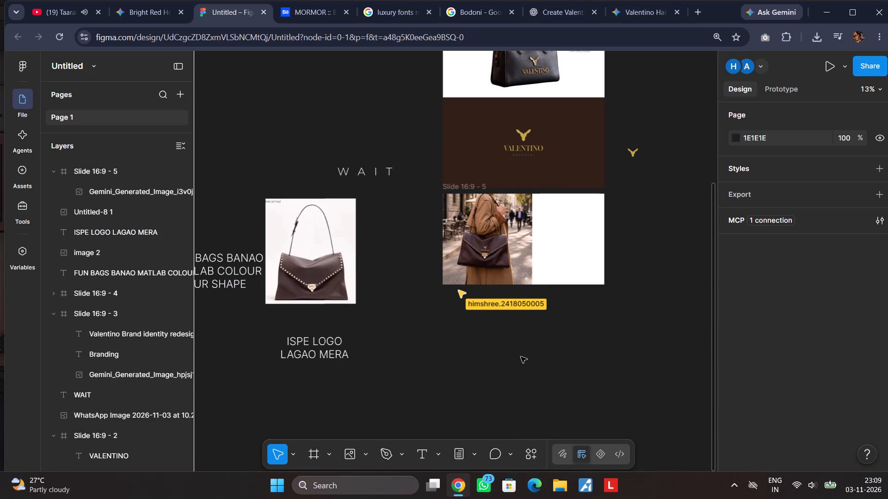
Add a text note reading "babay" below the new slide and set its font size to 128.
click(418, 448)
click(490, 327)
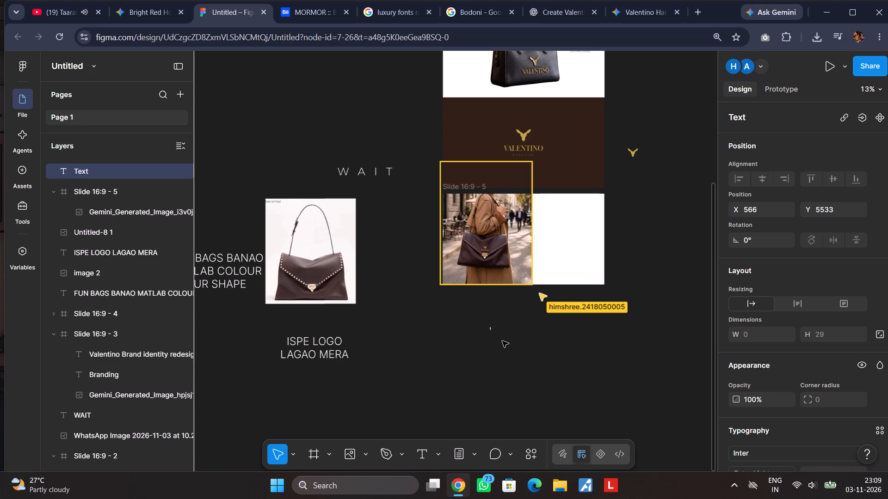
text(babay)
click(525, 341)
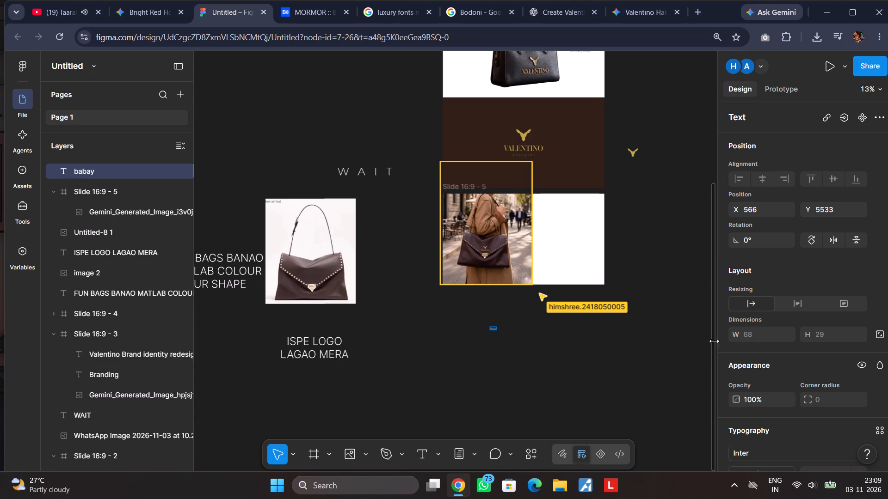
scroll(795, 332, down, 5)
click(860, 225)
click(860, 232)
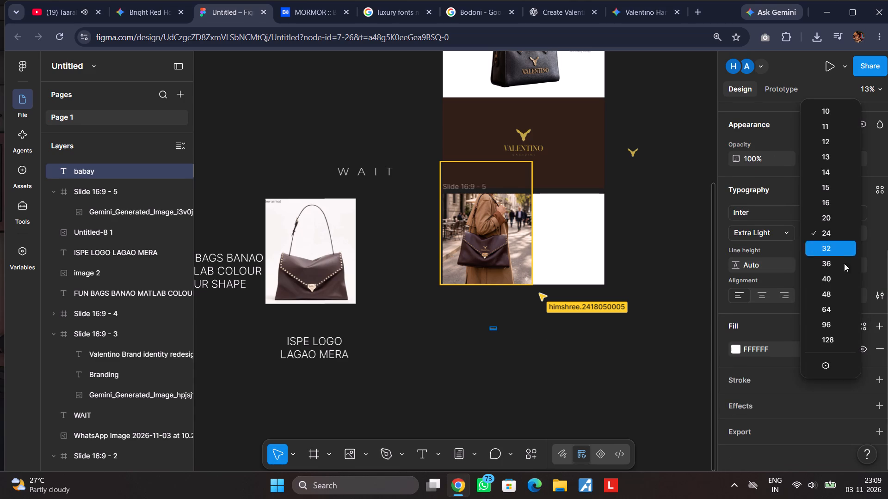
click(835, 339)
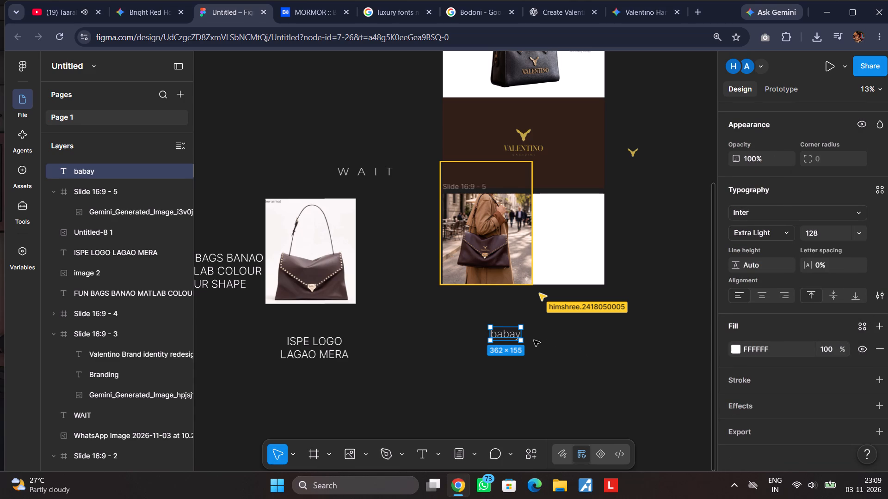
Correct the note's text to "baby".
double_click(515, 338)
click(519, 335)
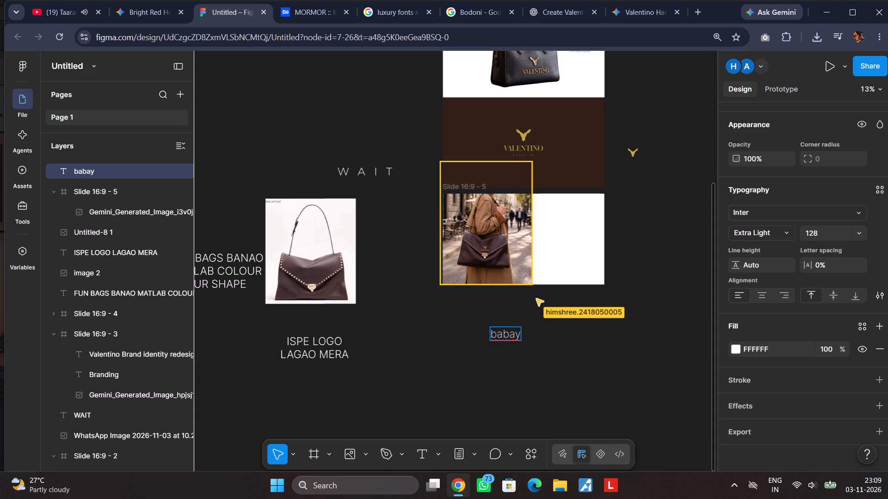
key(BackSpace)
key(BackSpace)
key(y)
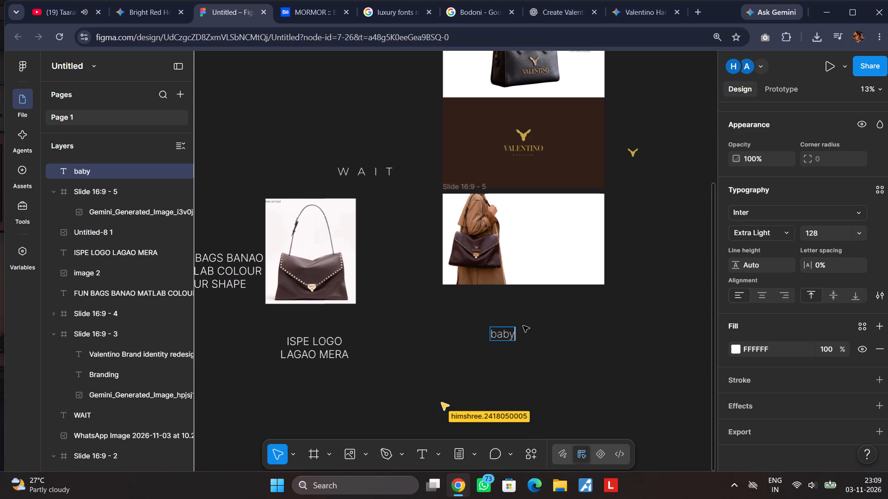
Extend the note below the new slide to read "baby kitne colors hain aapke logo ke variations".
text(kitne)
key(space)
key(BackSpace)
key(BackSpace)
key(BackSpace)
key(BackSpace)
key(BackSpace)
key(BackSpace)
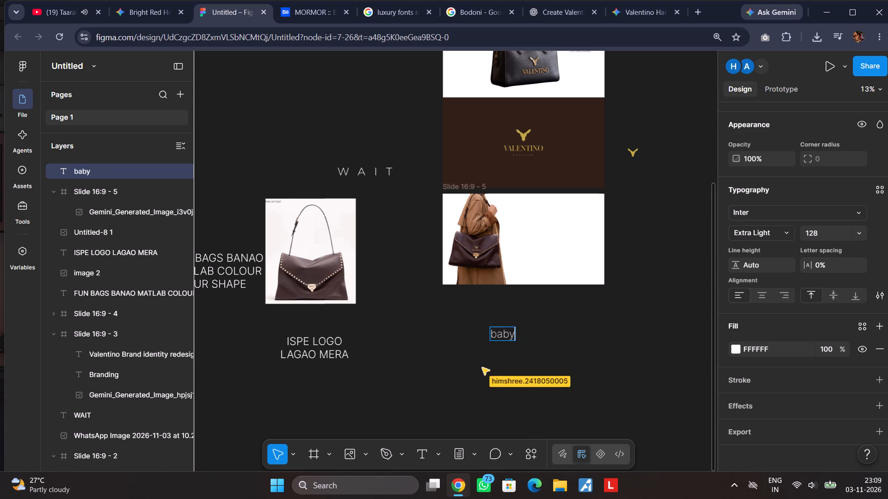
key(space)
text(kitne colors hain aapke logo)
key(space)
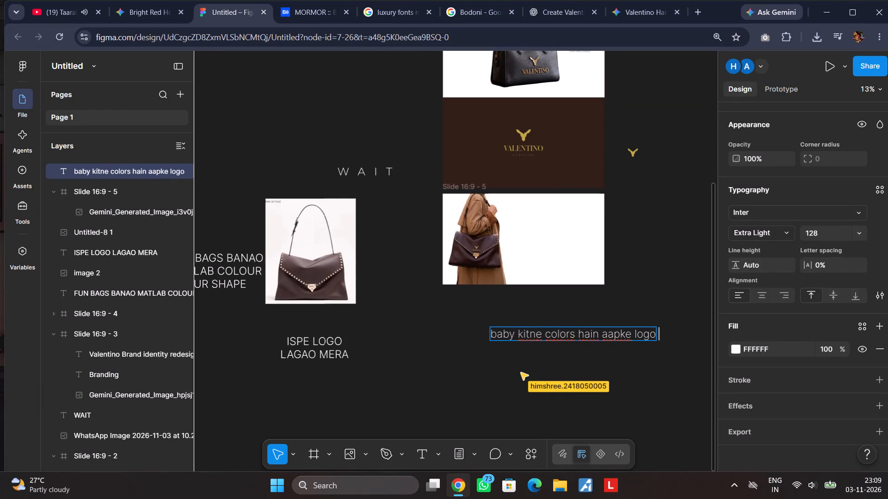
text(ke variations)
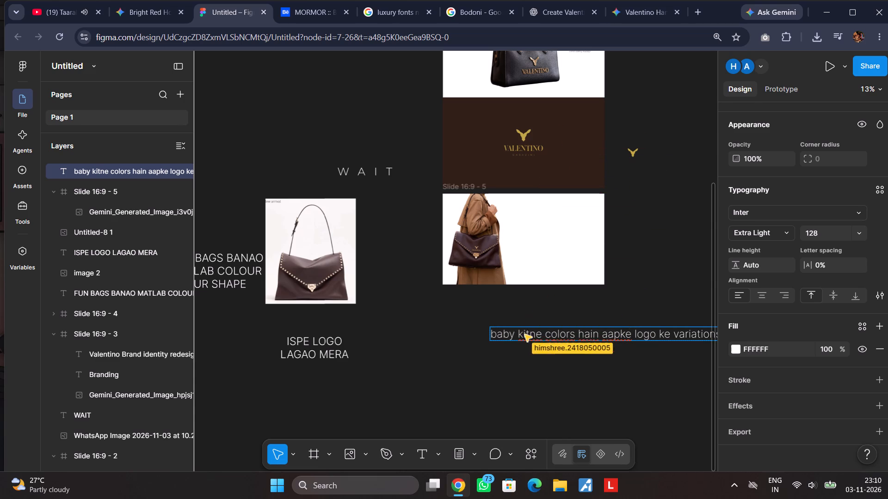
Erase all the text of the "baby" note below the new slide.
key(BackSpace)
key(BackSpace)
key(BackSpace)
key(BackSpace)
key(BackSpace)
key(BackSpace)
key(BackSpace)
key(BackSpace)
key(BackSpace)
key(BackSpace)
key(BackSpace)
key(BackSpace)
key(BackSpace)
key(BackSpace)
key(BackSpace)
key(BackSpace)
key(BackSpace)
key(BackSpace)
key(BackSpace)
key(BackSpace)
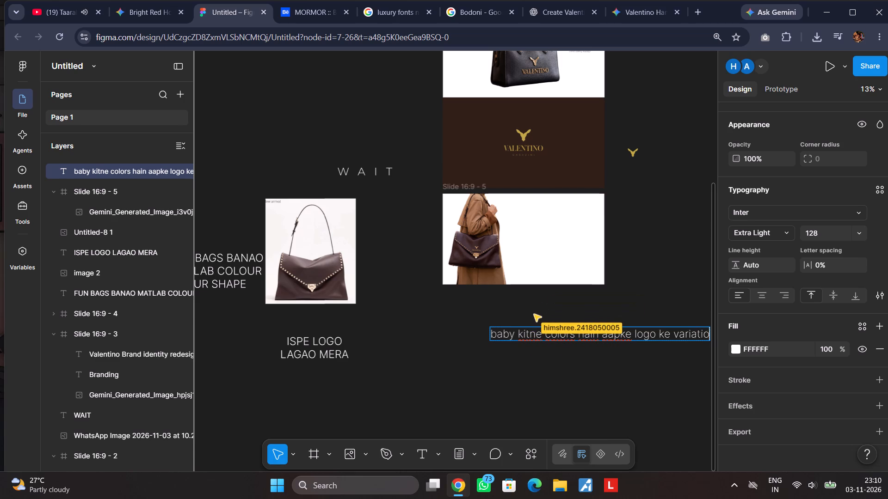
key(BackSpace)
key(BackSpace)
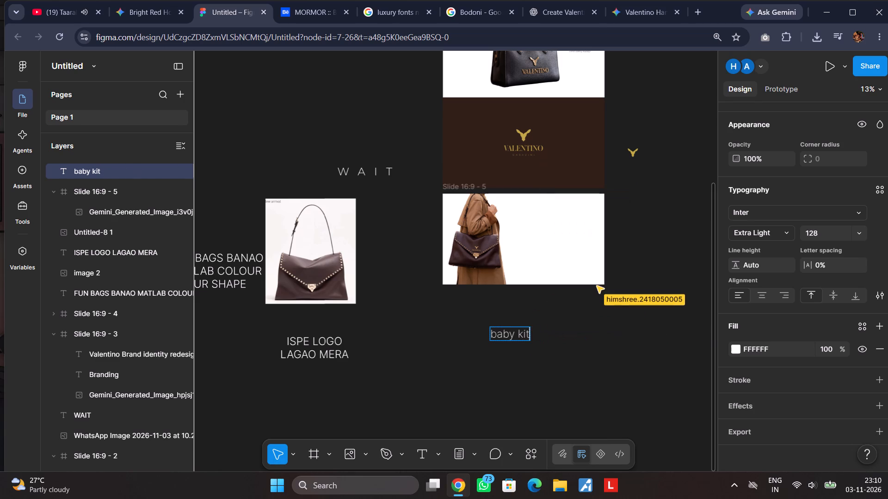
key(BackSpace)
key(BackSpace)
key(BackSpace)
key(BackSpace)
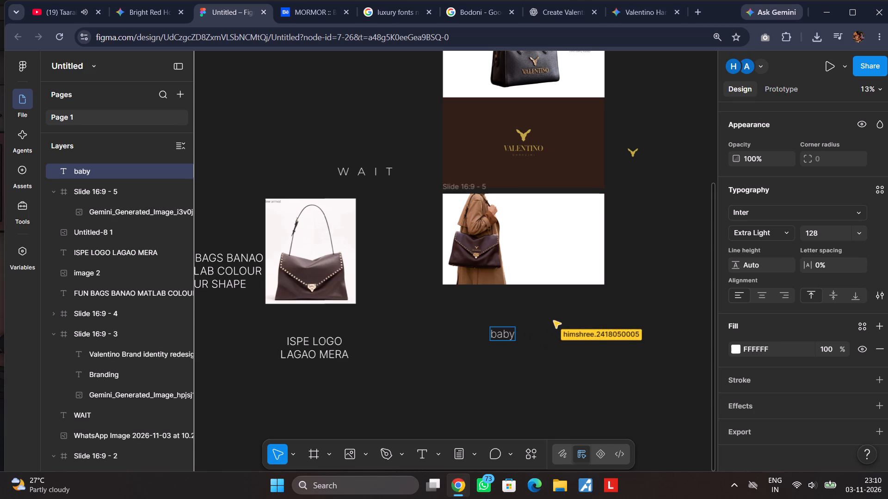
key(BackSpace)
key(BackSpace)
key(BackSpace)
key(BackSpace)
key(BackSpace)
key(BackSpace)
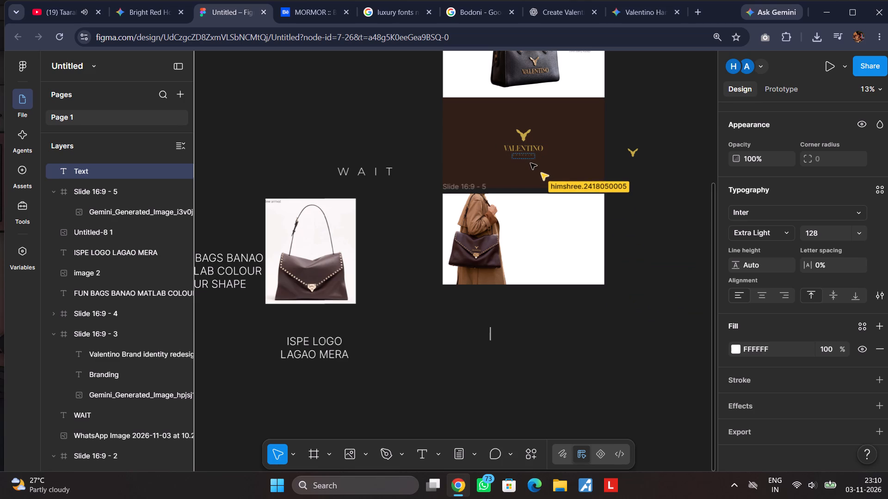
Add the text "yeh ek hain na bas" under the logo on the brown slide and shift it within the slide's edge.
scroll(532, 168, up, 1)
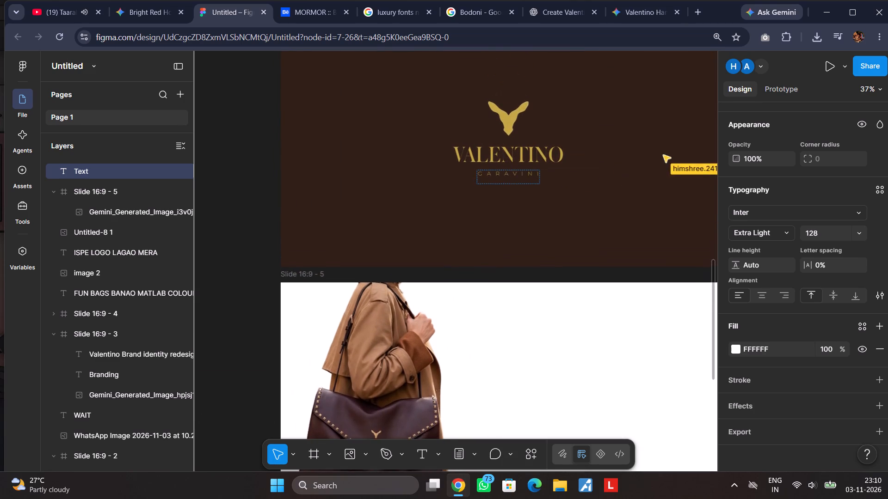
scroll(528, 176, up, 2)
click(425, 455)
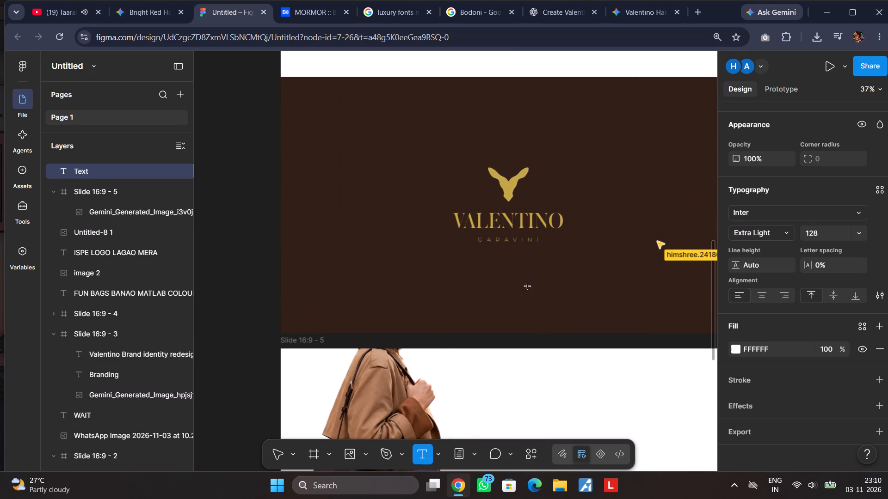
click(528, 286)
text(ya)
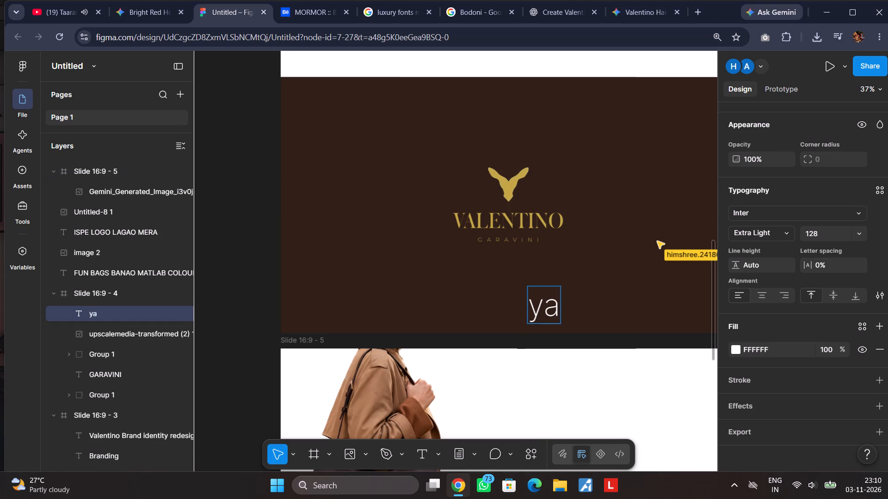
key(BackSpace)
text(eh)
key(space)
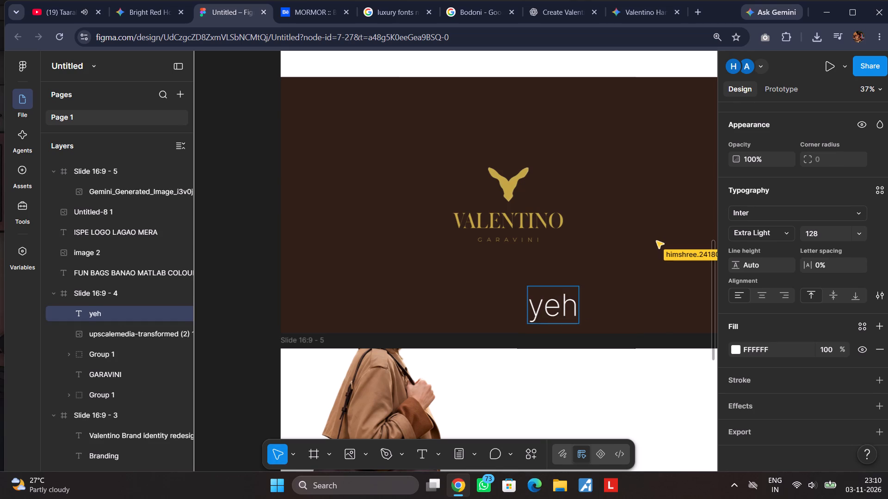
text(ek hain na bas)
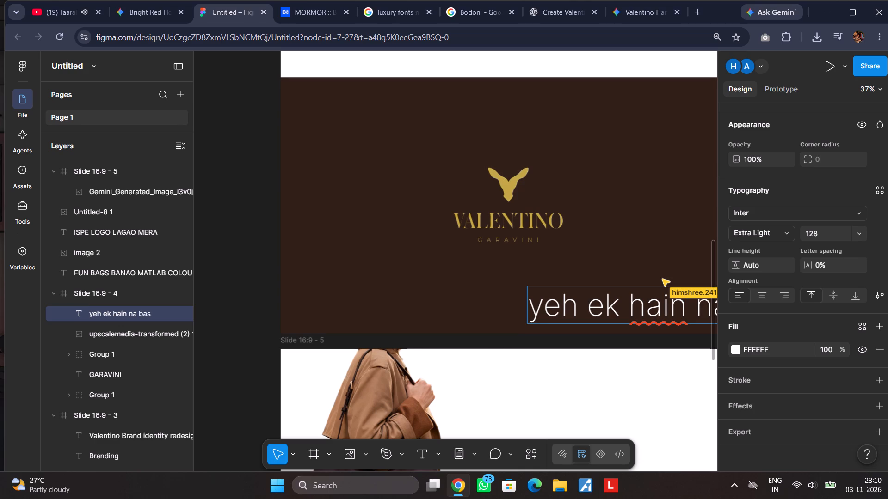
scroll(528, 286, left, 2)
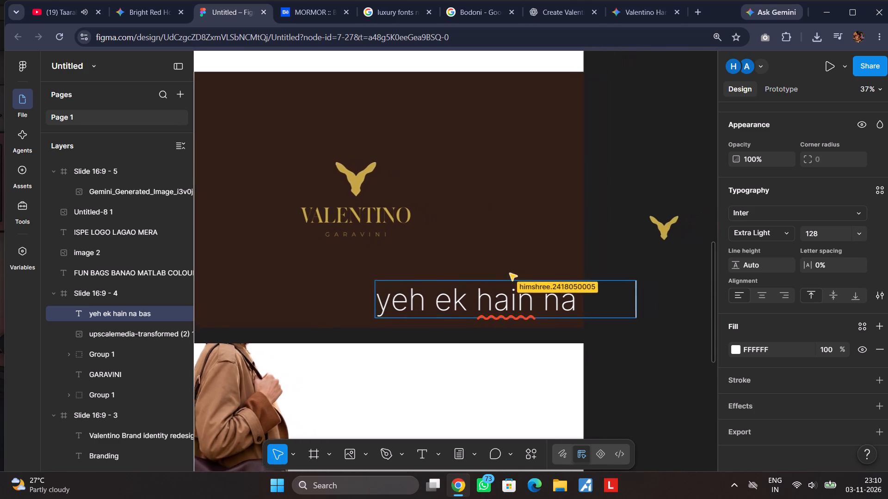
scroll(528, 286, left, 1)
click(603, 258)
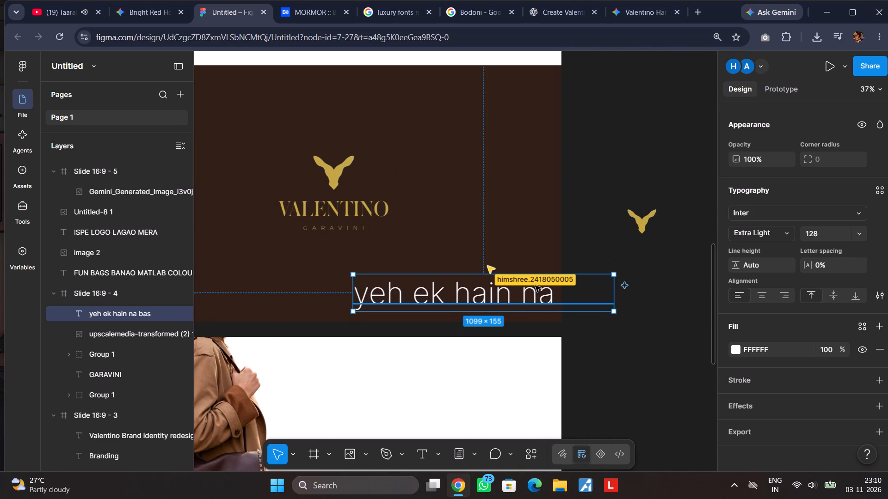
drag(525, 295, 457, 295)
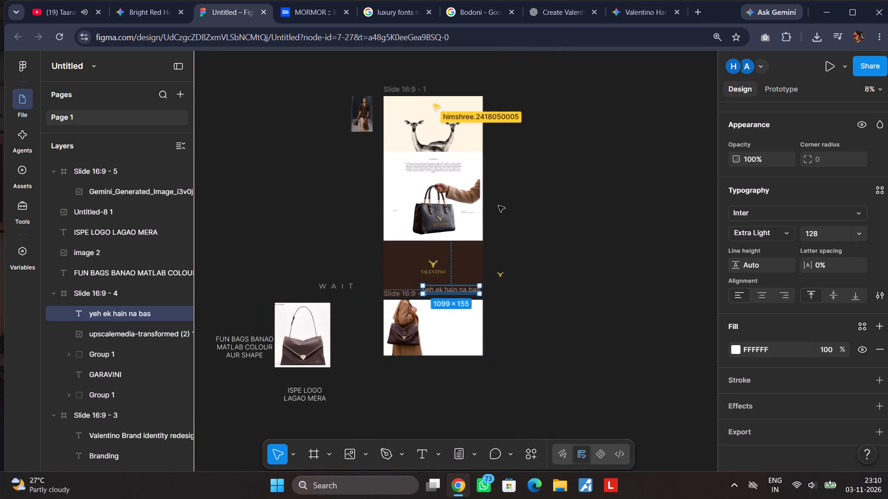
Examine the first slide and the area beside it where the collaborator is working.
scroll(503, 221, up, 2)
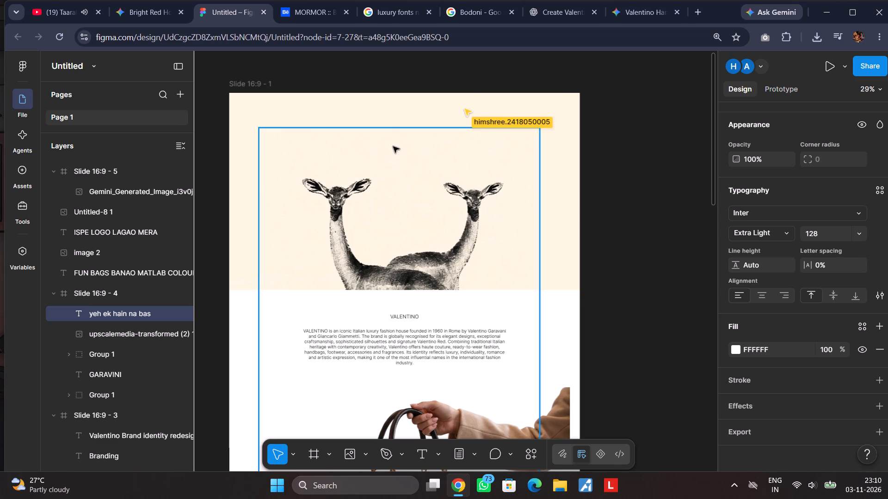
scroll(397, 206, left, 1)
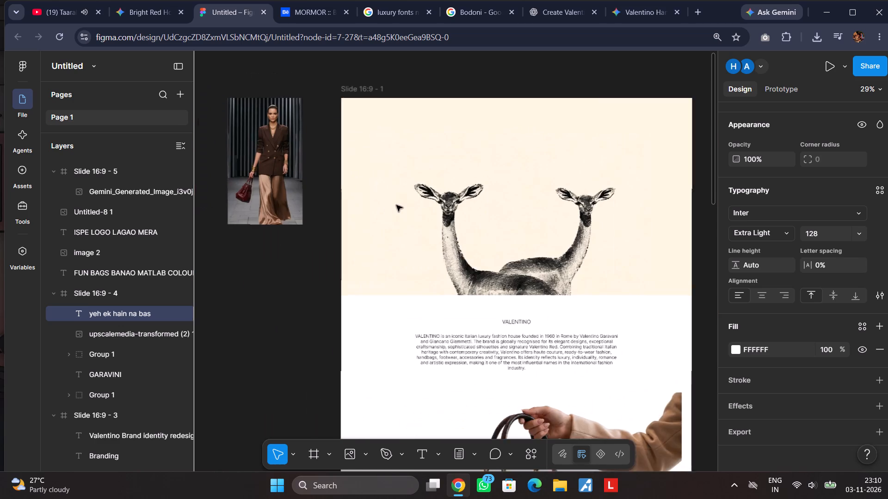
scroll(396, 205, left, 2)
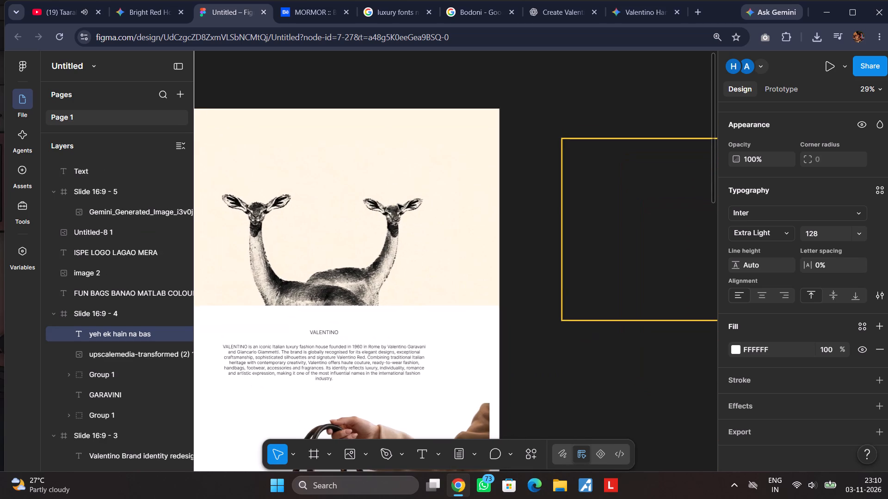
scroll(398, 204, left, 3)
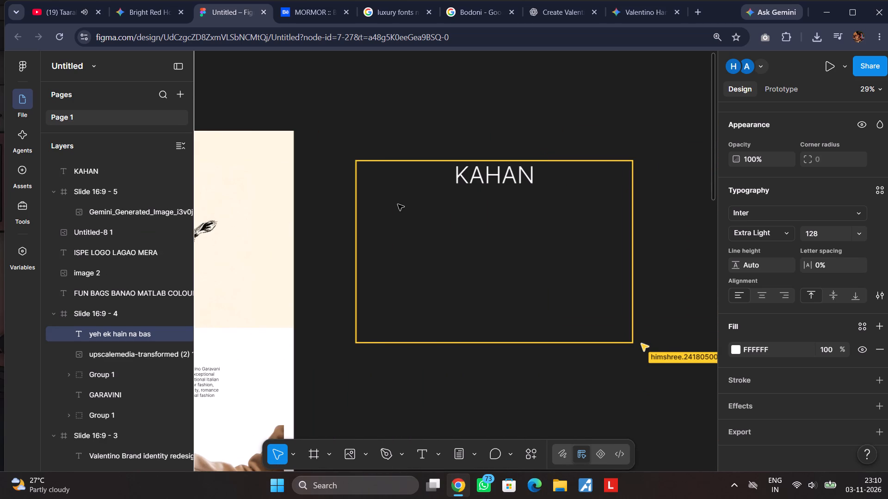
scroll(536, 200, left, 1)
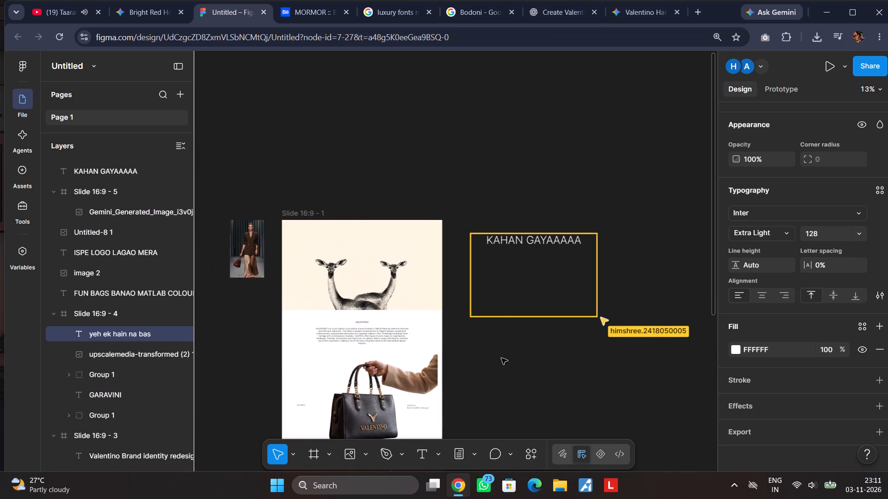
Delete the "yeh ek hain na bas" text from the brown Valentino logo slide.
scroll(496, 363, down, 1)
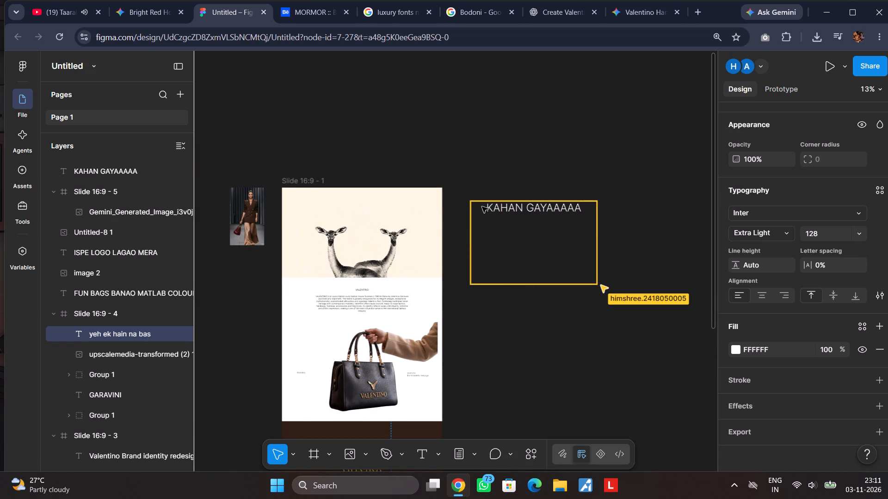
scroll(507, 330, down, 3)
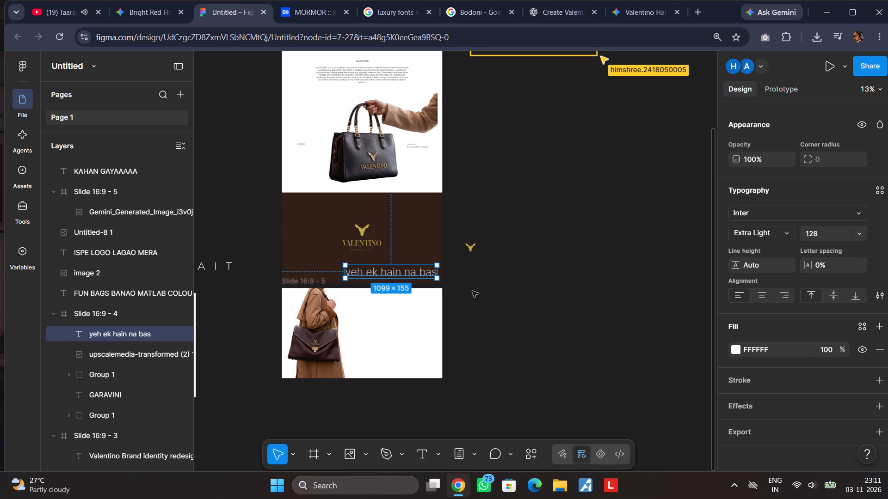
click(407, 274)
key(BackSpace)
Restore the browser down to a smaller window and narrow it from its outer edge to expose the desktop.
scroll(617, 268, up, 3)
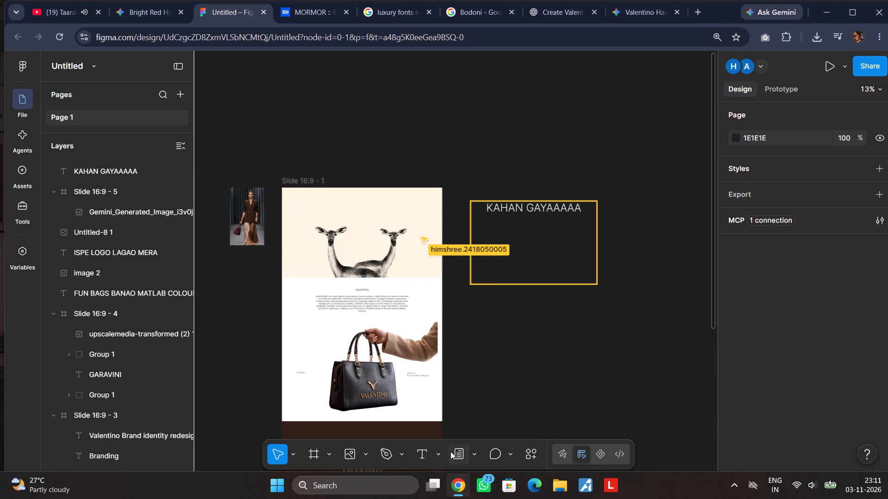
click(362, 455)
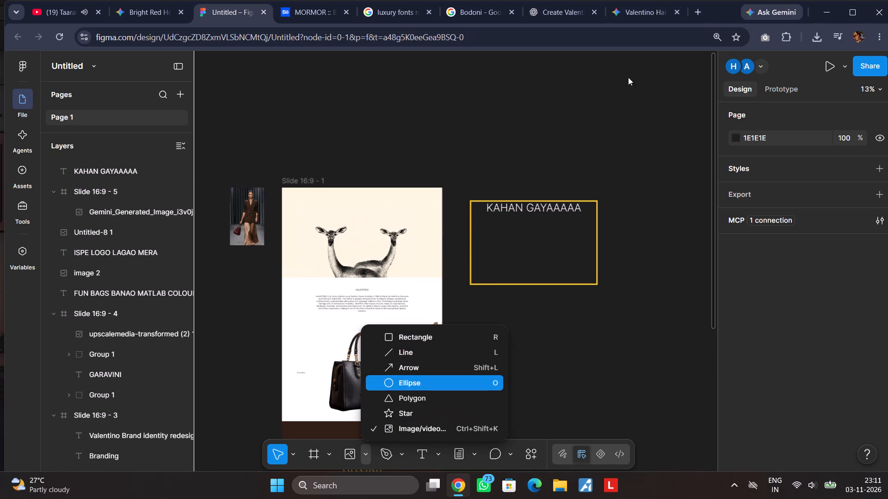
drag(713, 13, 705, 23)
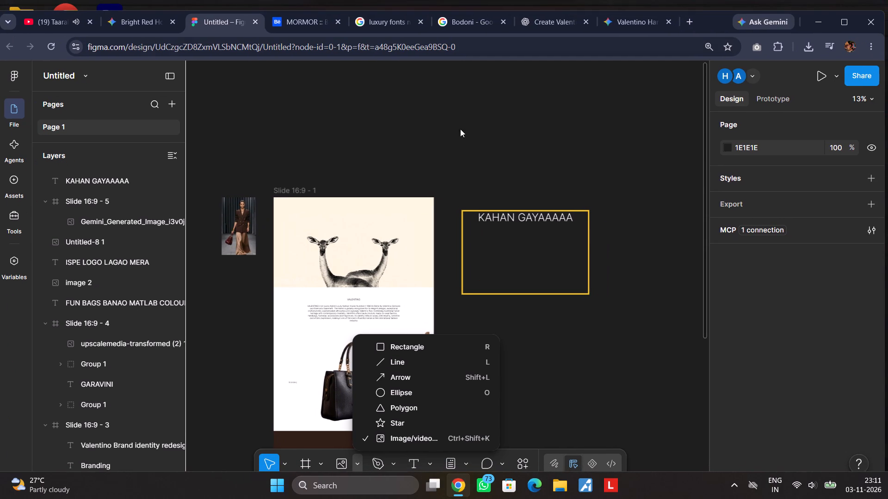
drag(712, 22, 722, 22)
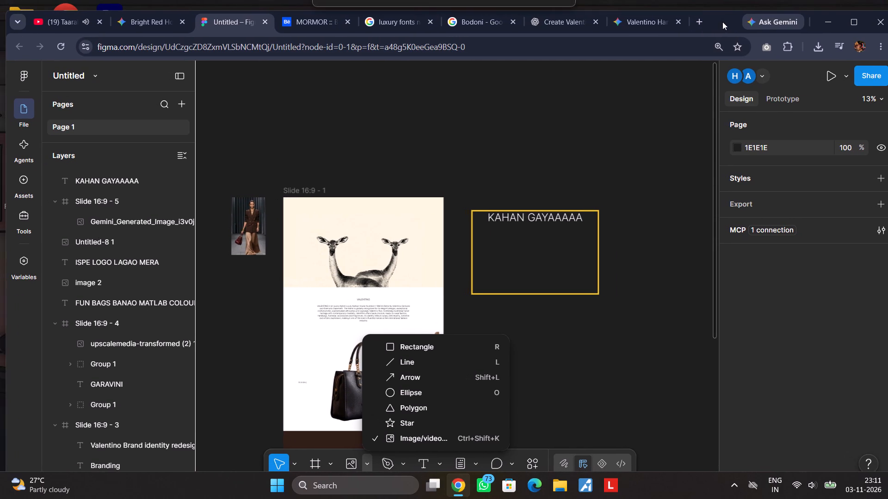
drag(722, 22, 723, 22)
drag(6, 276, 380, 275)
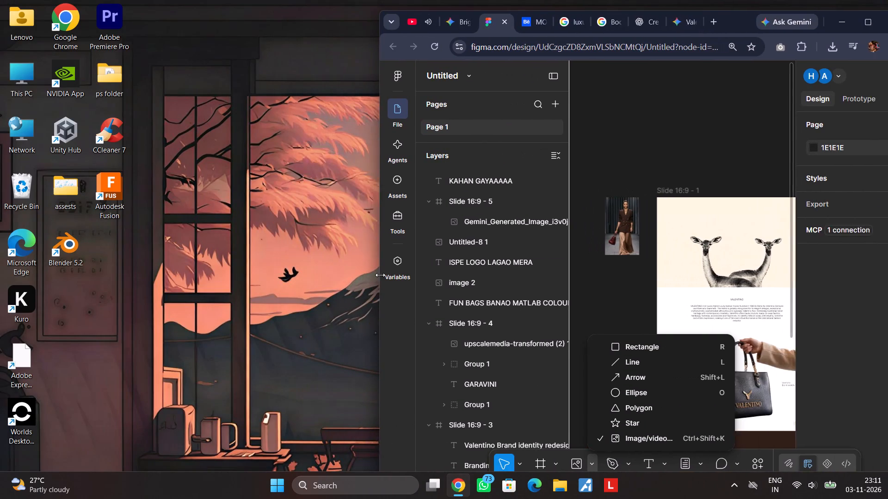
drag(380, 275, 387, 275)
Open the Untitled (9) archive in Downloads and narrow the File Explorer window so it sits beside the Figma window.
double_click(31, 79)
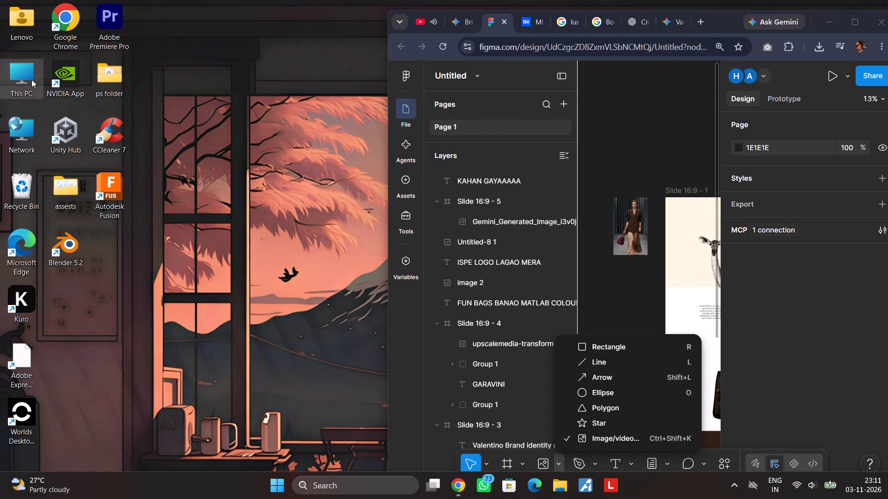
click(54, 183)
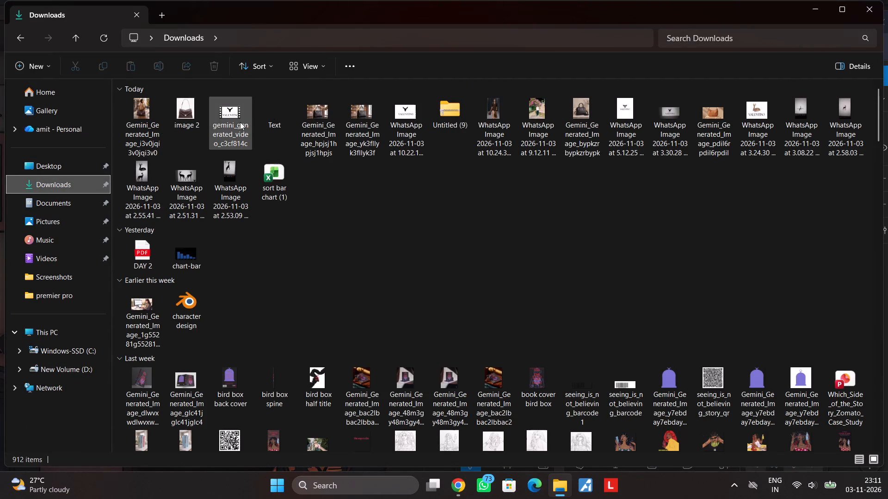
double_click(456, 116)
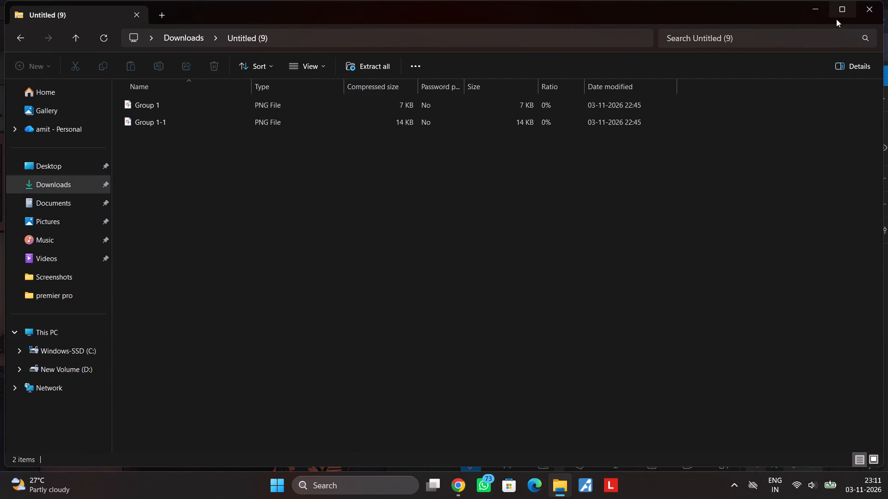
drag(883, 110, 274, 114)
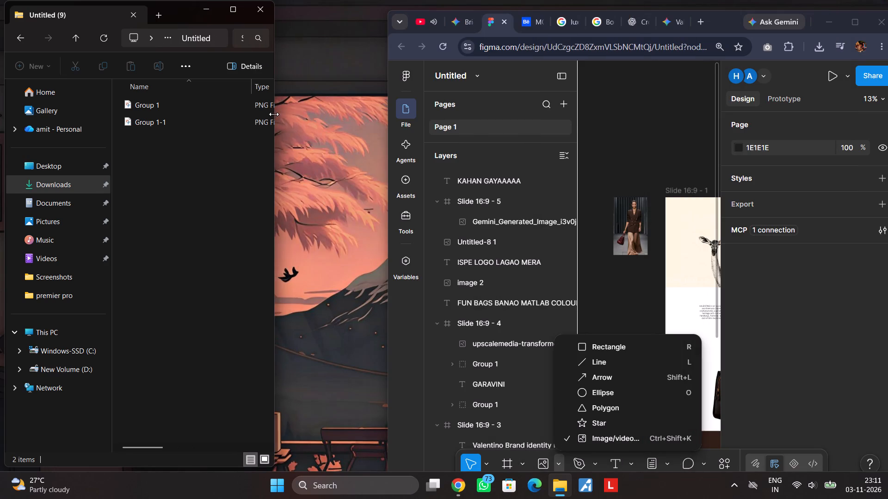
drag(274, 114, 273, 114)
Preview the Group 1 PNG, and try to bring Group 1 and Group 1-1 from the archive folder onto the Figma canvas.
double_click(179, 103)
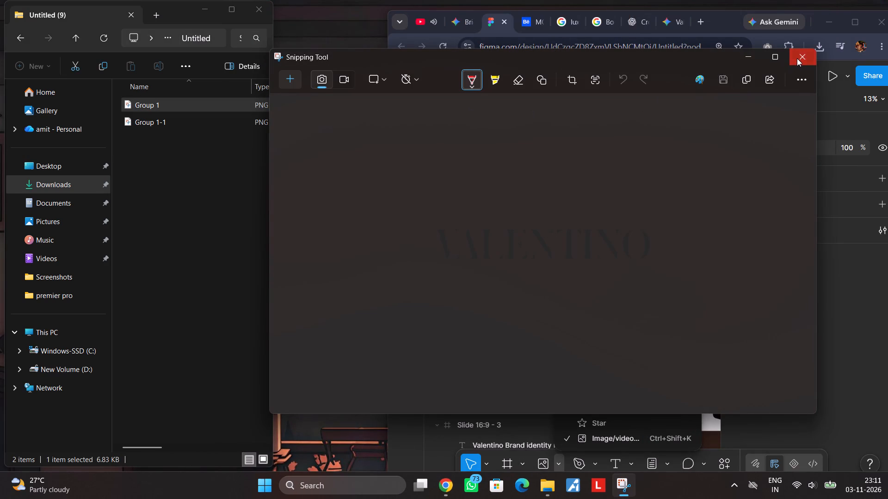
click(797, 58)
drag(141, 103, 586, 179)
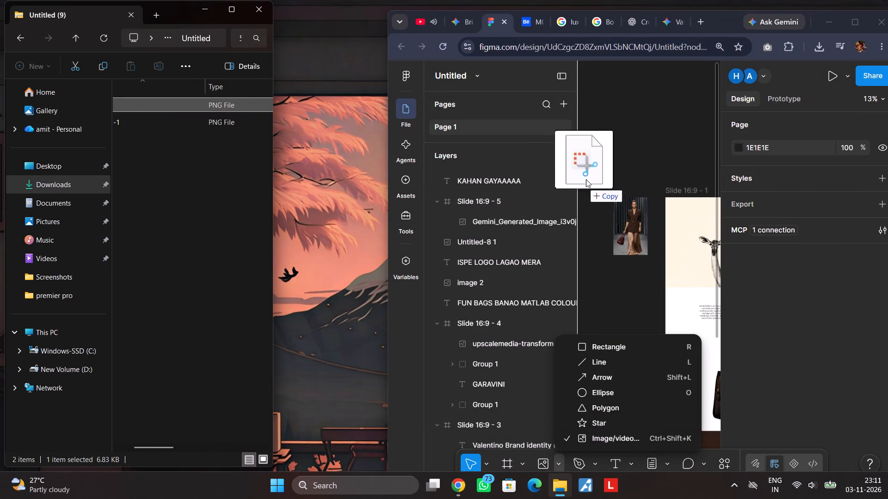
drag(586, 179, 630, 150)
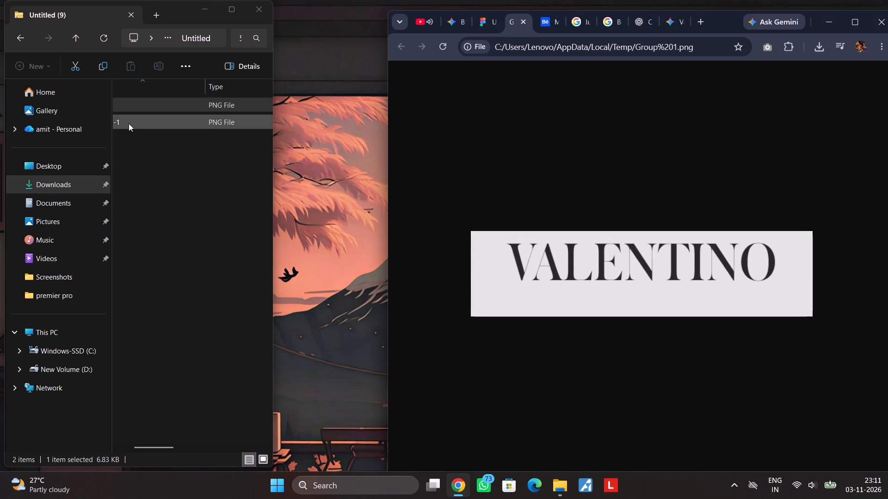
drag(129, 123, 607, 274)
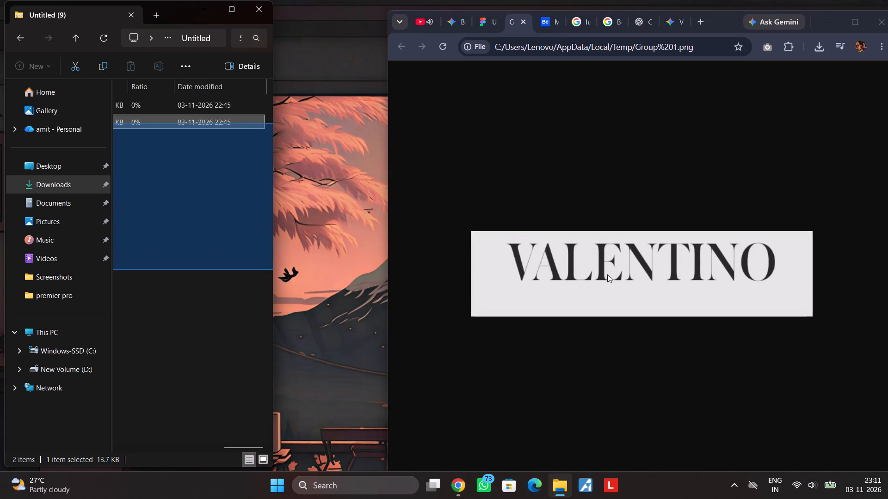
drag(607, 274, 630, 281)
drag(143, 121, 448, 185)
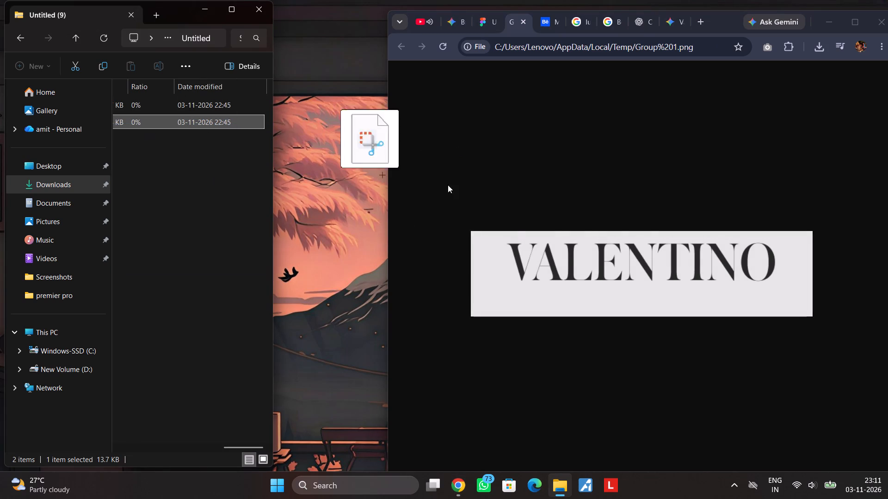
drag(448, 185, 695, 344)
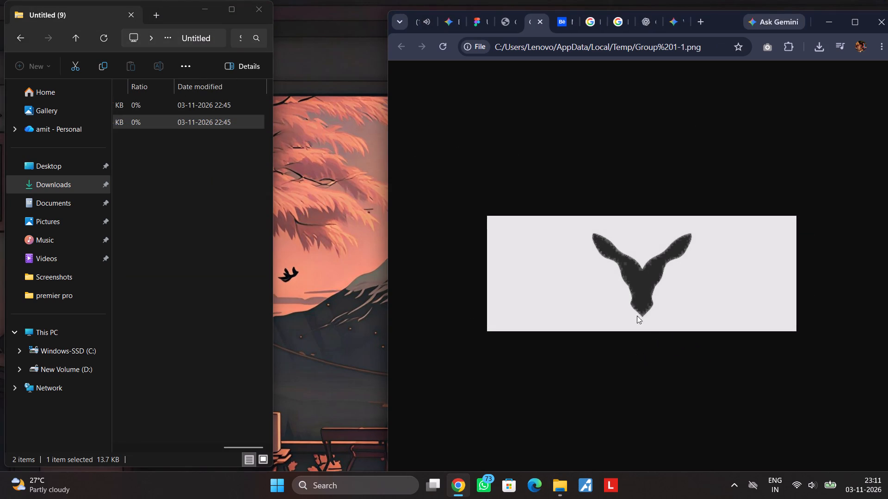
Maximize the browser window and close the two tabs showing the Group 1 and Group 1-1 images.
drag(724, 27, 713, 0)
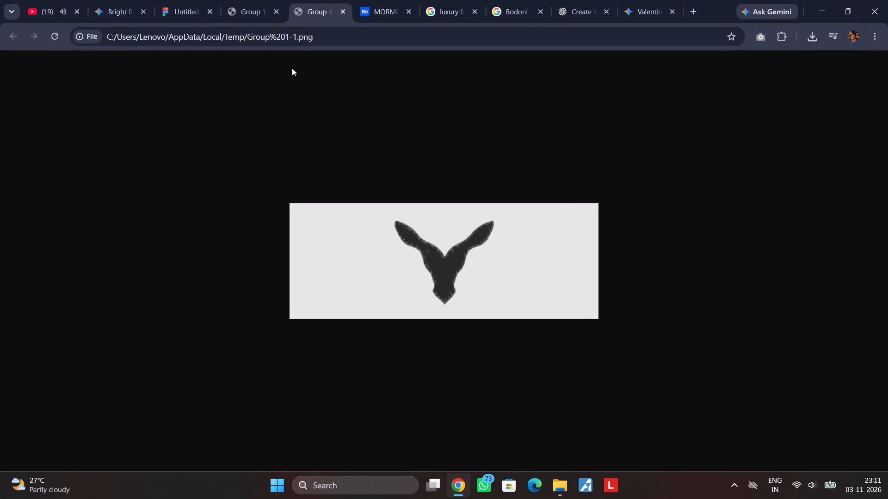
drag(244, 9, 183, 17)
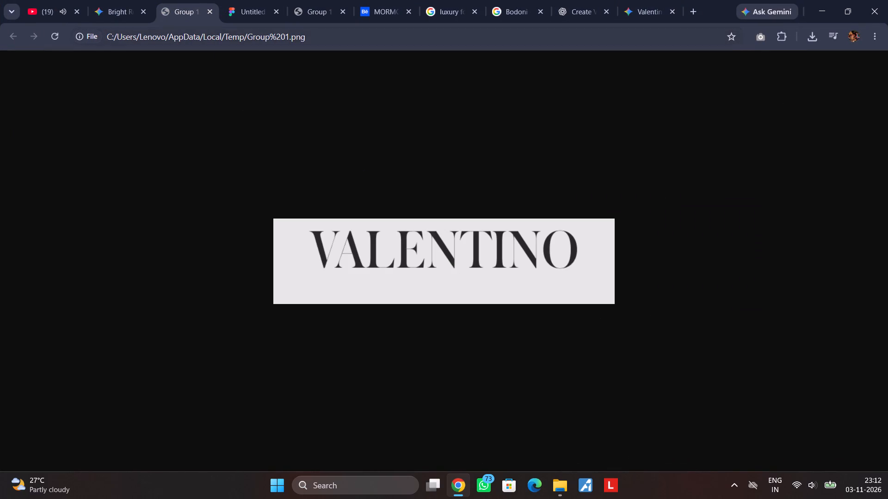
click(207, 10)
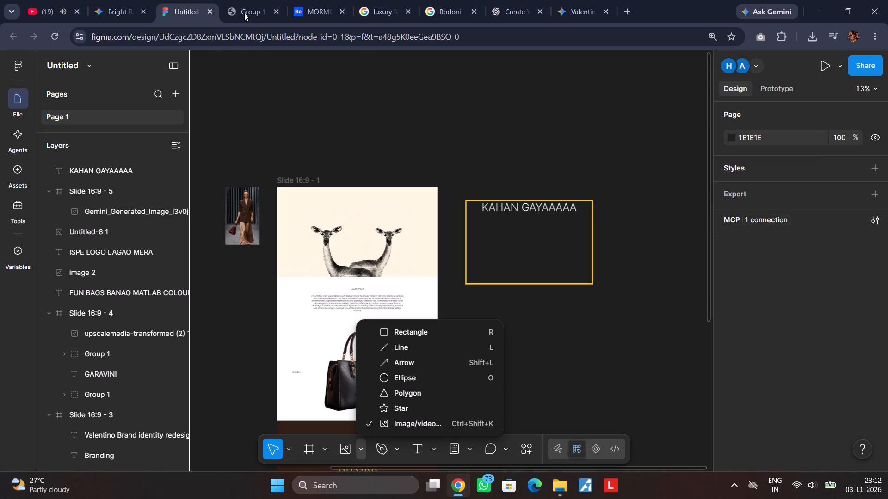
click(277, 10)
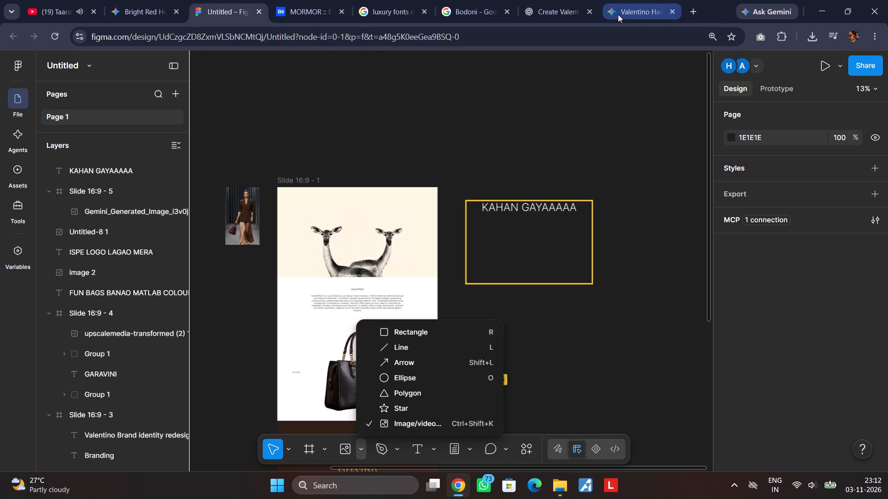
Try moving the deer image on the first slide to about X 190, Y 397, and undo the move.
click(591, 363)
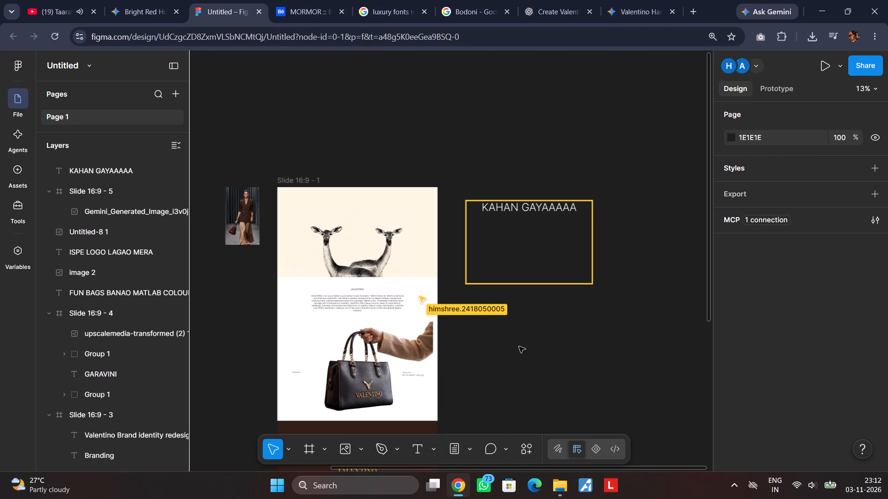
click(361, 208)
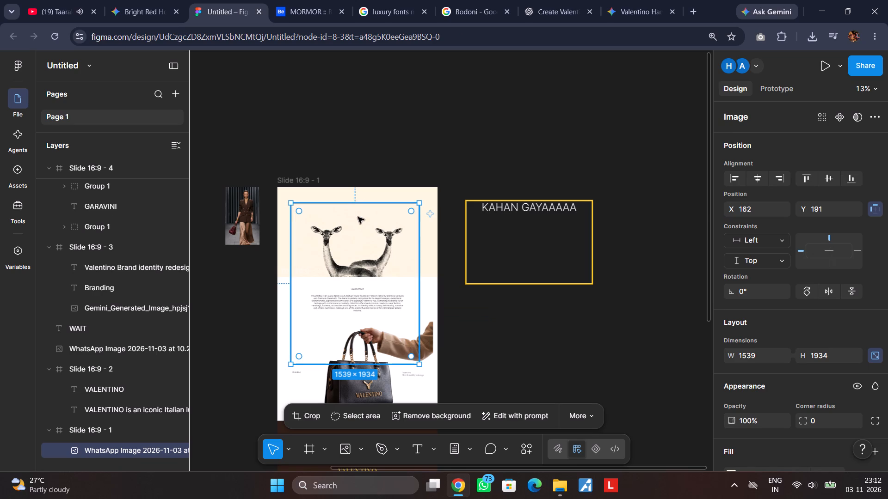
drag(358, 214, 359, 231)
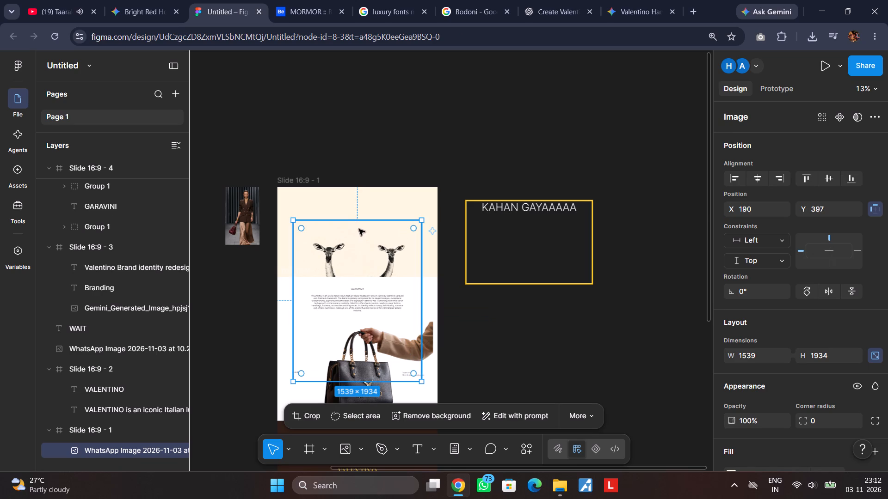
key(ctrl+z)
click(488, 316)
Examine the stacked slides and the canvas beside them, including where the collaborator is placing the logo.
scroll(495, 334, down, 2)
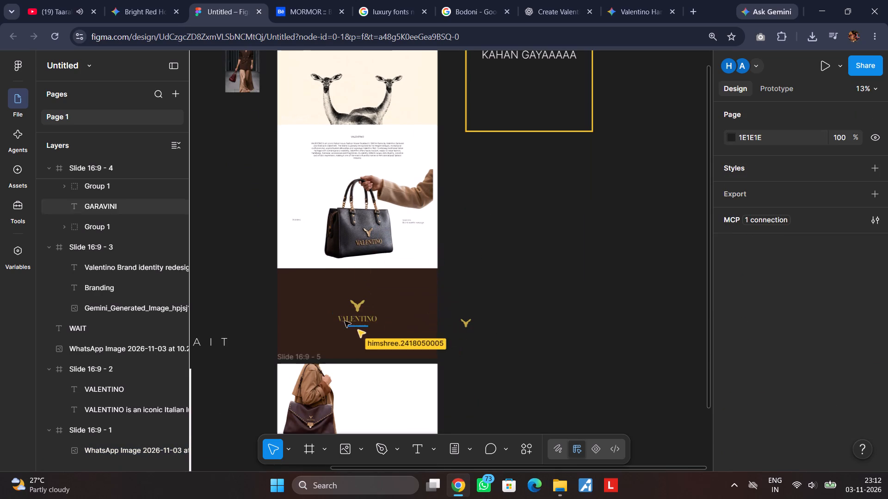
scroll(520, 351, down, 1)
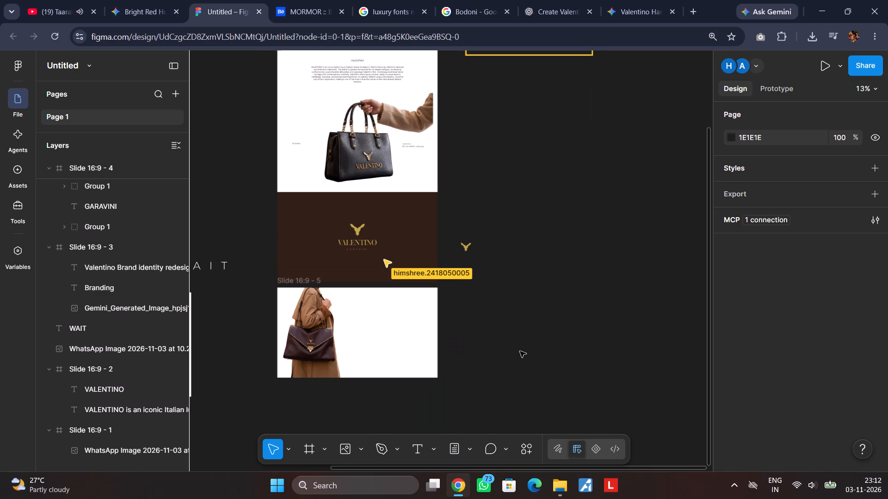
scroll(520, 351, up, 2)
scroll(520, 351, down, 1)
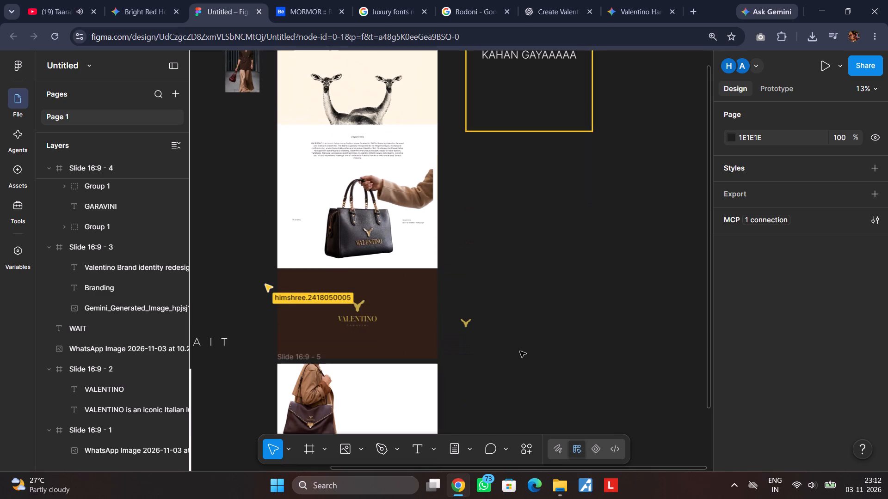
scroll(499, 342, right, 2)
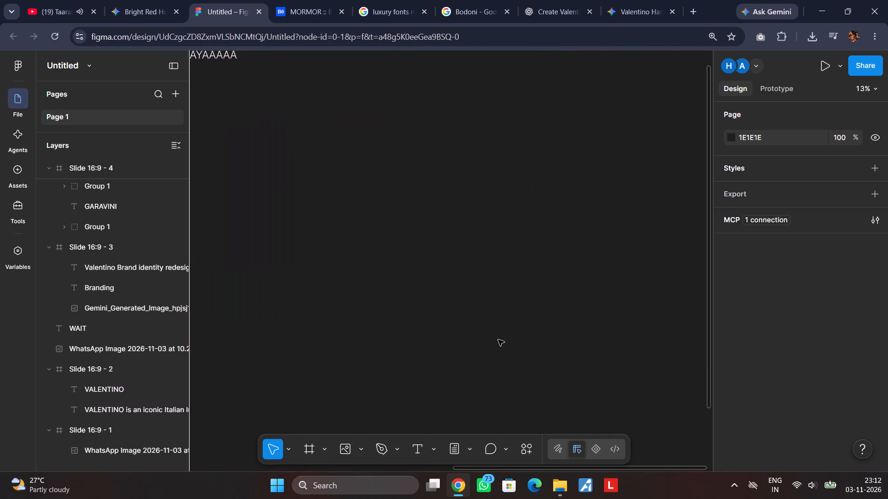
scroll(498, 340, right, 2)
scroll(496, 338, left, 2)
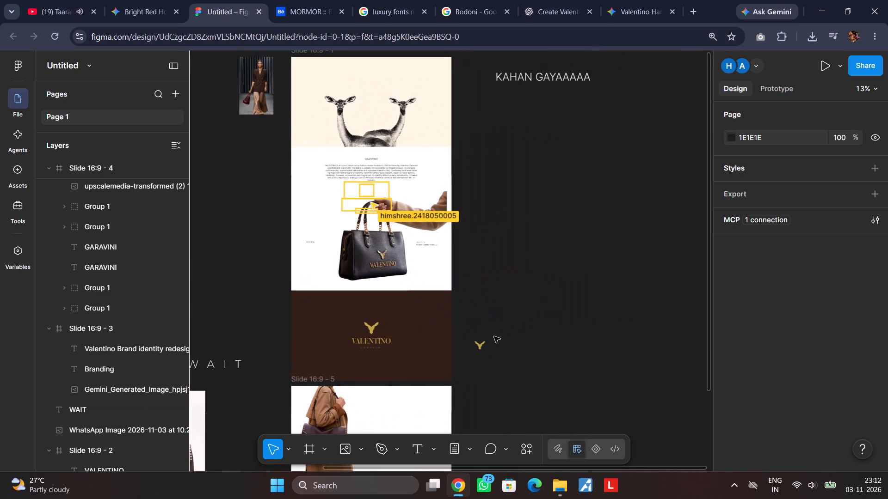
scroll(511, 309, up, 1)
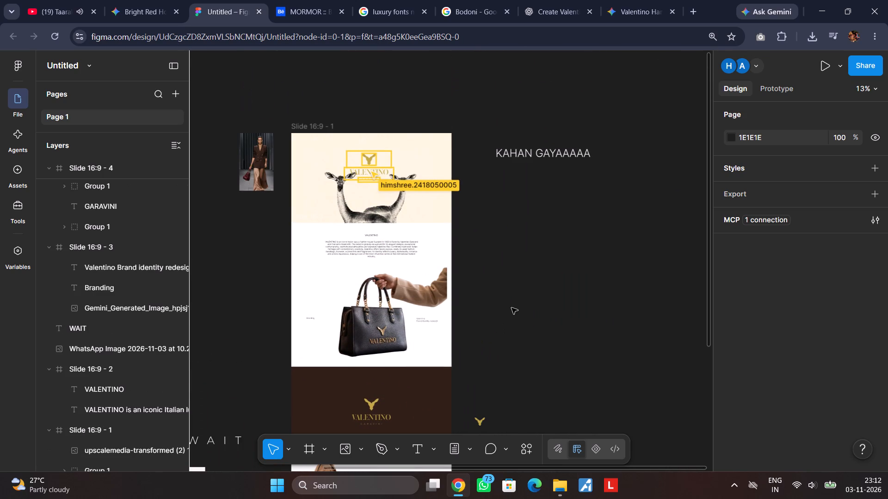
scroll(511, 305, down, 1)
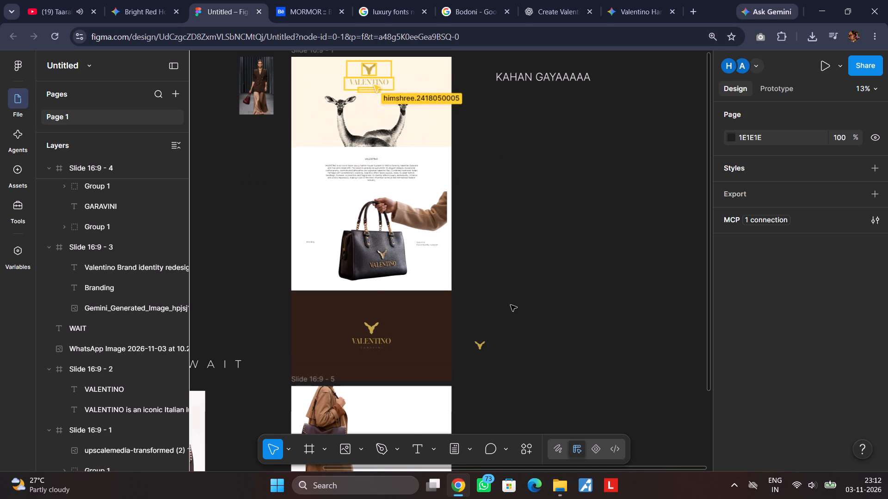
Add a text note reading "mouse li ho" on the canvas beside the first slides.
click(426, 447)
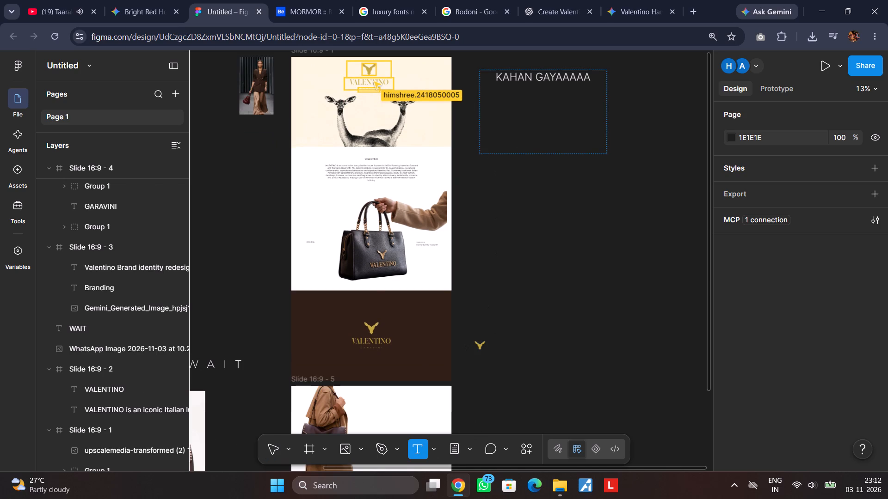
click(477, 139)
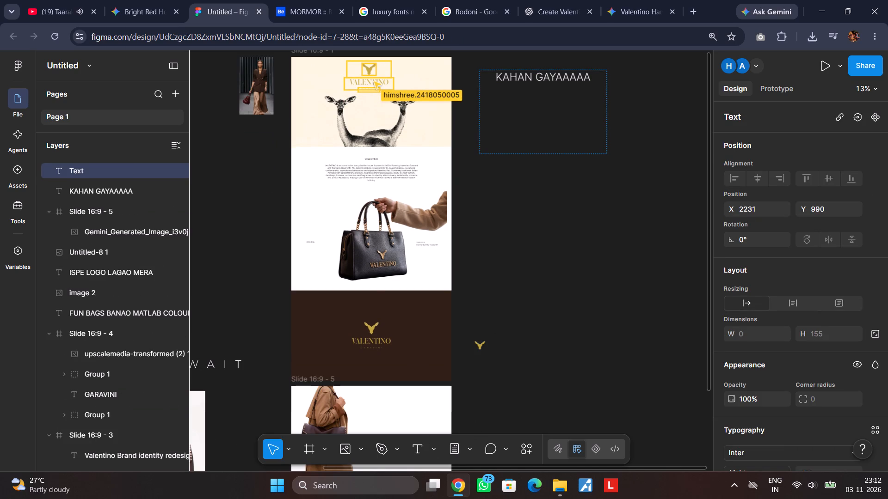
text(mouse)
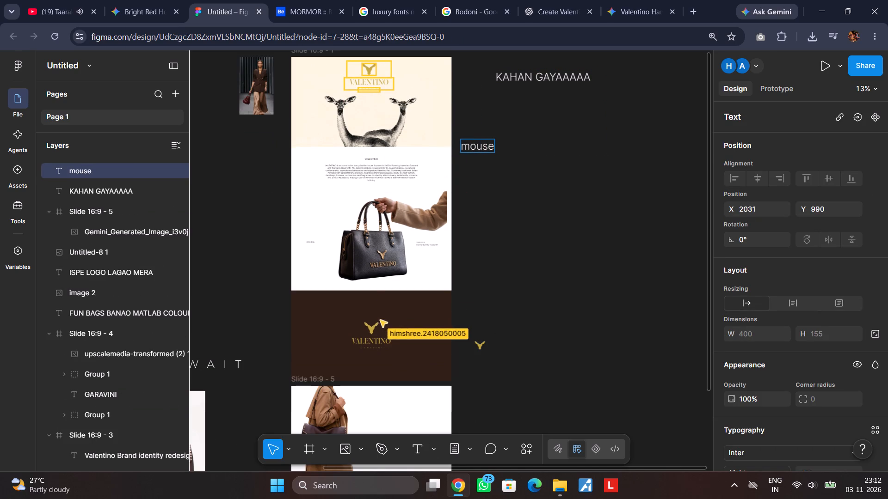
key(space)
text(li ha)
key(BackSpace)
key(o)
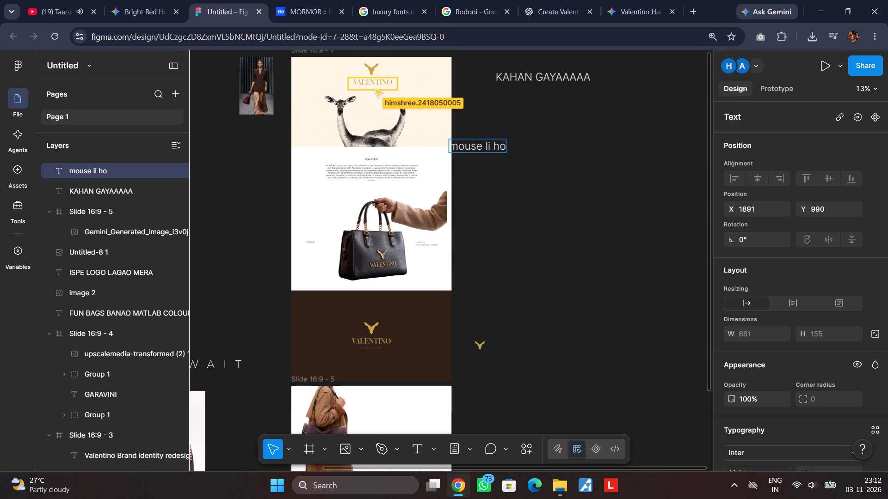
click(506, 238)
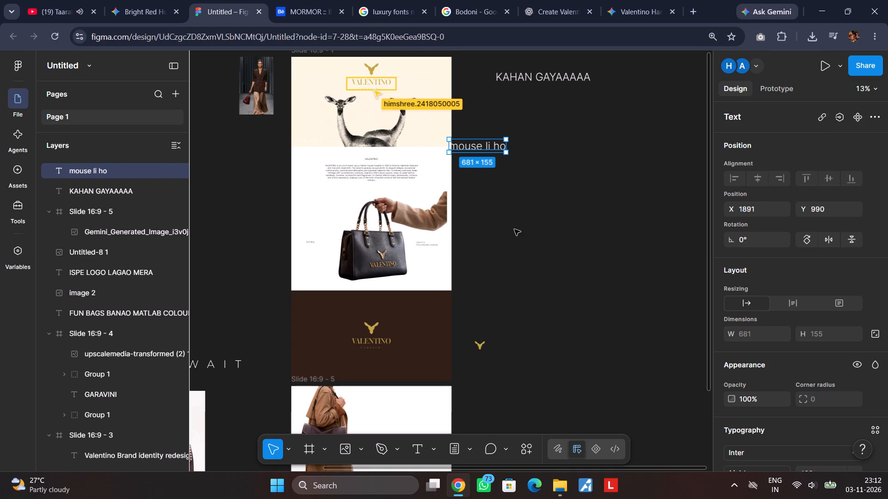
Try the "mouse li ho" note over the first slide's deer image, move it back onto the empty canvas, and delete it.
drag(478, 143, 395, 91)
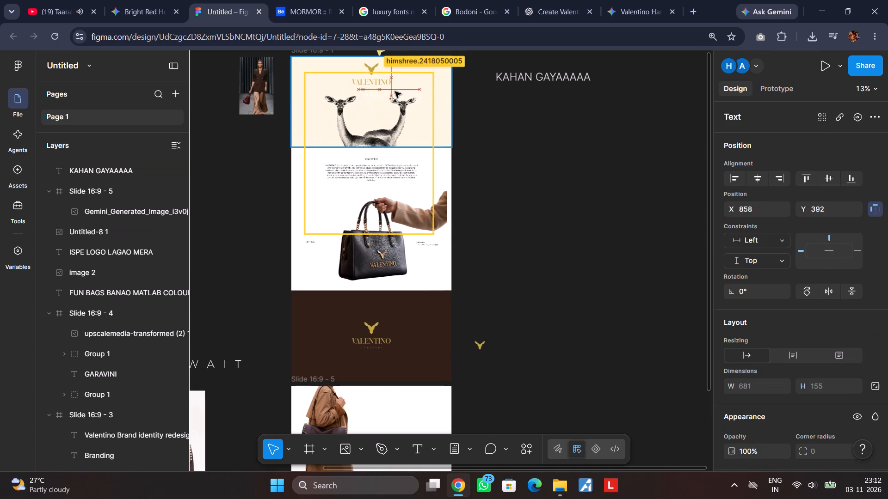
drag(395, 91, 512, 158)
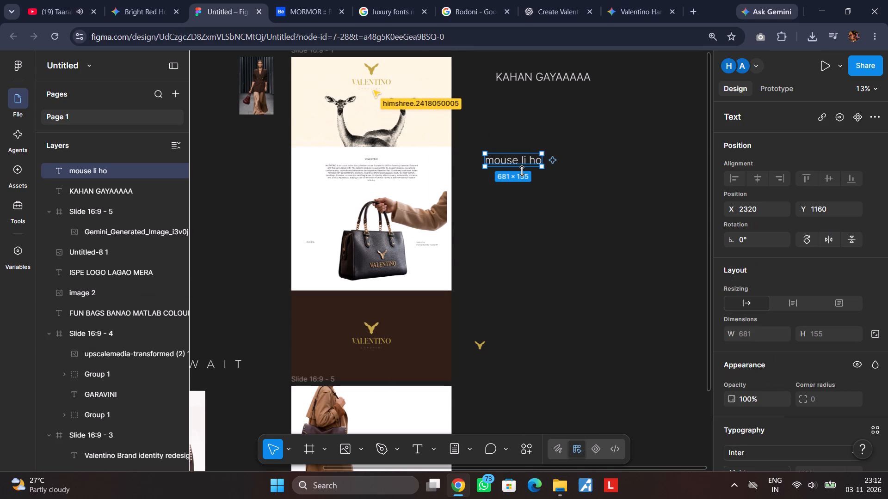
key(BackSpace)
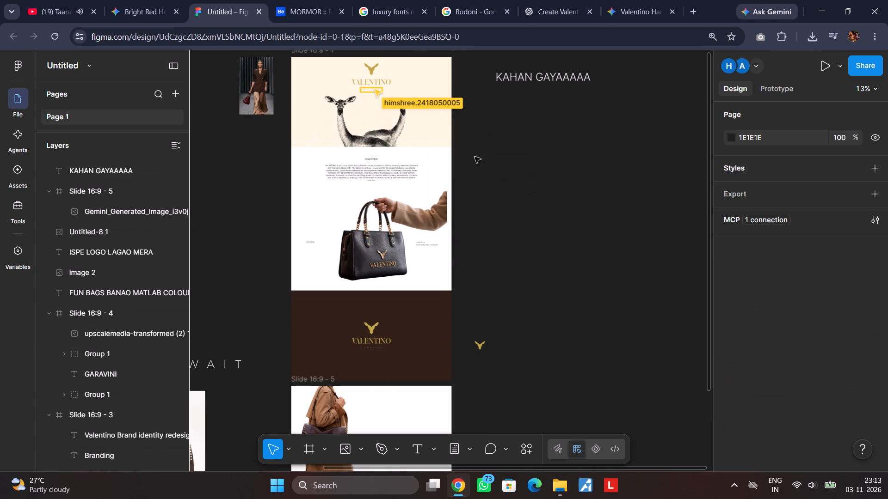
Recolour the VALENTINO wordmark on the cream deer slide to black (000000), with the deer-head logo also selected.
scroll(383, 97, up, 1)
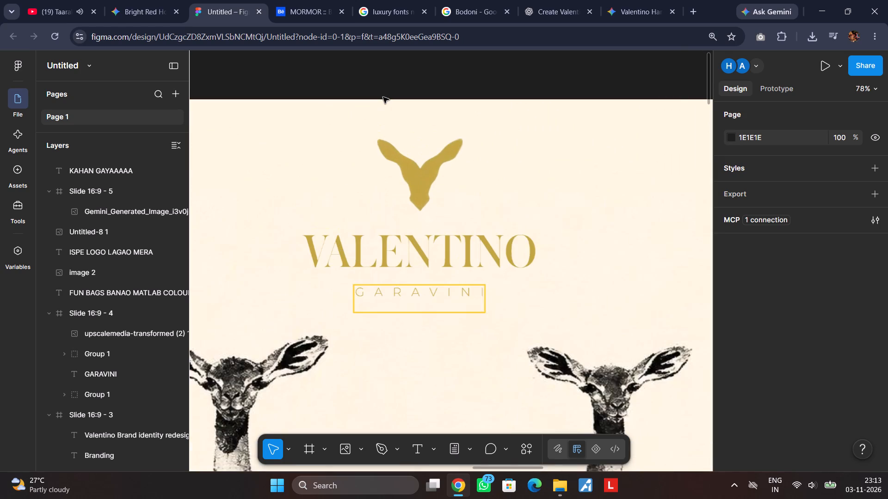
click(425, 185)
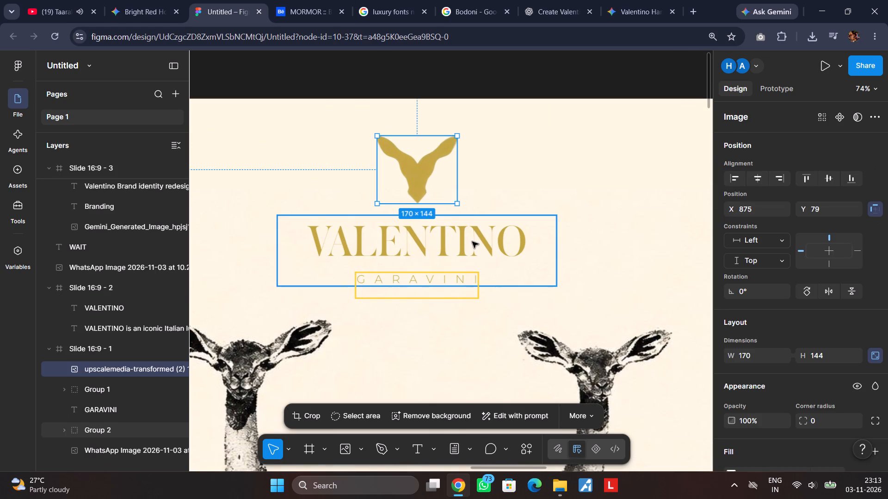
shift+click(473, 239)
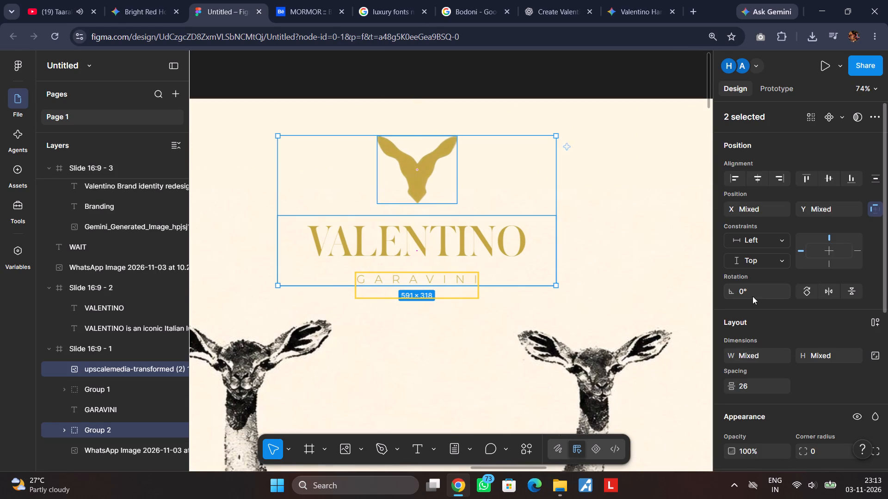
scroll(753, 297, down, 7)
click(733, 347)
drag(633, 281, 577, 342)
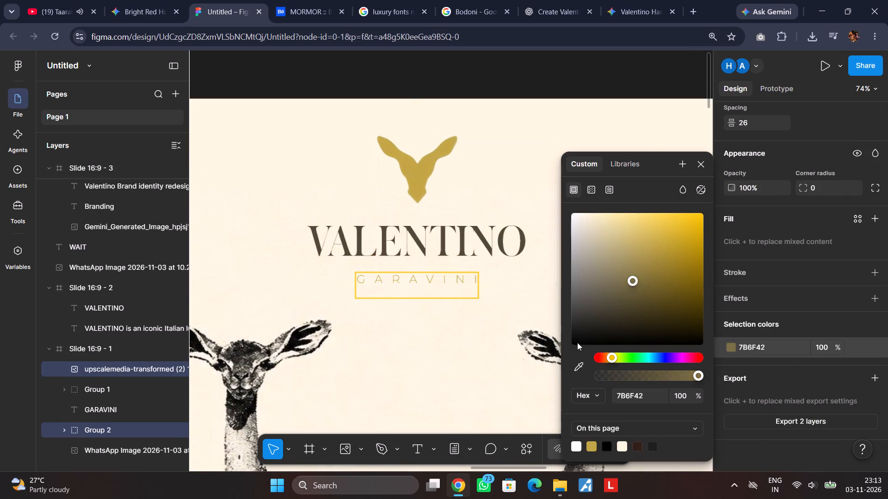
drag(577, 342, 560, 370)
click(702, 160)
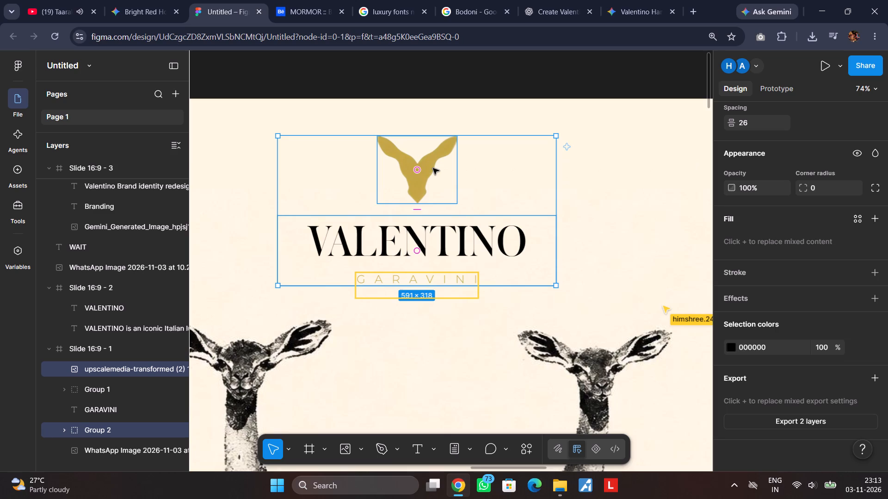
Darken the gold deer-head logo on the cream deer slide to near black by lowering its image exposure to the minimum.
click(433, 169)
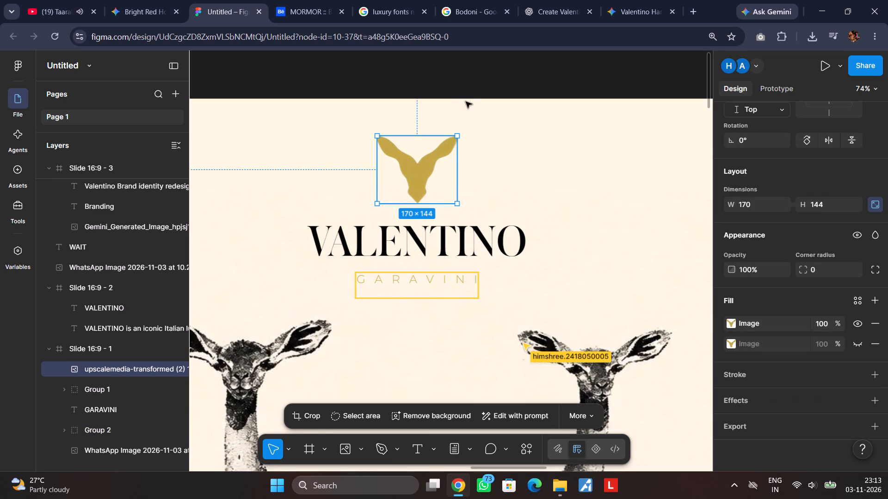
click(732, 326)
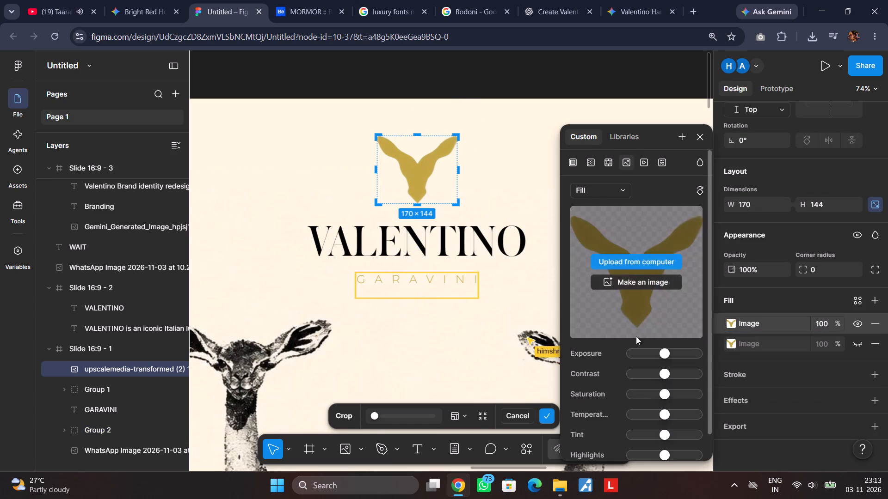
drag(665, 353, 586, 347)
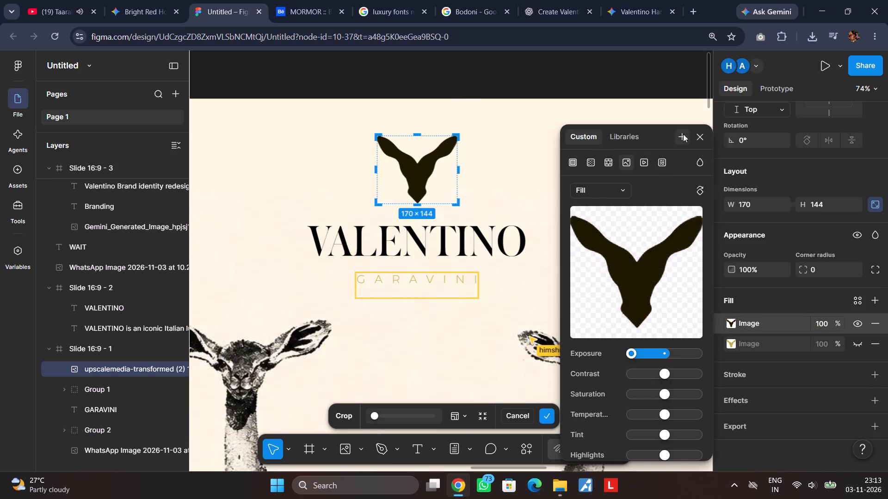
click(703, 134)
click(564, 72)
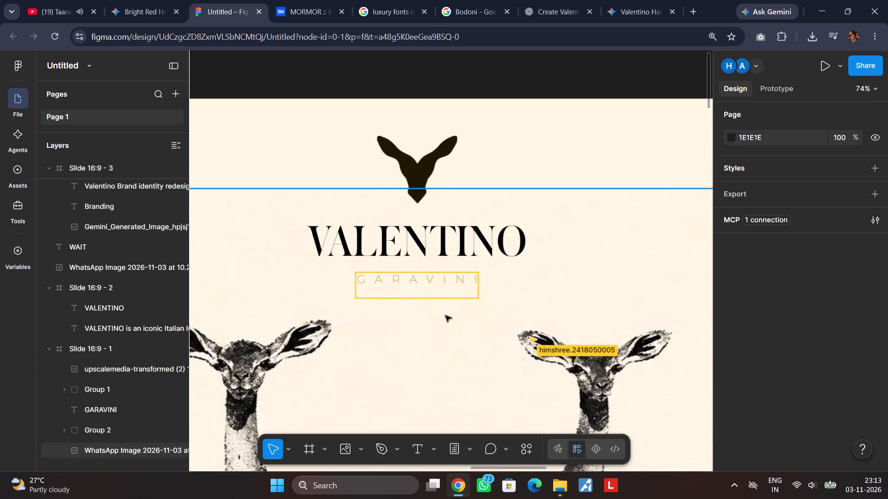
Examine the GARAVINI line under the darkened logo and the remaining slides down to the trench-coat model slide.
click(426, 282)
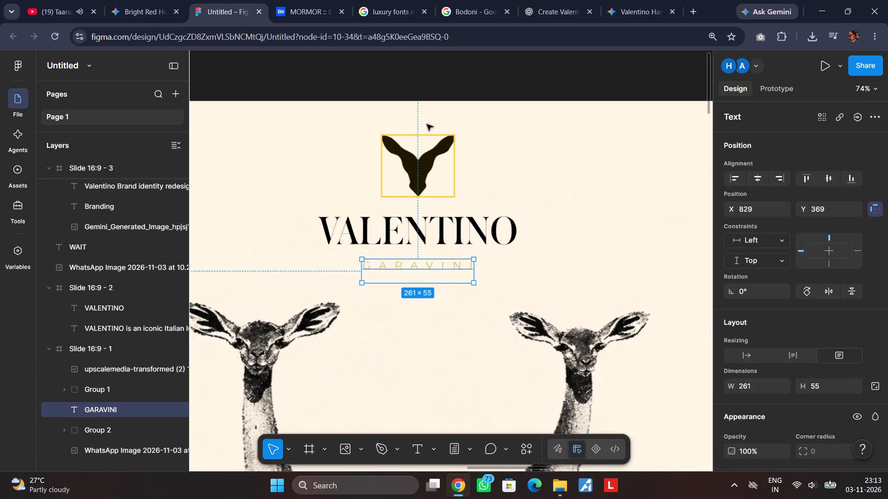
click(475, 99)
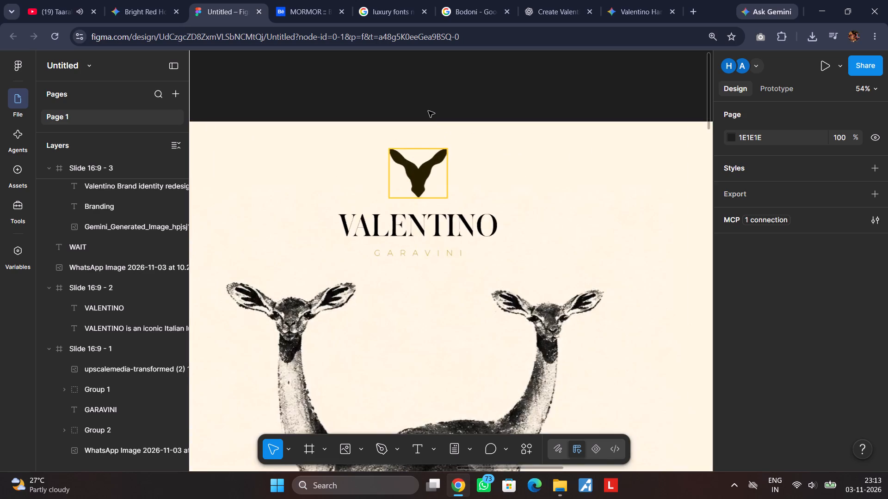
scroll(428, 111, down, 1)
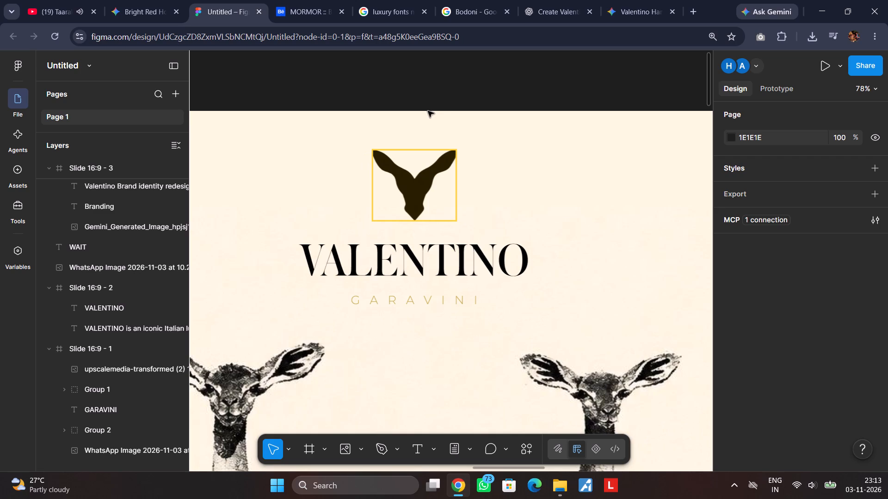
scroll(612, 374, down, 2)
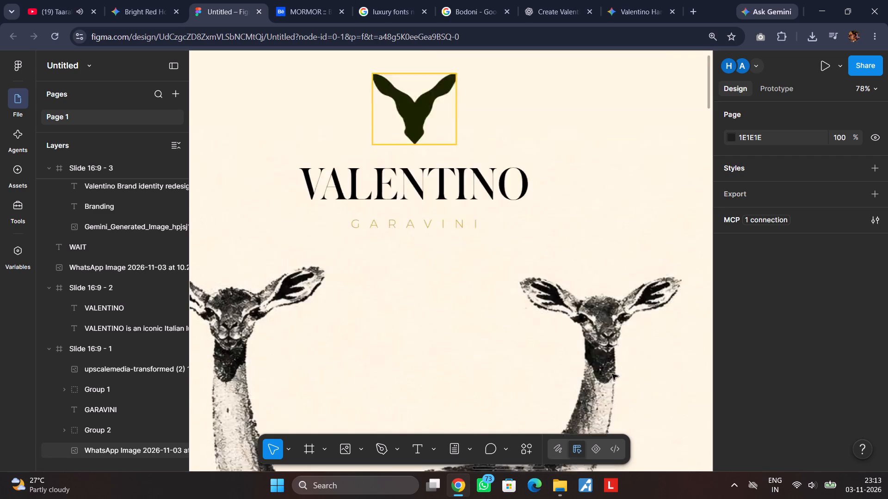
scroll(612, 374, down, 9)
scroll(561, 362, left, 1)
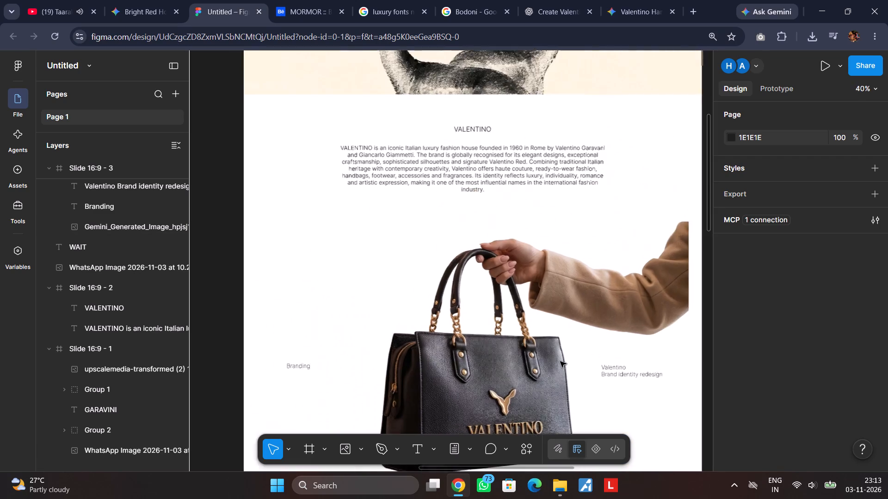
scroll(560, 361, down, 4)
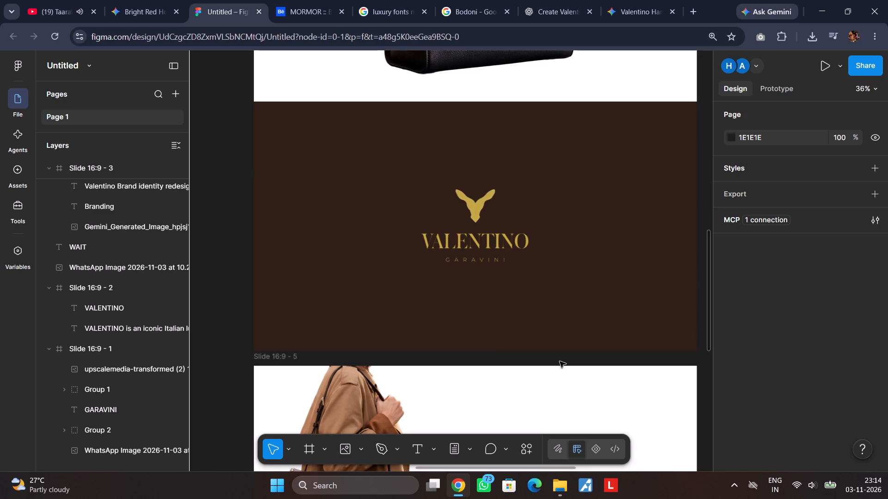
scroll(560, 361, down, 1)
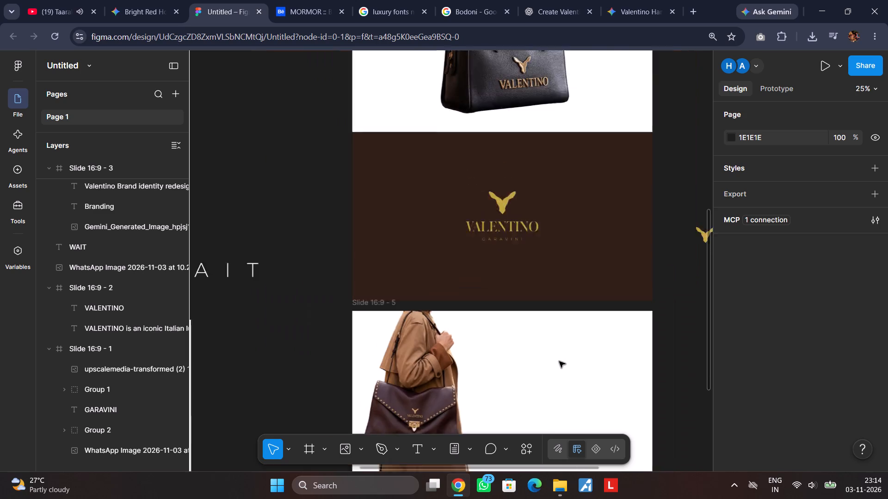
scroll(559, 361, left, 1)
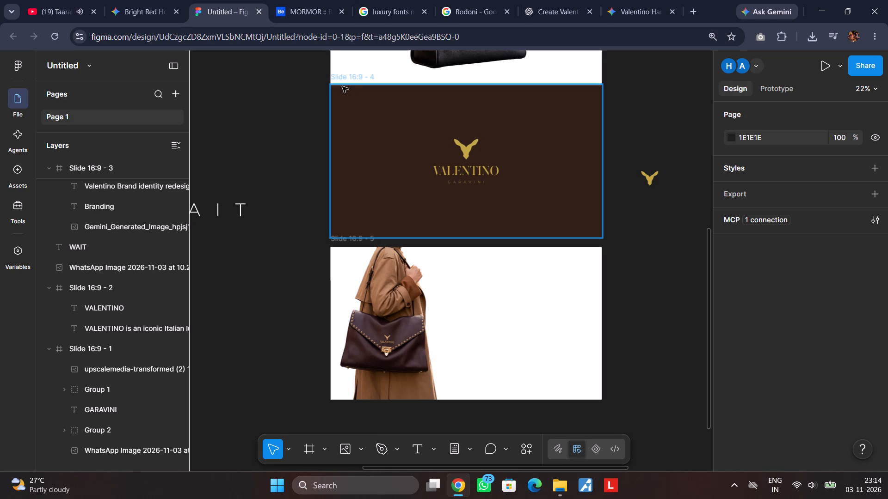
Duplicate the dark brown logo slide and the trench-coat model slide, placing the copies side by side on the empty canvas beside the stack.
alt+drag(342, 86, 585, 348)
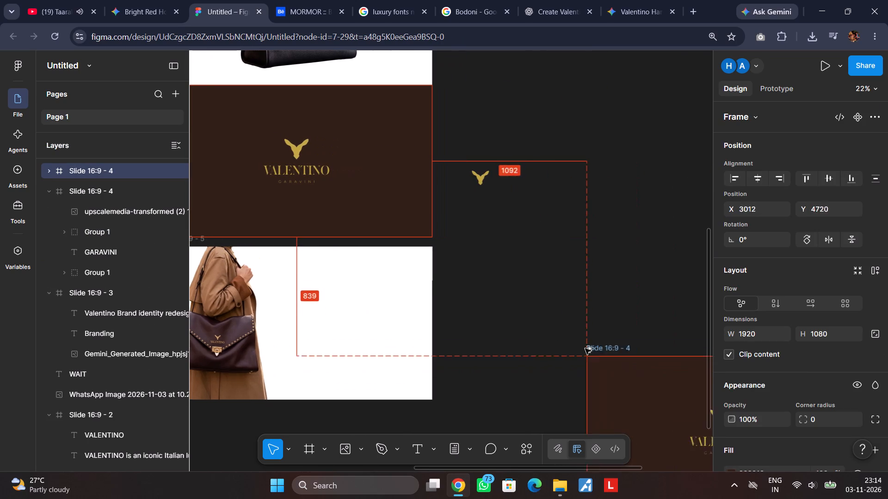
alt+drag(585, 348, 546, 253)
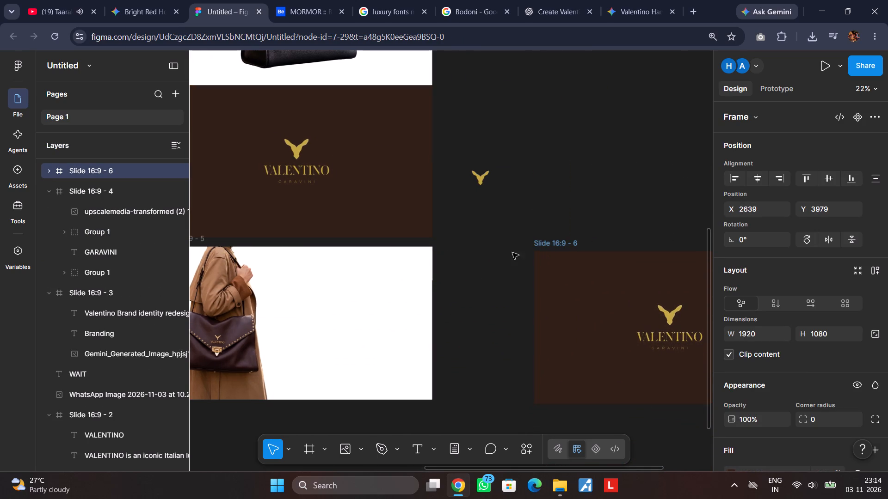
alt+drag(199, 241, 887, 271)
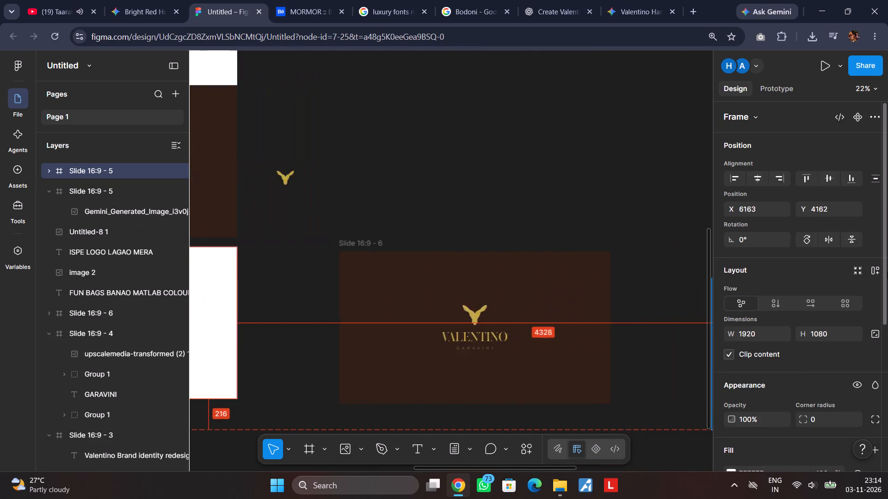
alt+drag(887, 271, 539, 249)
click(577, 224)
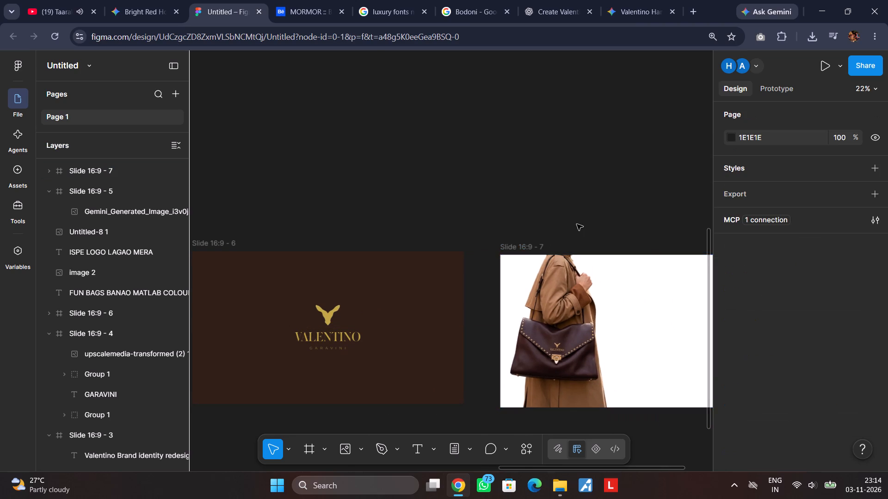
Copy the complete gold Valentino Garavini logo from the duplicated brown slide onto the white area beside the model in the other duplicate.
scroll(577, 224, down, 1)
scroll(575, 223, left, 1)
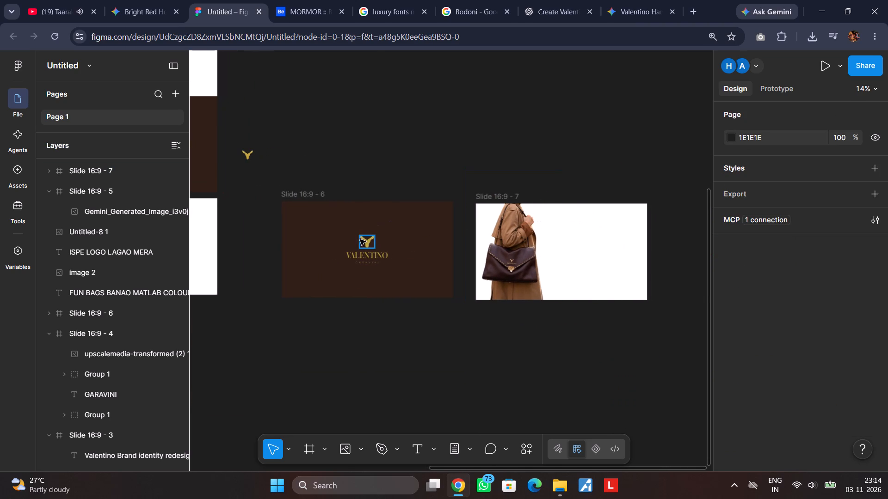
drag(335, 227, 364, 250)
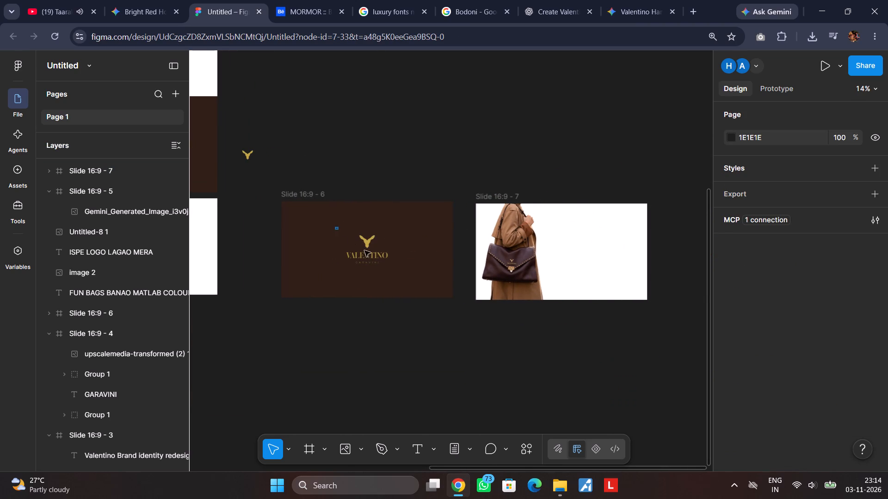
drag(364, 250, 404, 281)
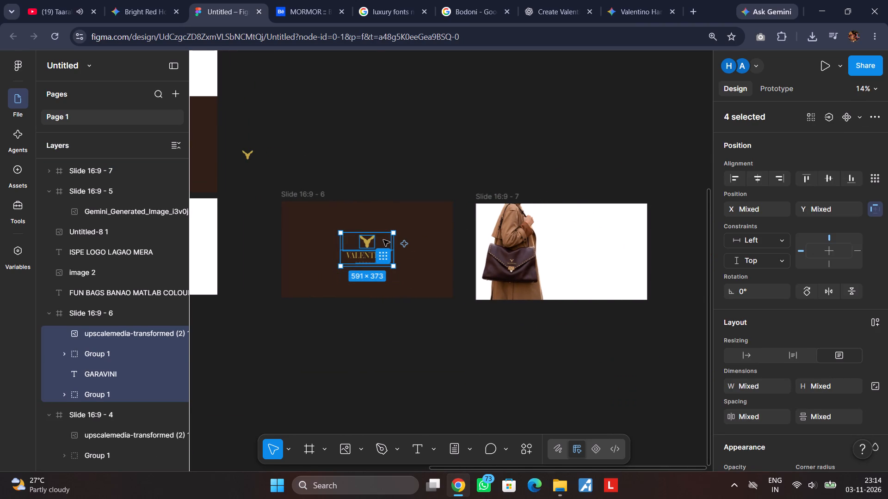
alt+drag(383, 240, 620, 241)
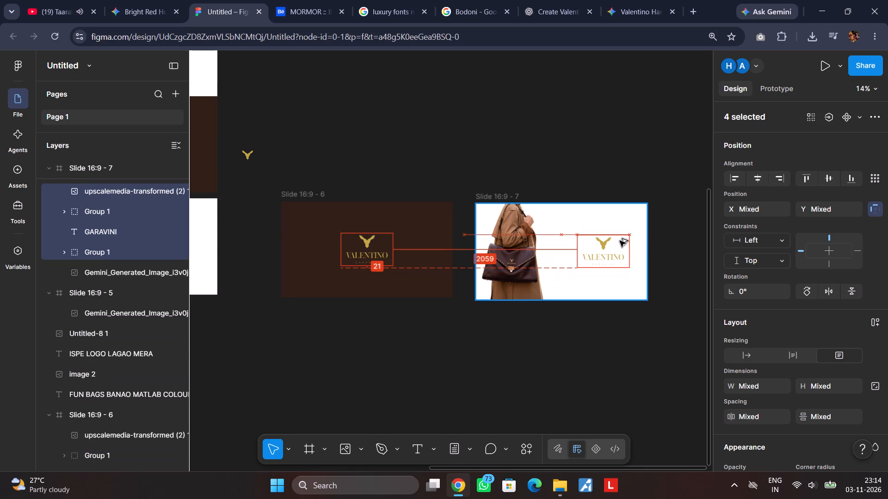
alt+drag(620, 241, 623, 240)
click(655, 156)
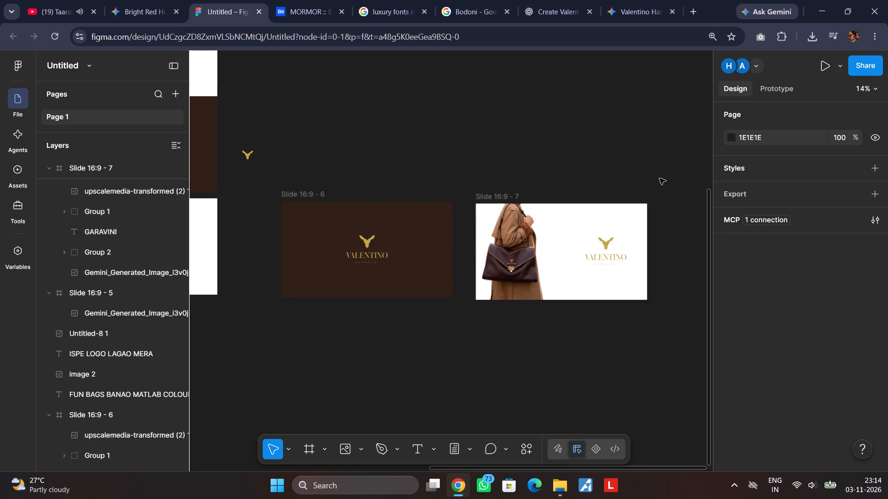
Draw a frame about 1047 × 1042 around the logo on the duplicated model slide's white area.
scroll(514, 200, left, 1)
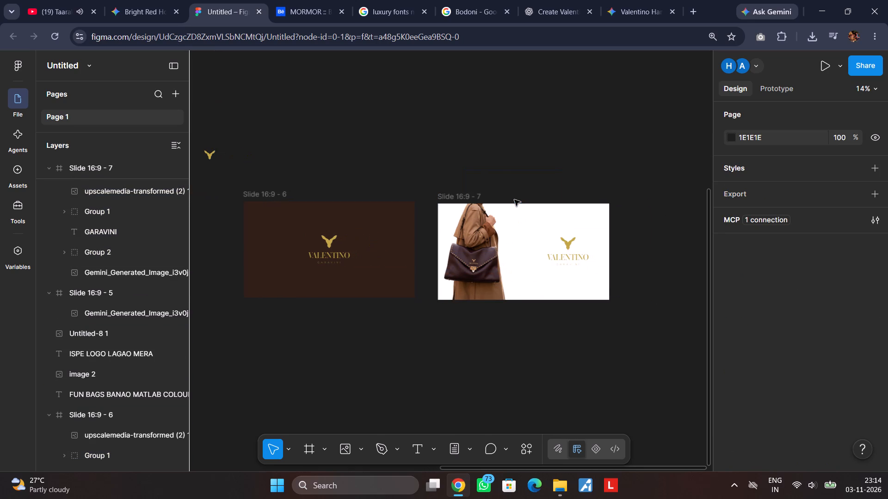
scroll(514, 200, up, 1)
scroll(514, 200, down, 1)
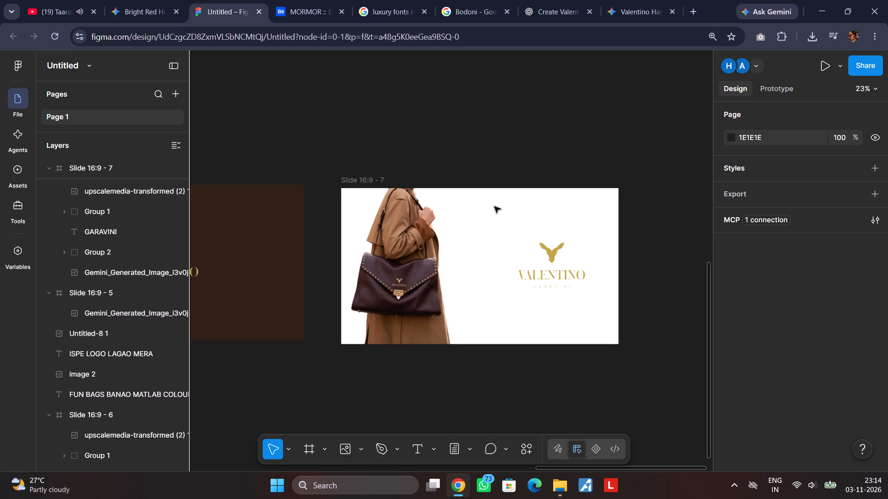
key(f)
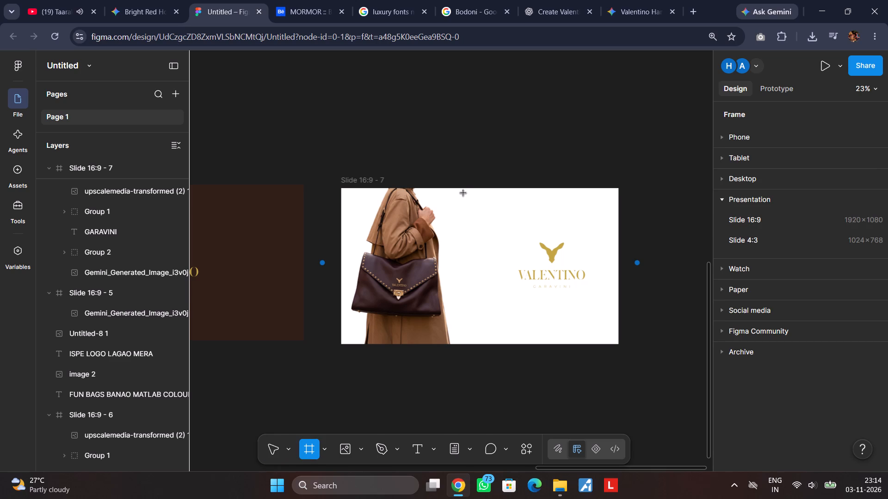
drag(462, 192, 605, 324)
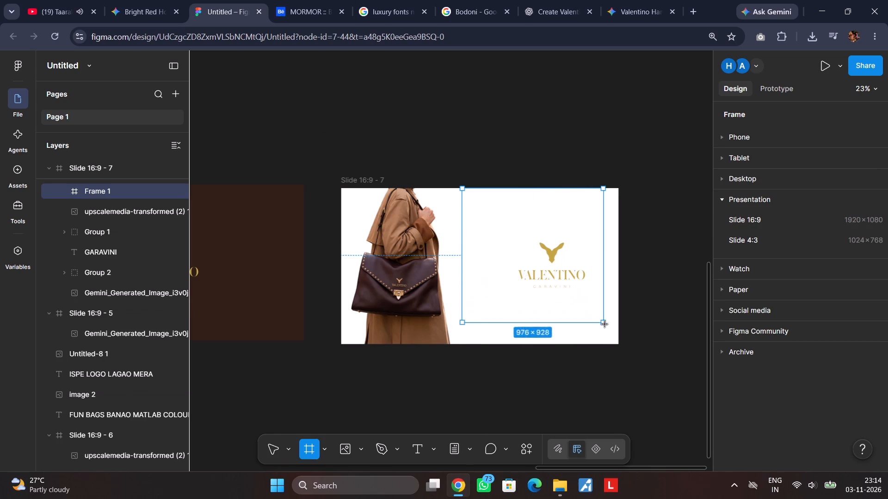
drag(605, 324, 617, 344)
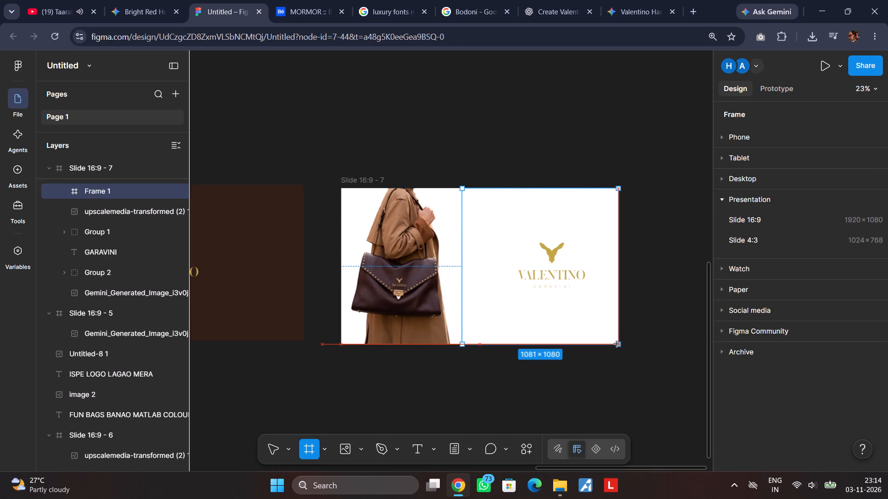
drag(617, 344, 614, 340)
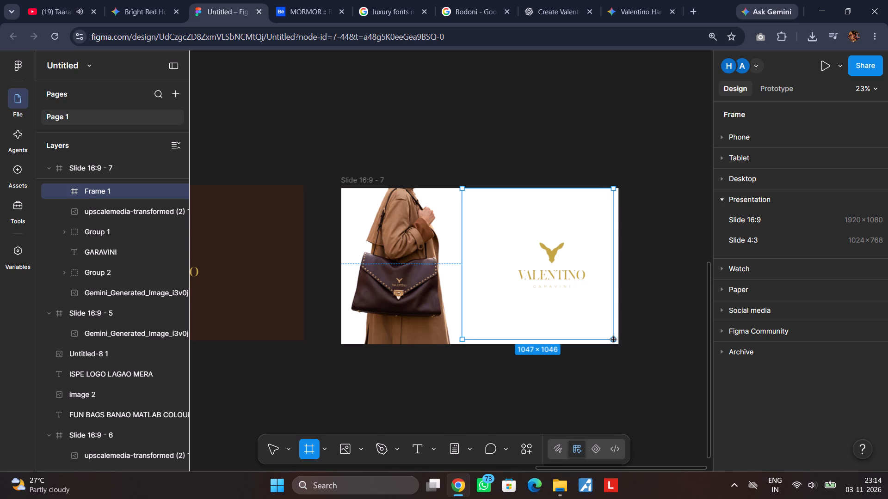
drag(614, 340, 614, 339)
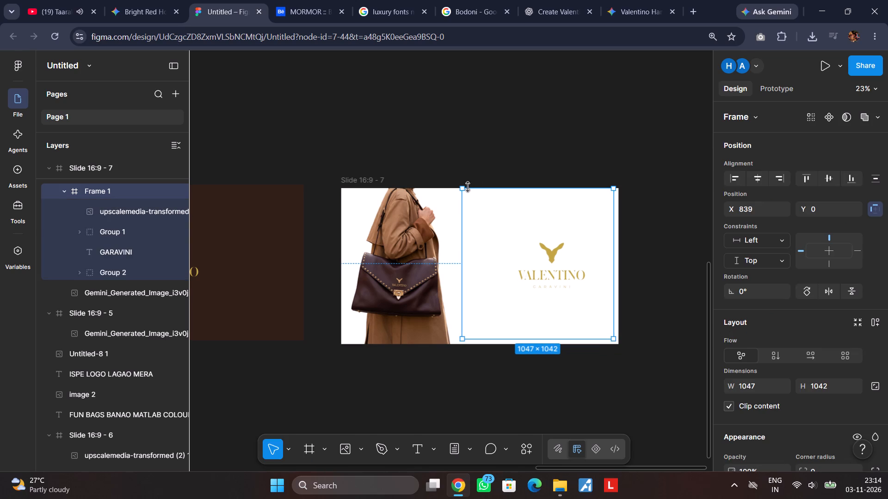
Shrink the frame around the logo to about 968 × 1012, leaving a margin inside the slide's top edge and more space beside the model.
drag(464, 189, 469, 194)
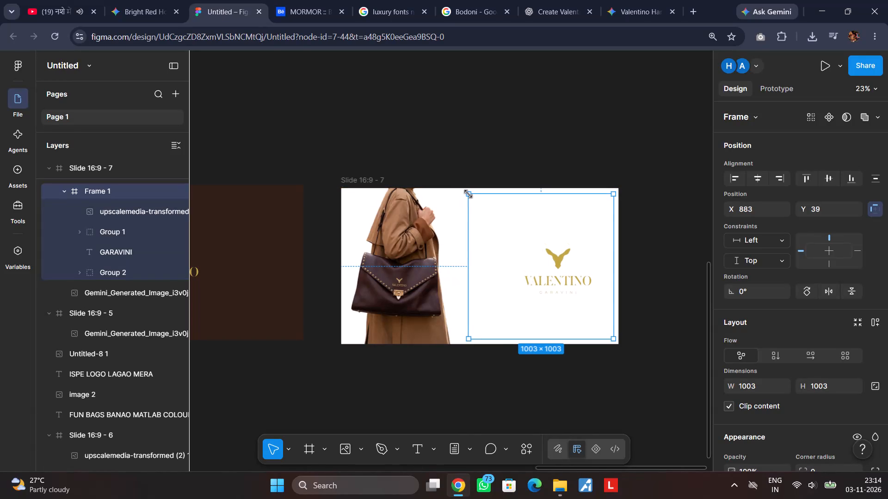
drag(469, 194, 469, 193)
click(581, 156)
click(603, 231)
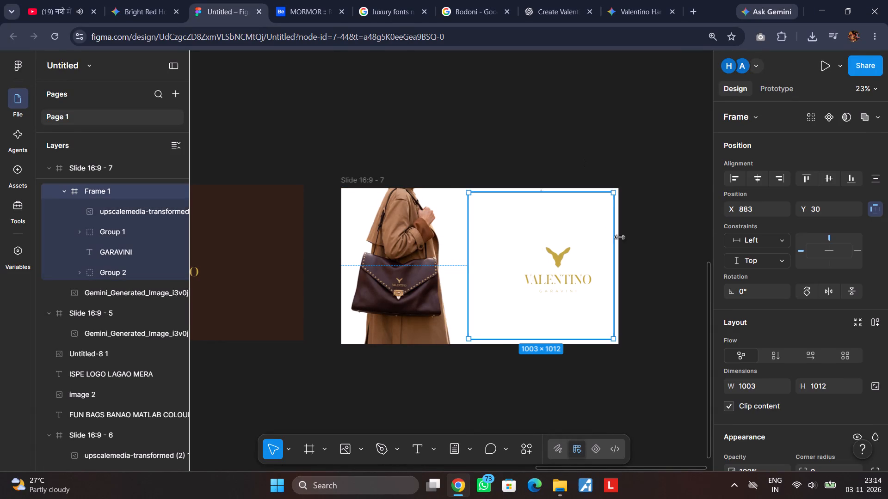
scroll(798, 318, down, 5)
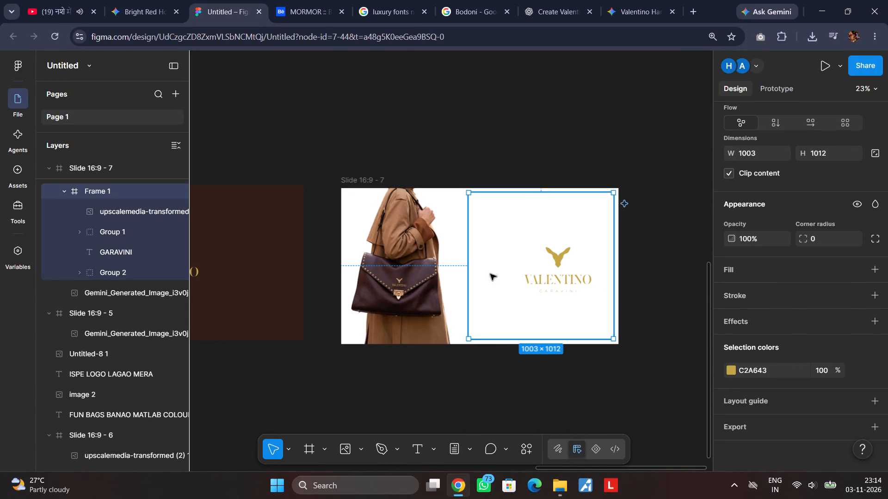
drag(468, 274, 474, 275)
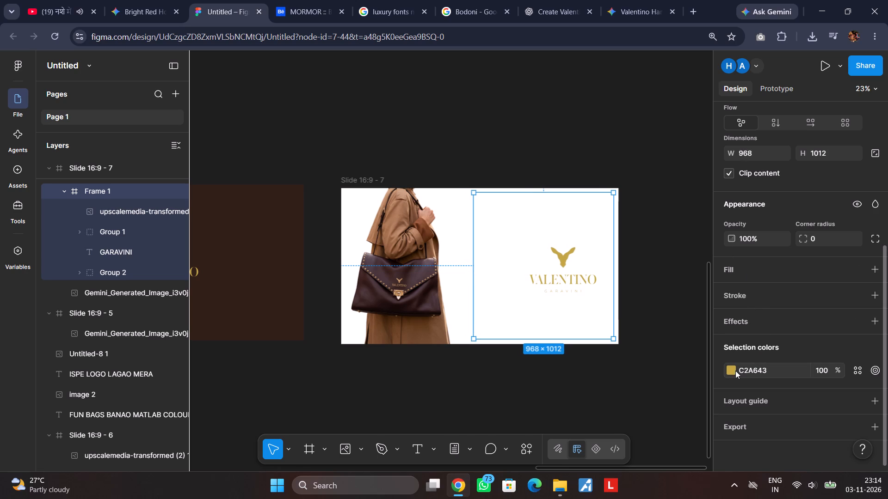
Add a fill to the frame behind the logo and set it to the page's dark brown, 322018.
click(731, 268)
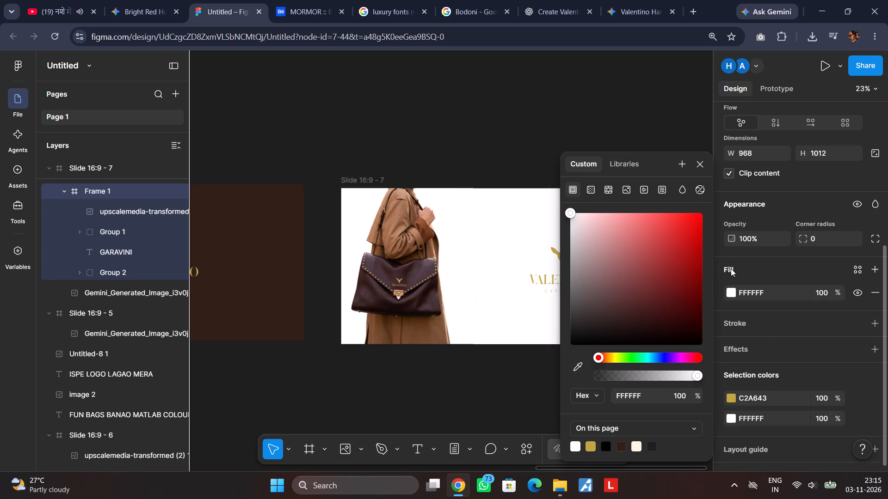
drag(600, 228, 673, 223)
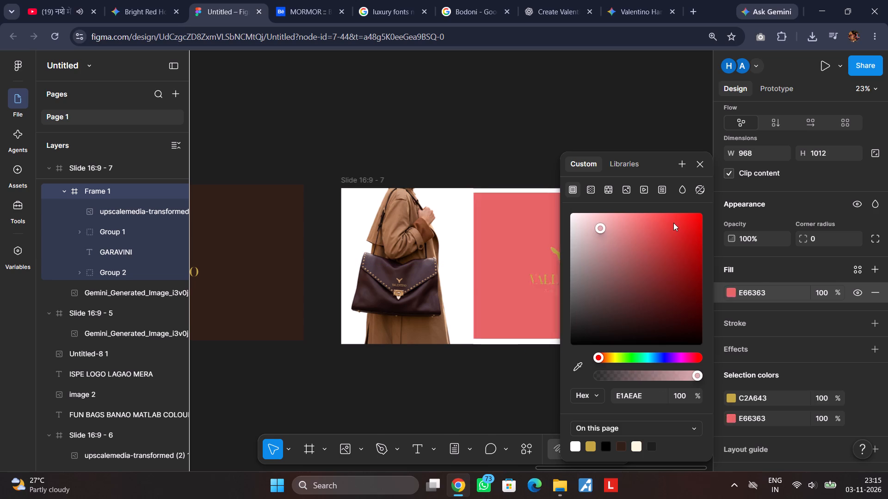
drag(673, 223, 653, 248)
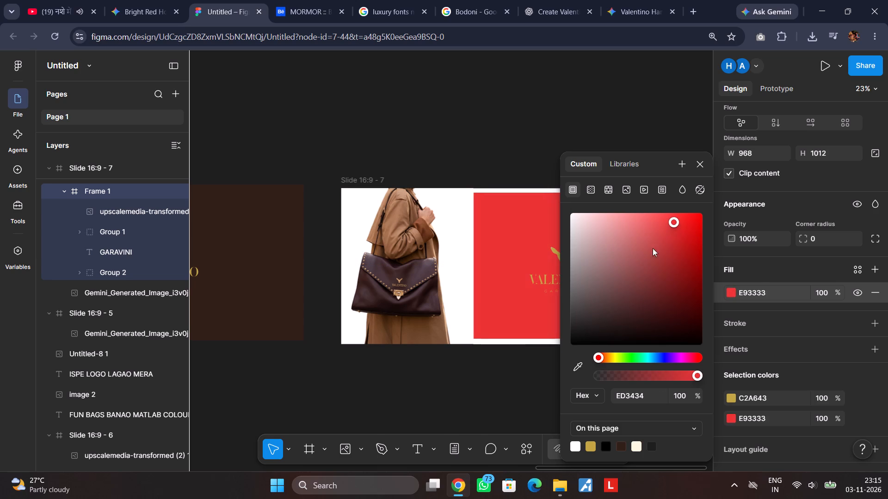
drag(653, 248, 630, 287)
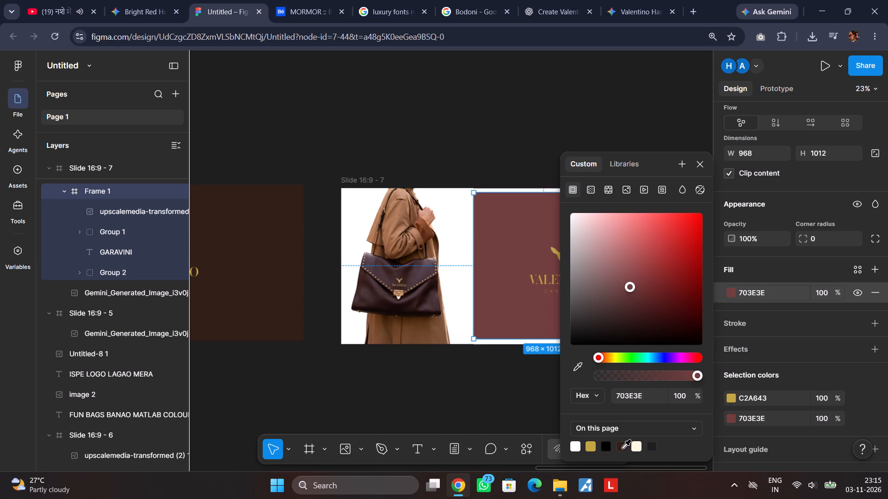
click(623, 448)
click(697, 166)
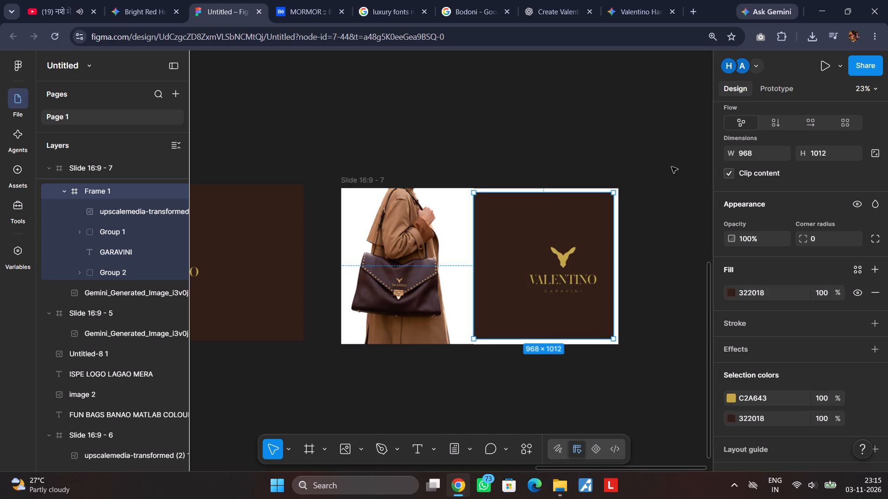
click(586, 155)
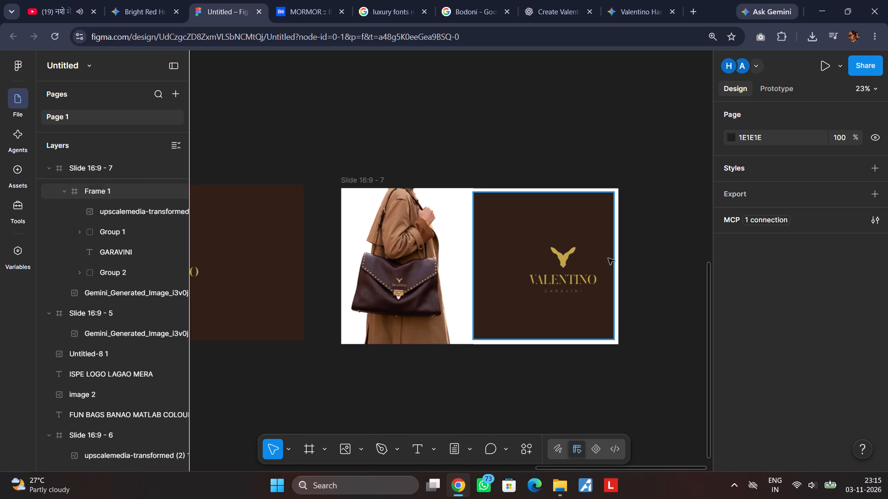
Shift the brown frame slightly to X 927, Y 34, centring it vertically on the slide.
click(574, 222)
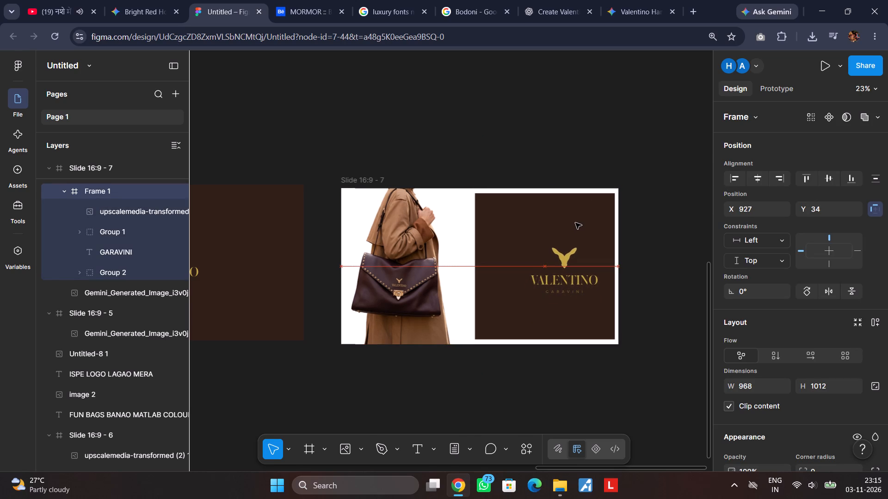
click(607, 128)
Move the deer-head symbol, VALENTINO wordmark and GARAVINI text together out of the brown frame onto the empty canvas beside the slide.
double_click(560, 260)
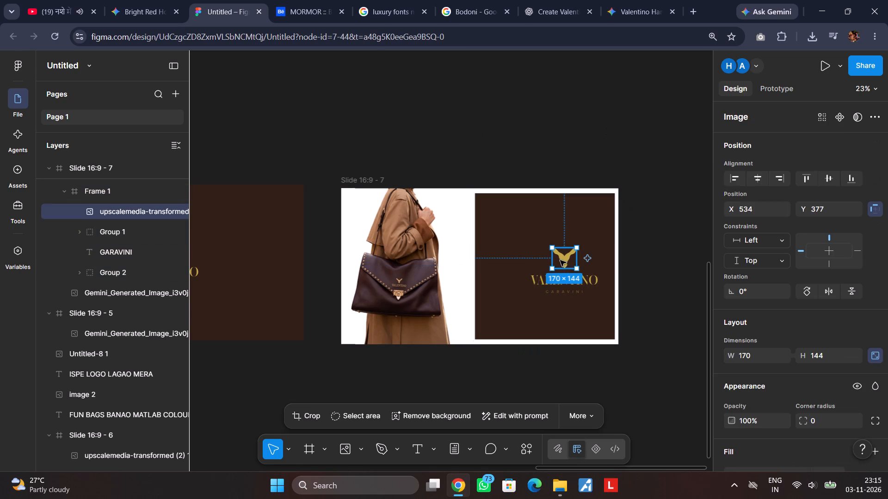
shift+click(586, 282)
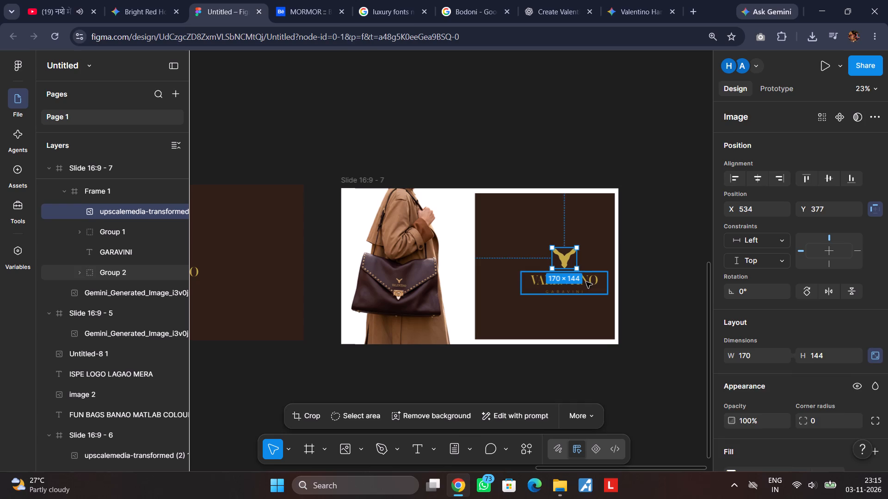
shift+click(577, 289)
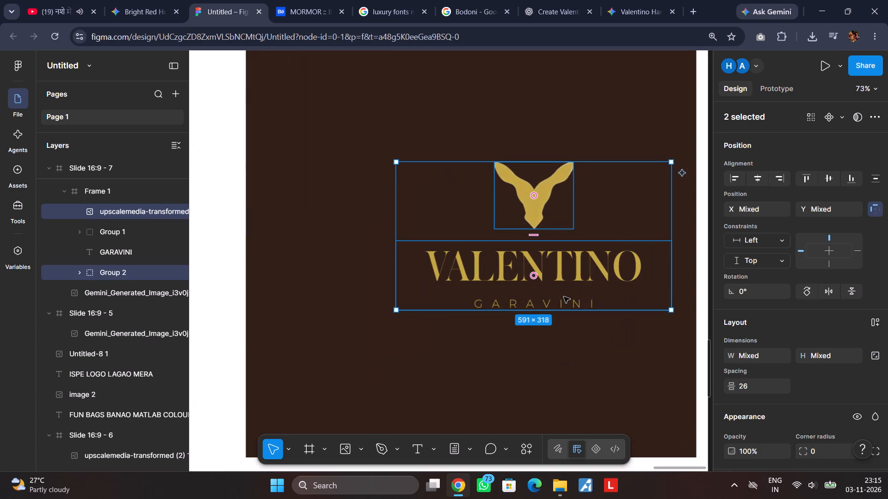
shift+click(581, 303)
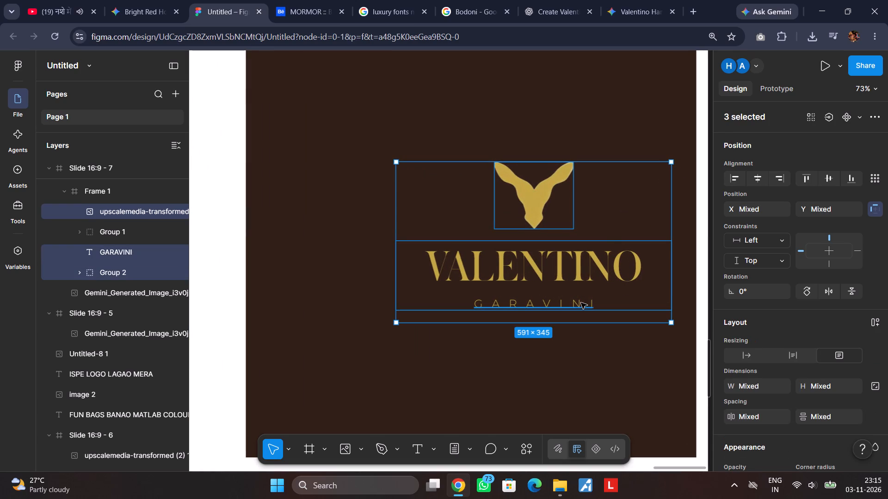
drag(602, 233, 688, 232)
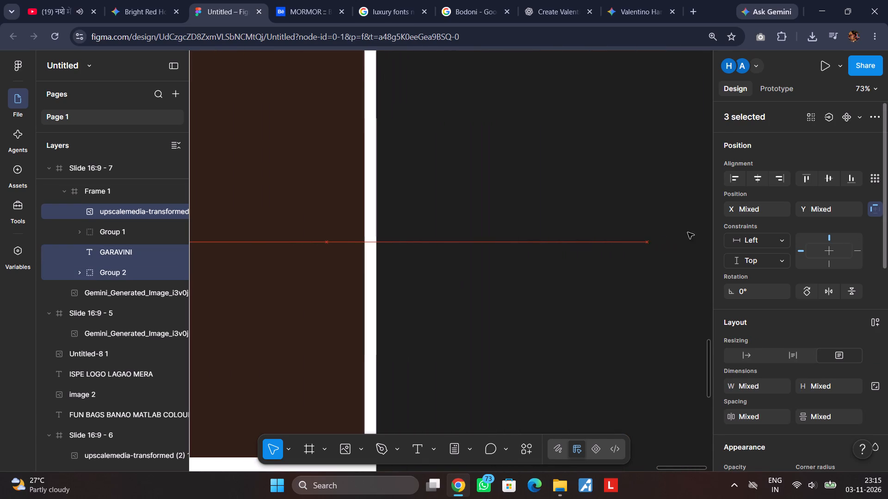
drag(688, 232, 552, 236)
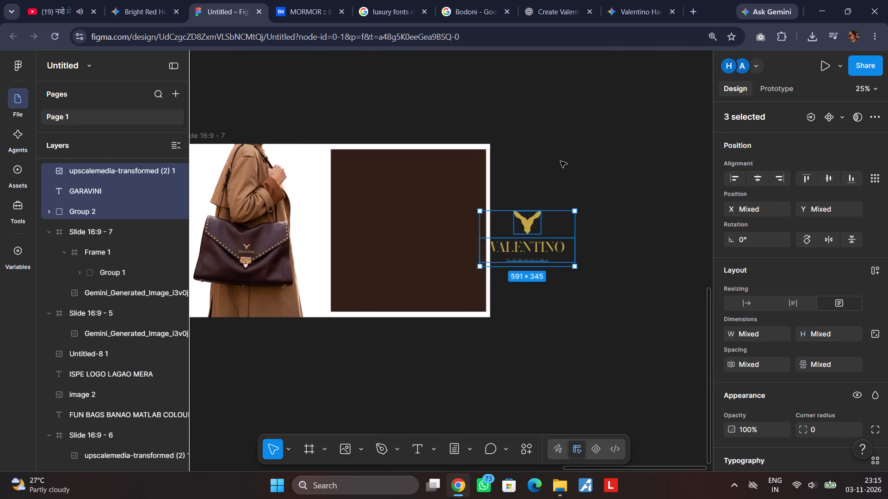
click(561, 161)
Nudge the empty brown frame toward the model to about X 918, evening its side margin with the top margin.
click(430, 233)
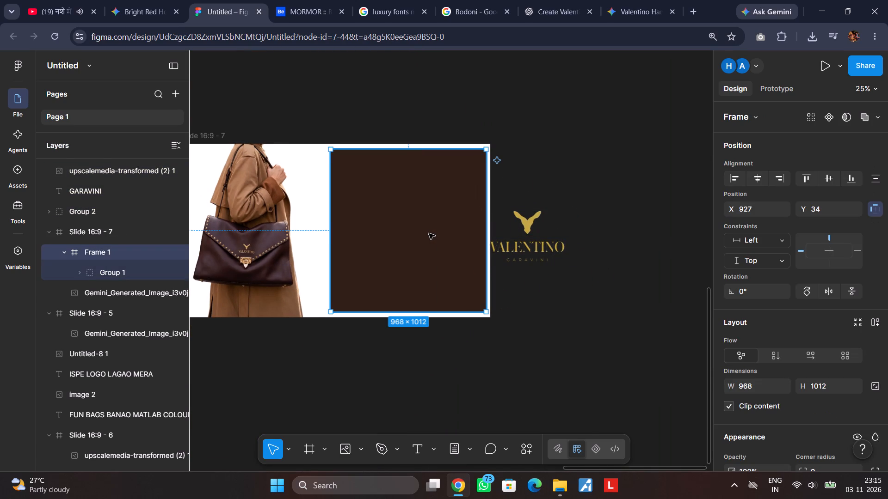
key(Left)
key(Left)
key(Left)
key(Left)
key(Left)
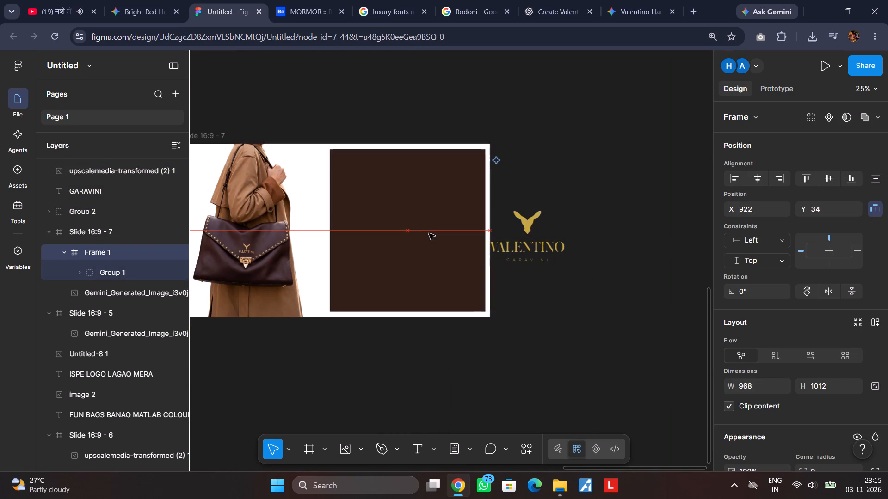
key(Left)
key(Left)
key(Left)
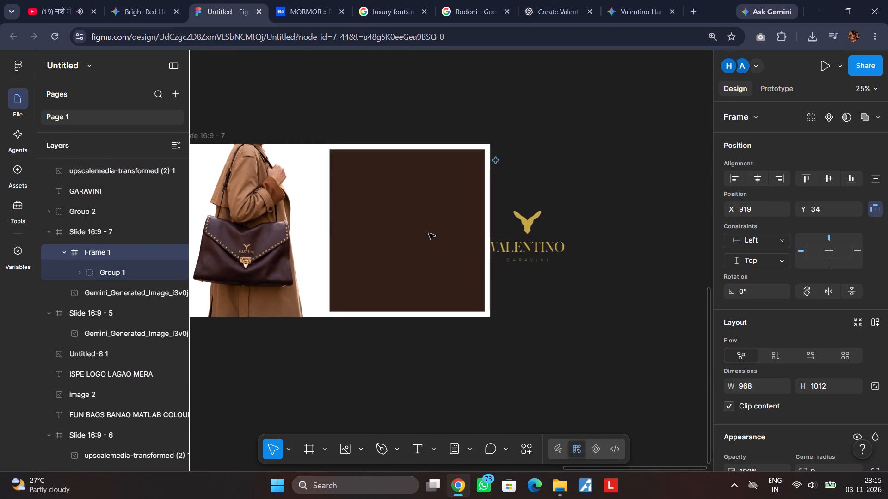
key(Left)
click(580, 187)
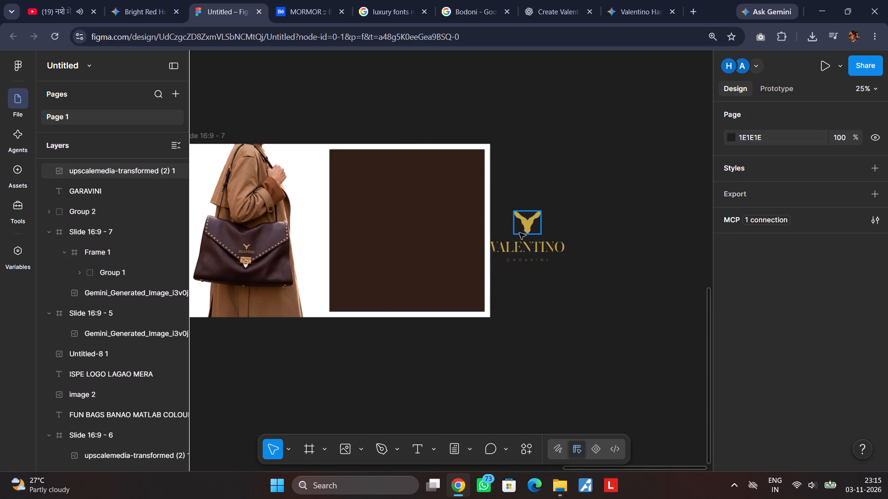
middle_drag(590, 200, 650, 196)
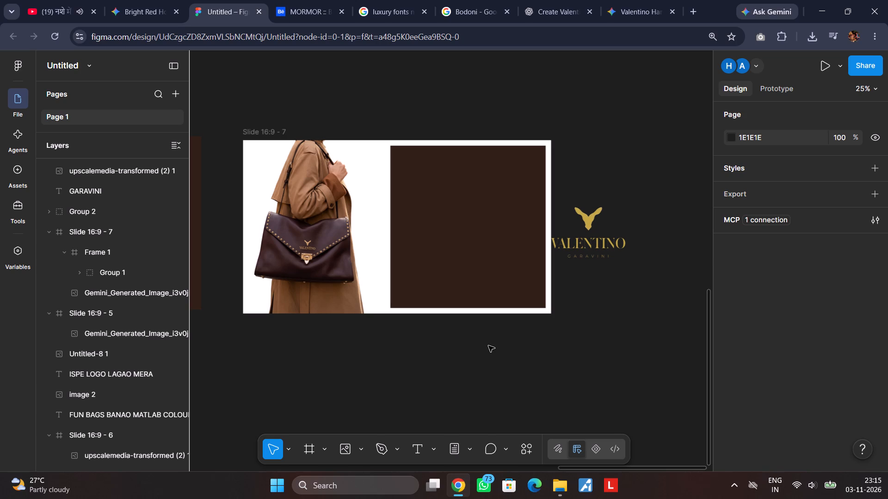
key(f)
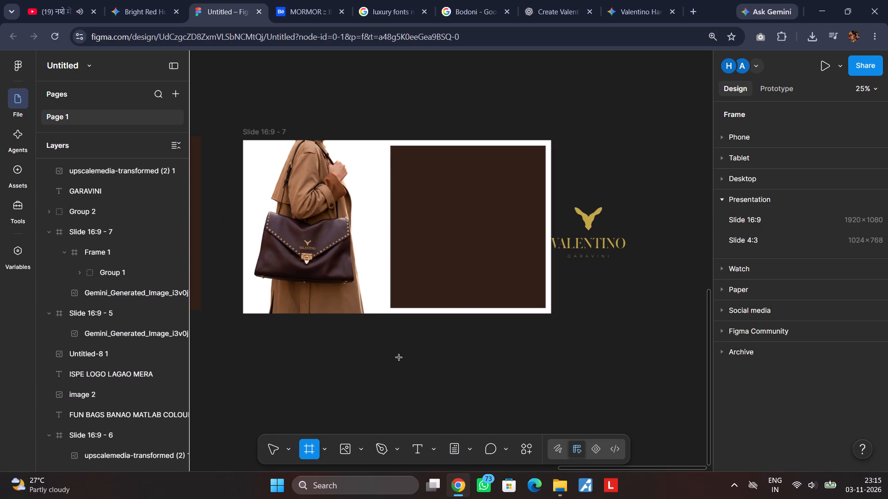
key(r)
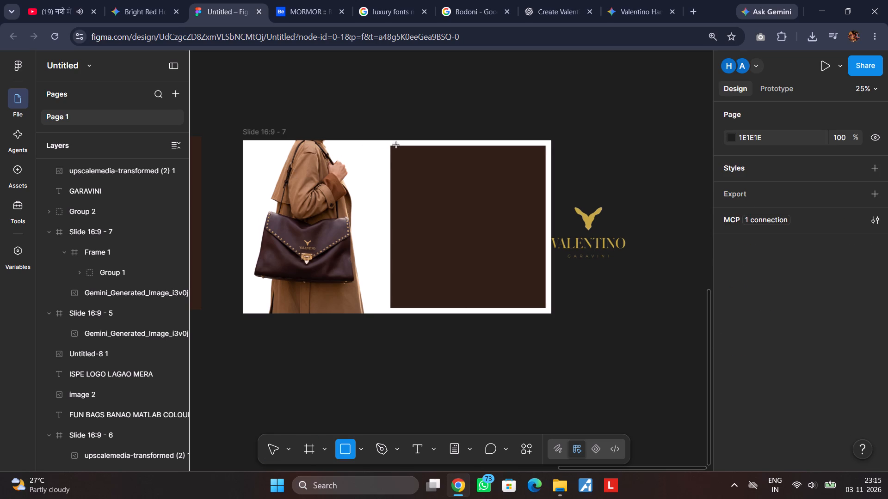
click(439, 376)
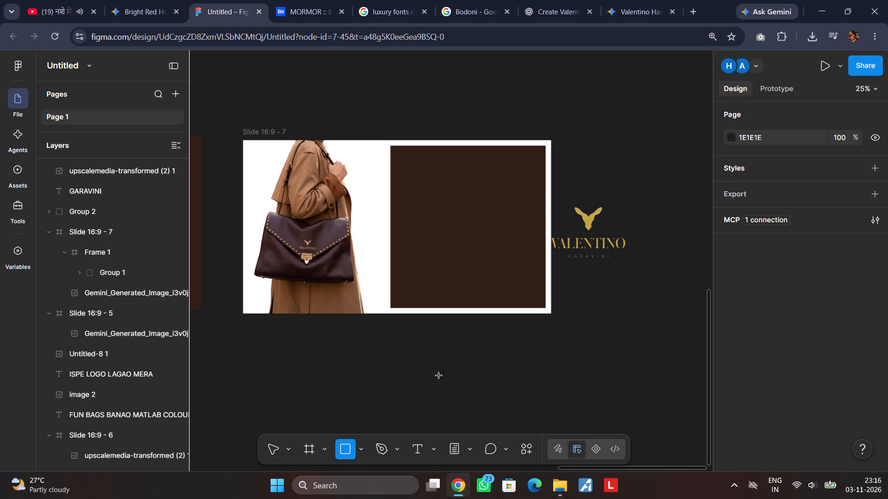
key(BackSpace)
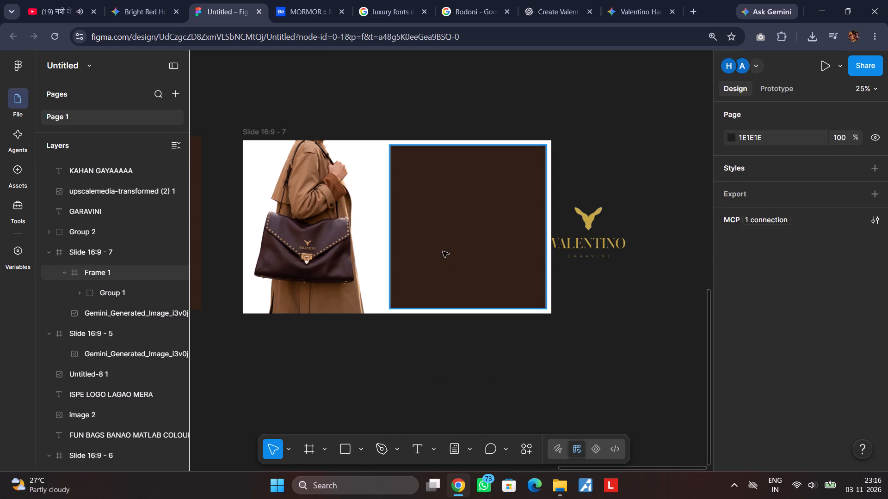
Duplicate the brown frame and place the copy over the model at X 36, Y 34, level with the original.
alt+drag(443, 251, 319, 249)
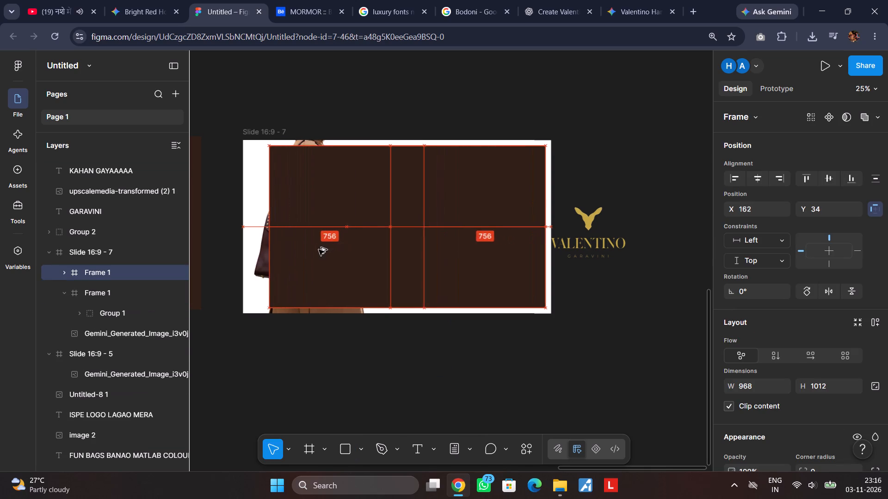
alt+drag(319, 249, 300, 253)
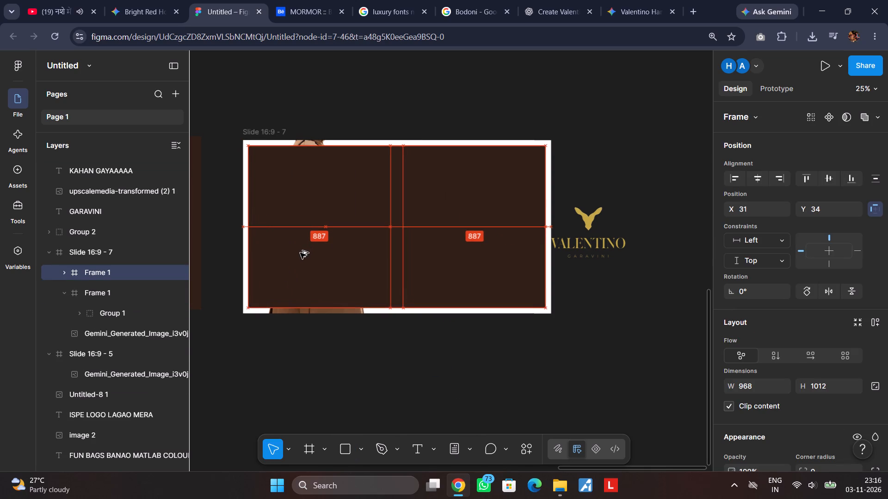
alt+drag(300, 253, 302, 253)
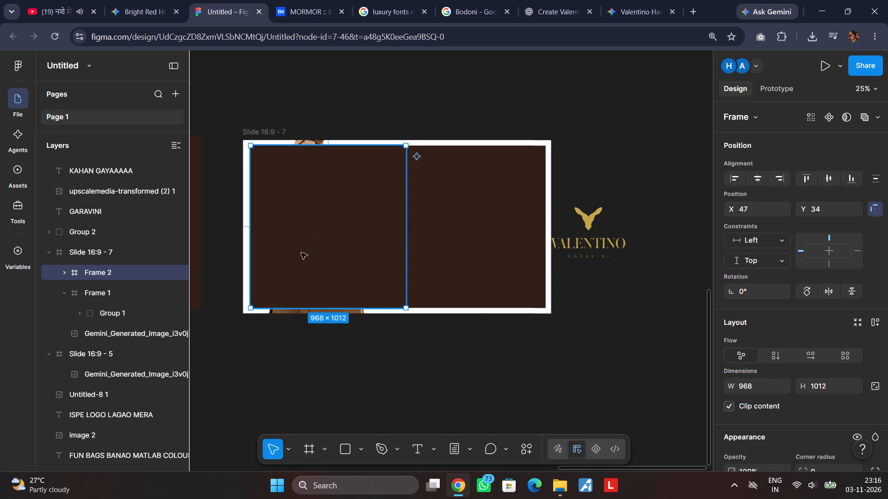
key(Left)
key(Left)
key(Left)
key(Left)
key(Left)
key(Left)
key(Left)
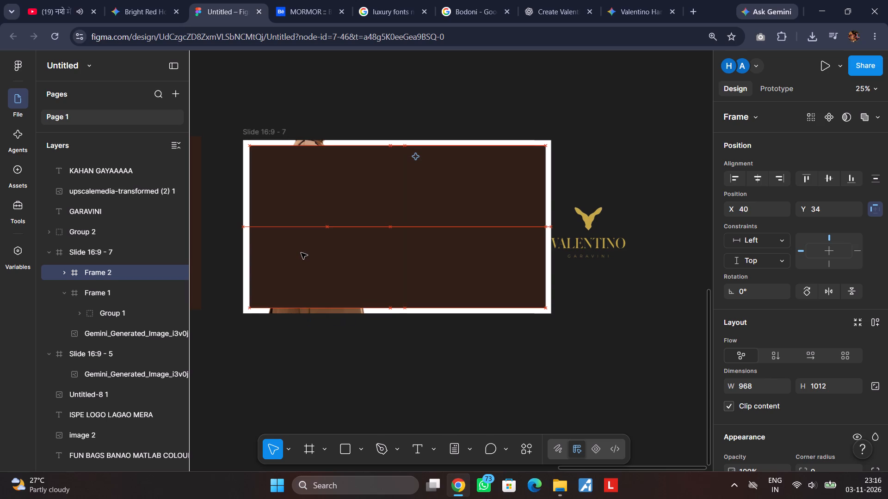
key(Left)
key(Left)
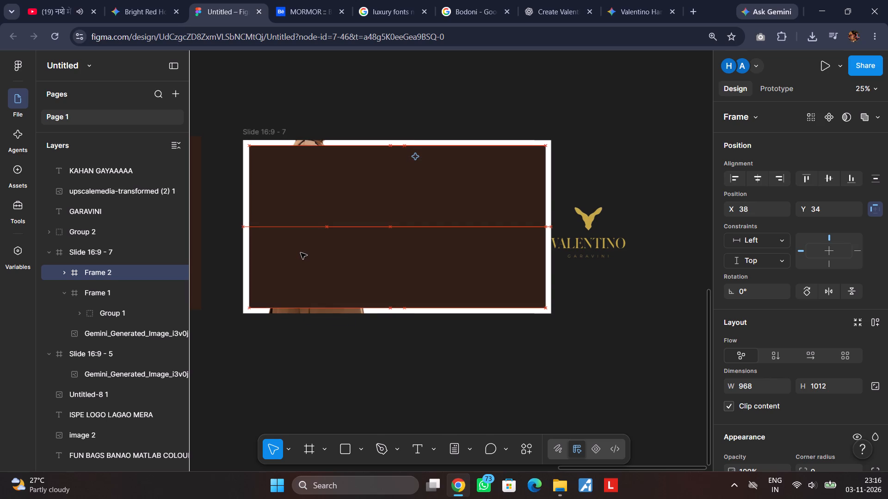
key(Left)
key(Left)
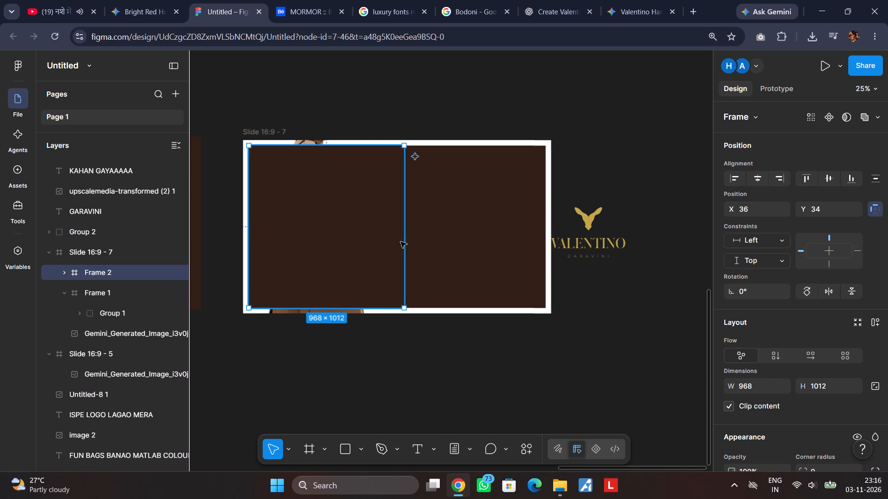
Narrow the duplicated frame to 882 × 1012 so its inner edge meets the brown panel.
drag(405, 241, 377, 243)
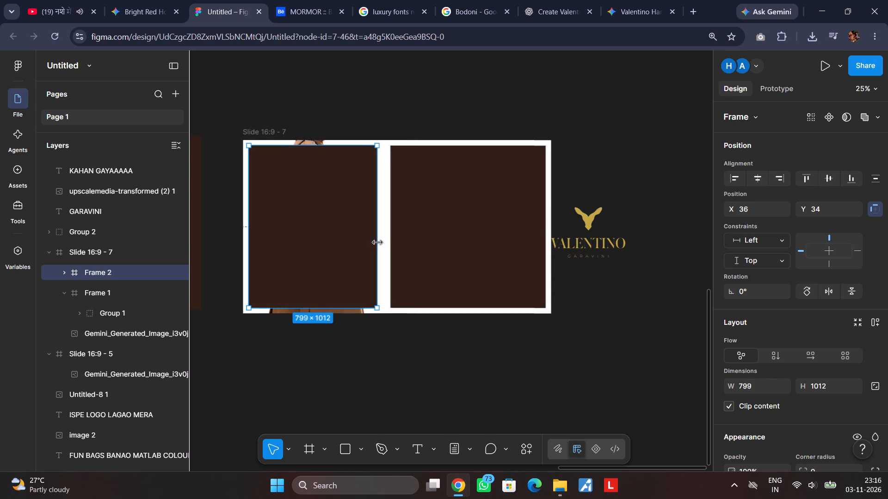
drag(377, 243, 389, 243)
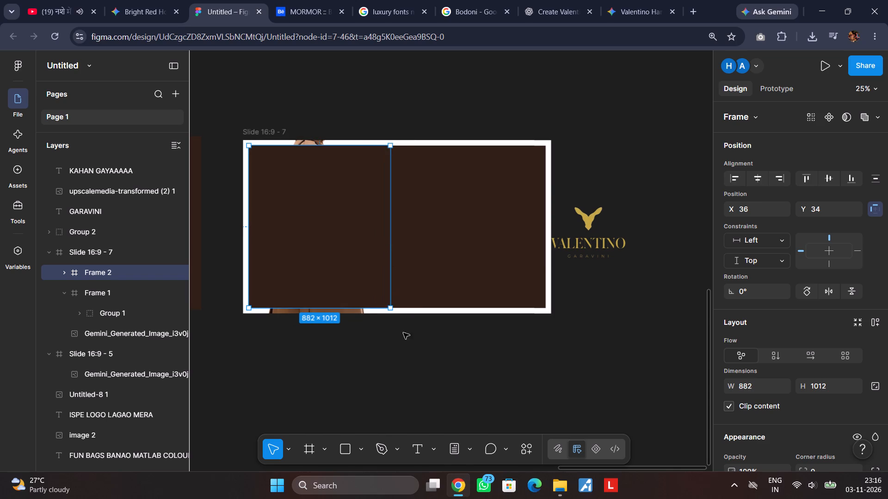
Give the frame over the model an inside stroke in dark brown 322018 and lower its fill opacity to 0%.
scroll(781, 346, down, 7)
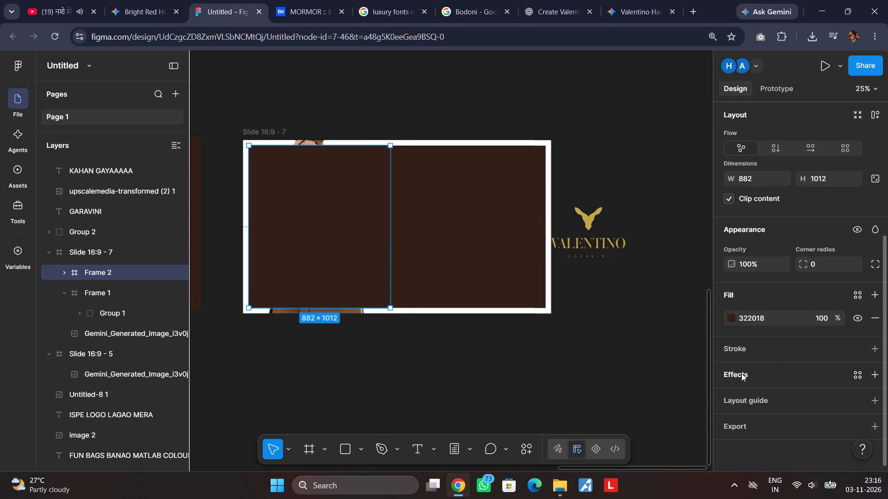
click(738, 350)
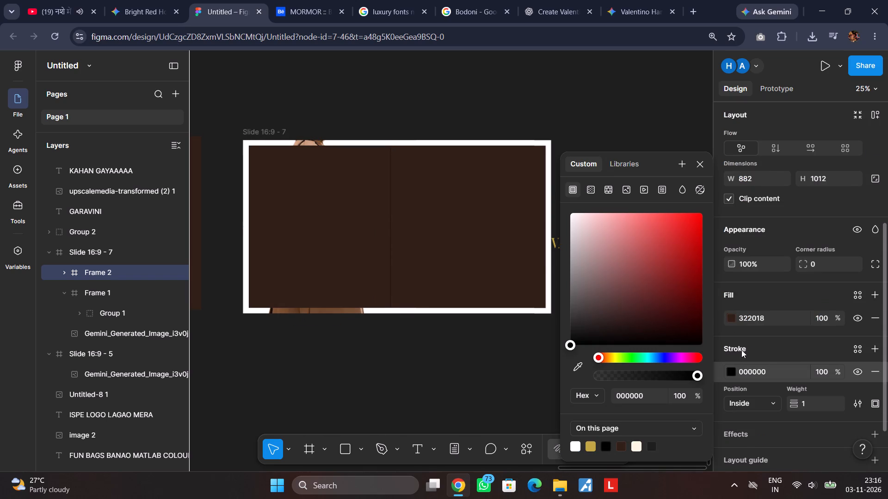
click(624, 446)
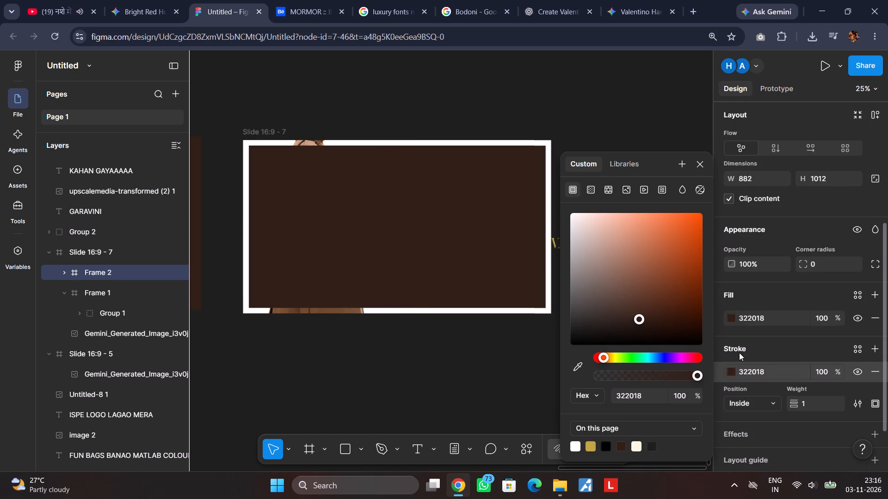
drag(838, 319, 288, 260)
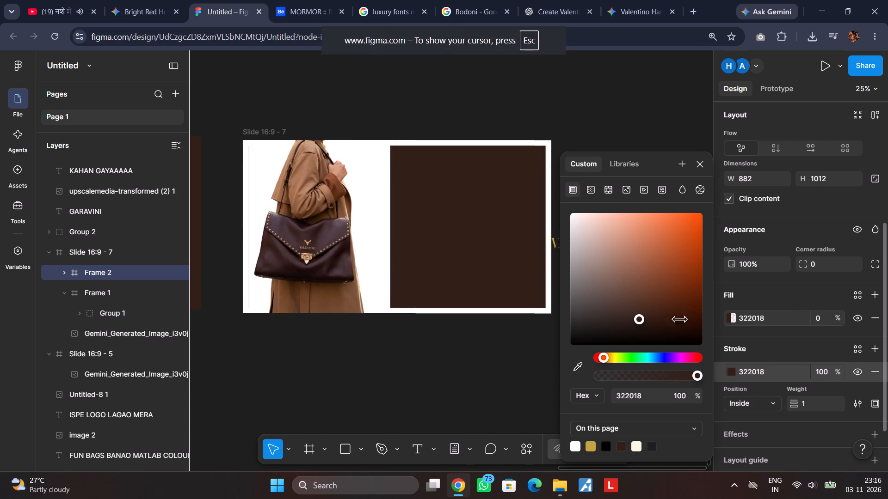
drag(288, 260, 238, 260)
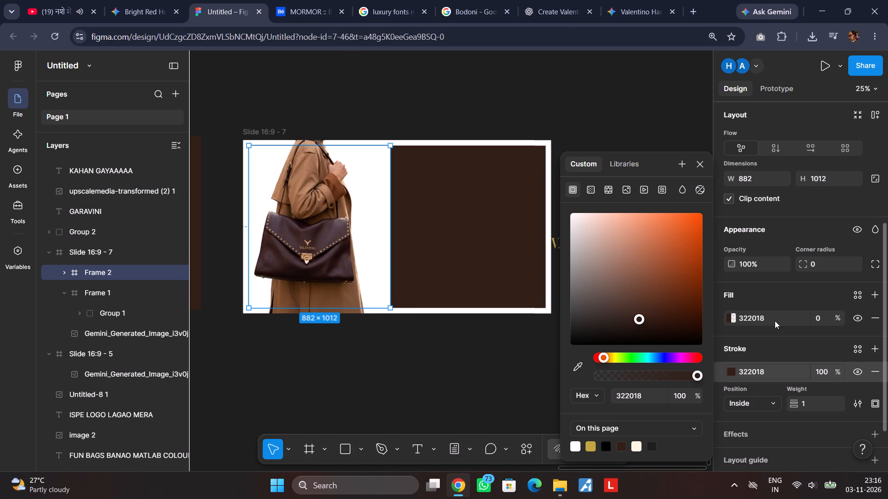
Examine the thin dark outline around the model photo, checking its top, side and bottom edges against the brown panel.
click(700, 164)
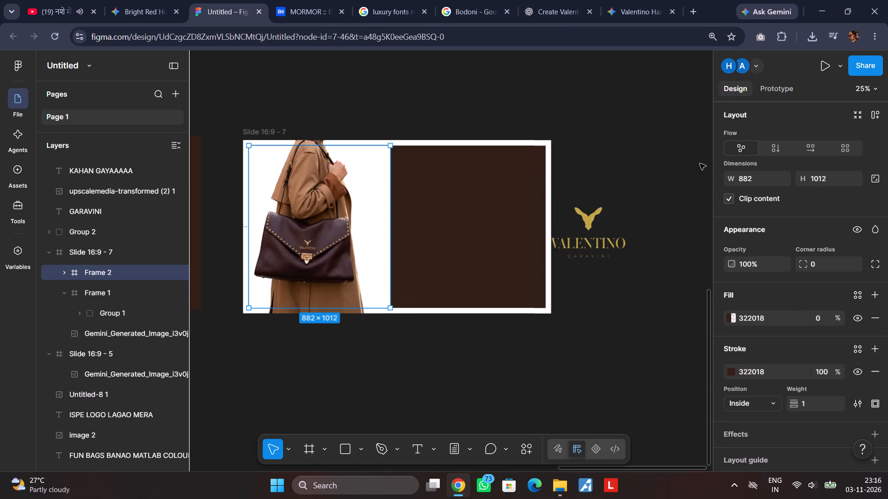
click(625, 172)
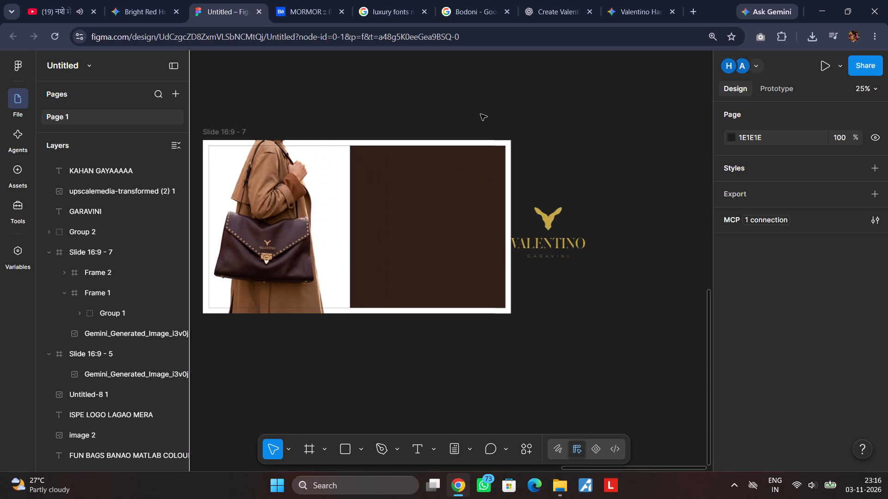
scroll(481, 114, right, 1)
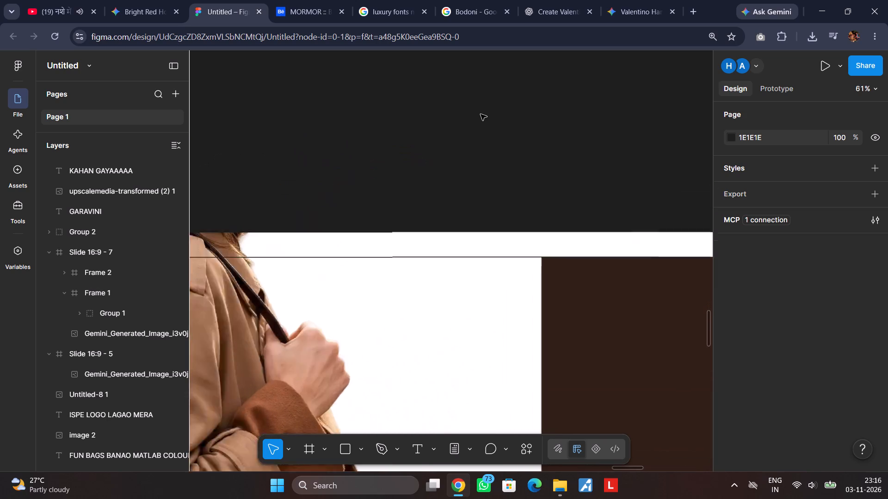
scroll(481, 114, down, 2)
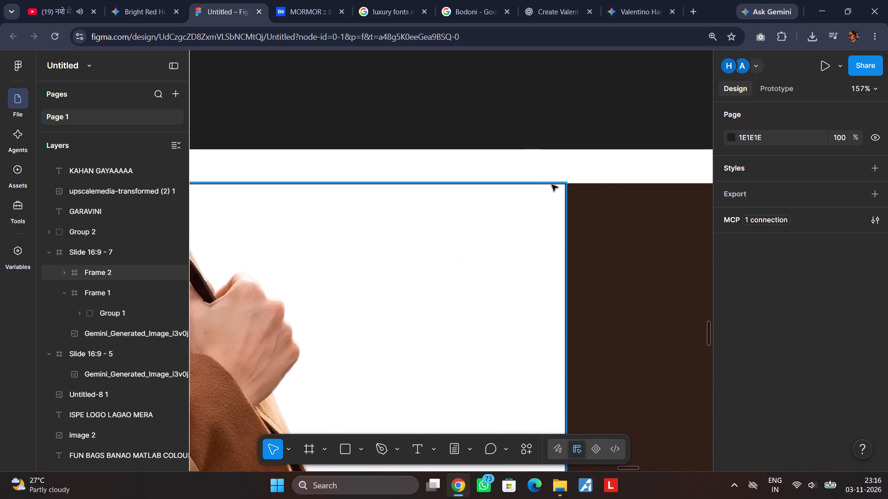
click(552, 185)
click(535, 185)
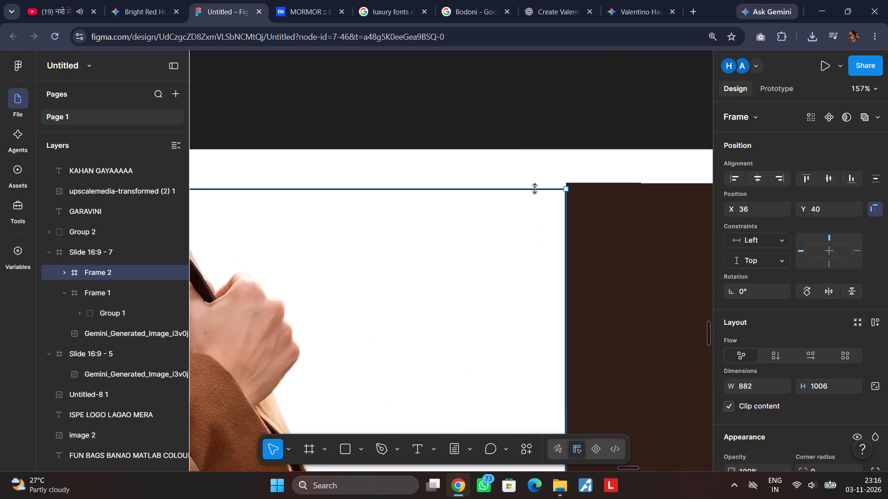
click(548, 118)
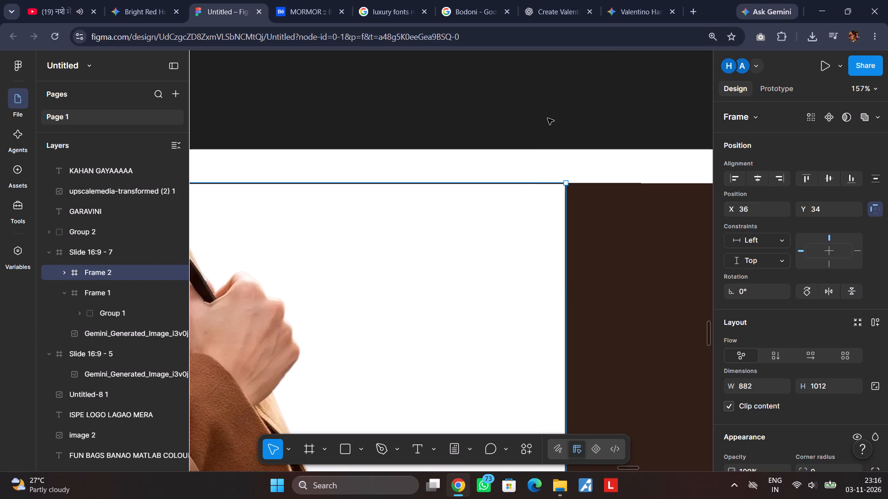
scroll(548, 118, down, 2)
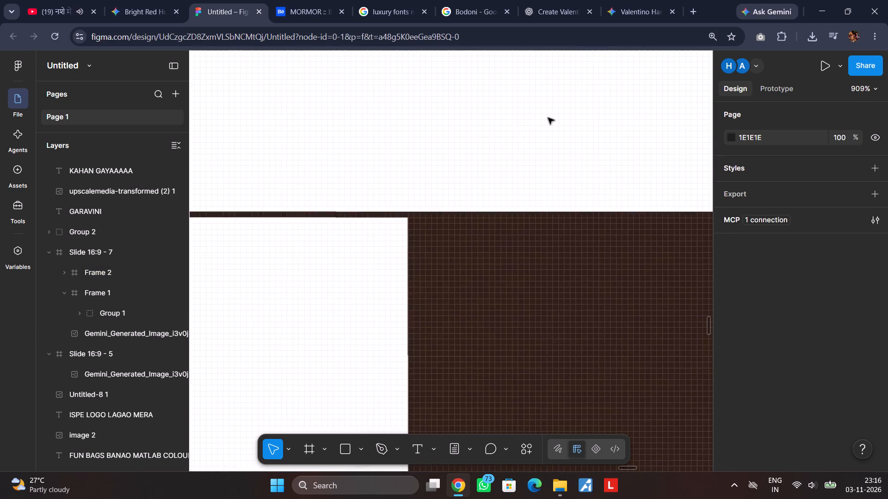
scroll(548, 118, right, 1)
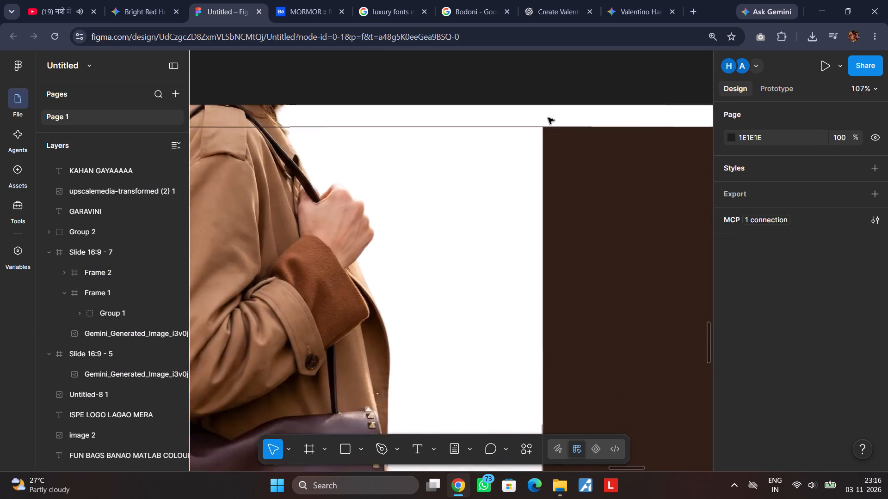
scroll(548, 118, down, 5)
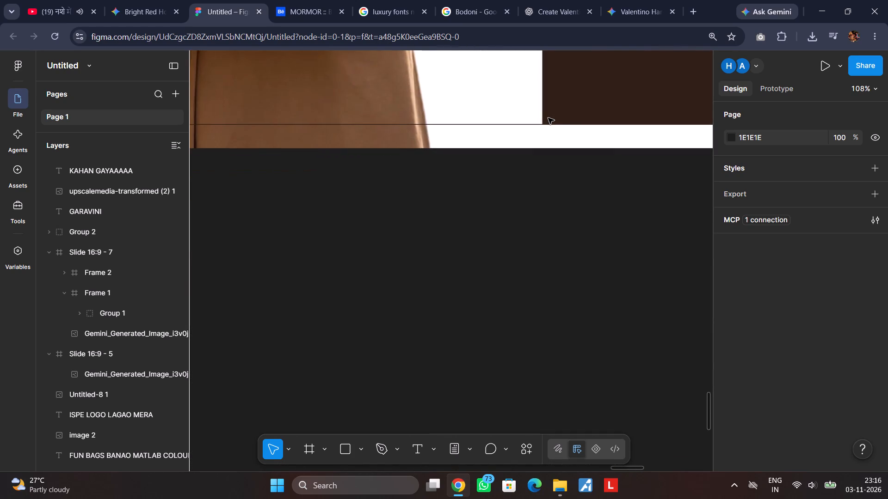
scroll(548, 118, up, 4)
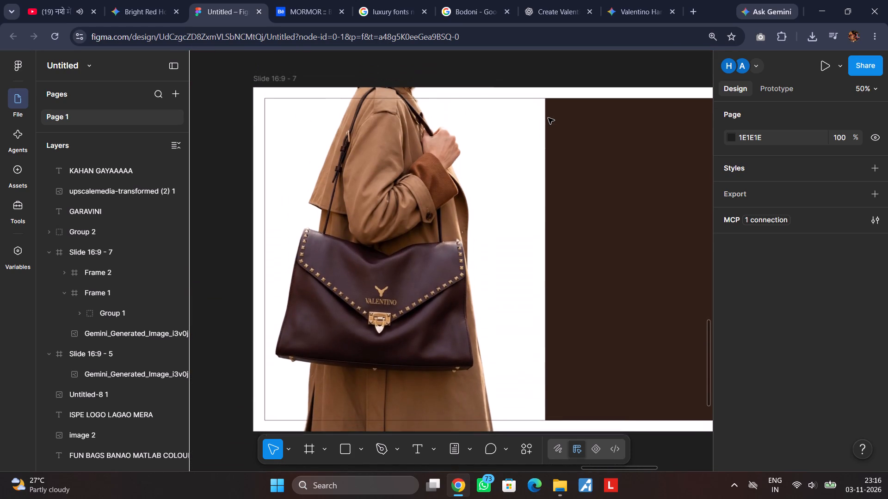
scroll(548, 118, up, 1)
scroll(513, 95, up, 1)
Set the inside stroke weight of the transparent frame over the model to 2.
click(514, 93)
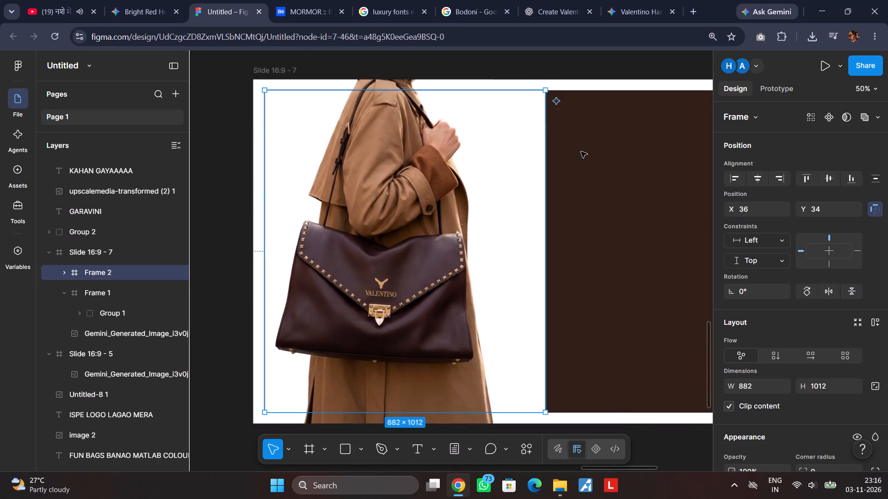
scroll(759, 330, down, 6)
click(809, 345)
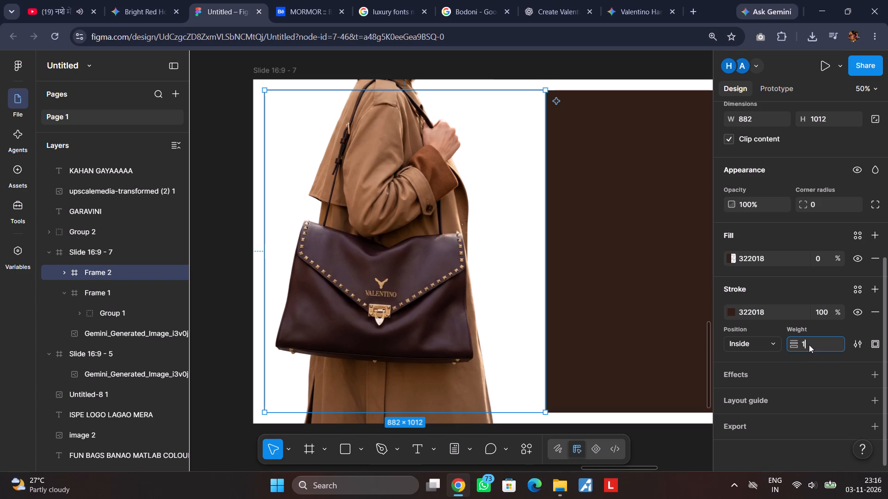
key(2)
key(Return)
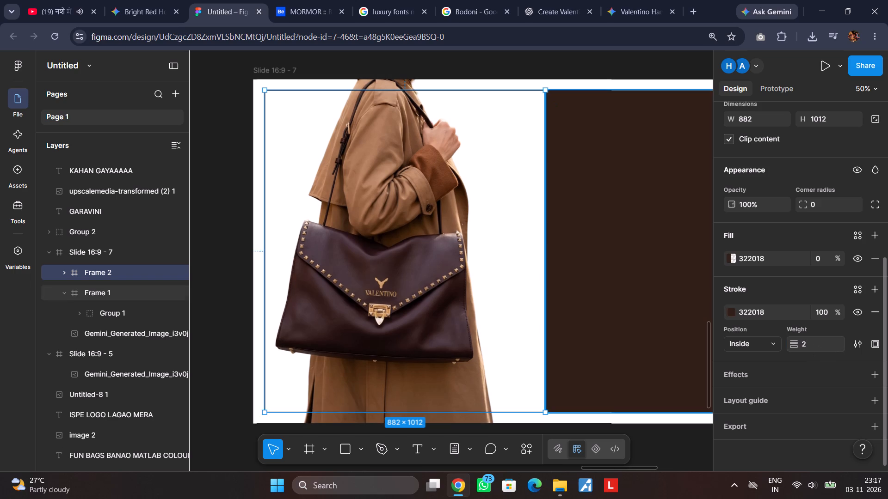
click(486, 70)
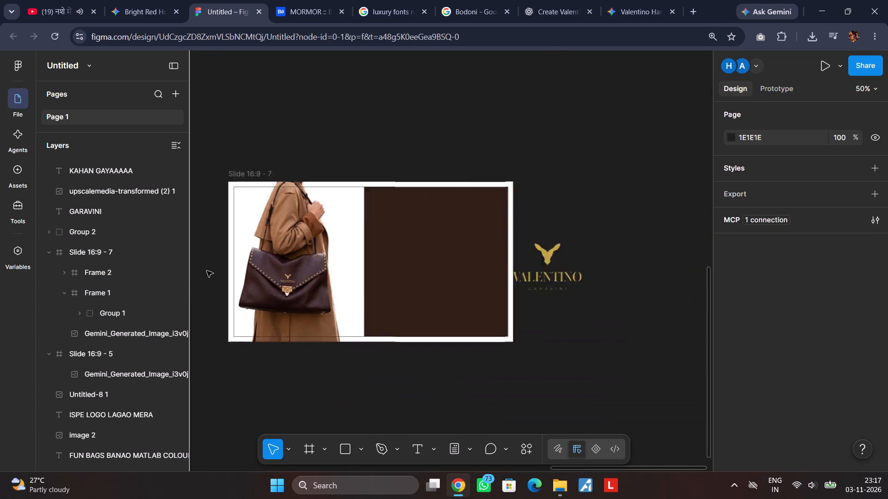
Delete the spare brown logo slide, Slide 16:9 - 6, that sits before the outlined model slide.
click(420, 347)
scroll(419, 346, right, 3)
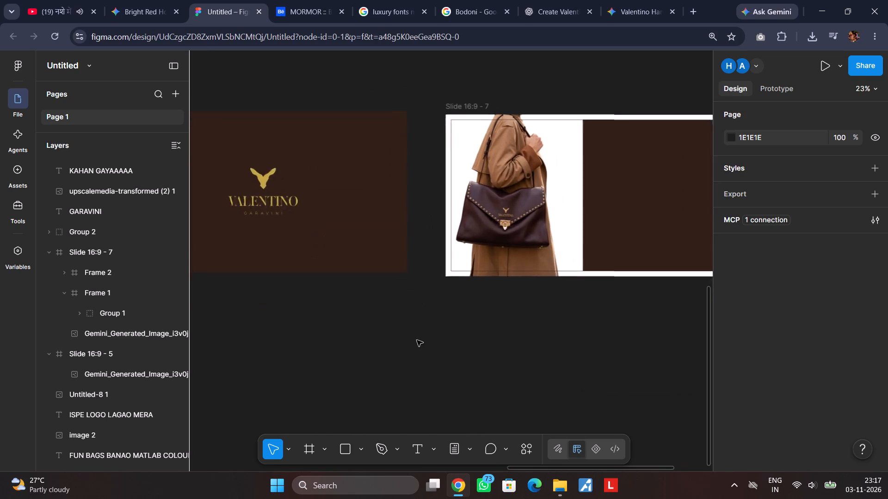
scroll(416, 340, left, 1)
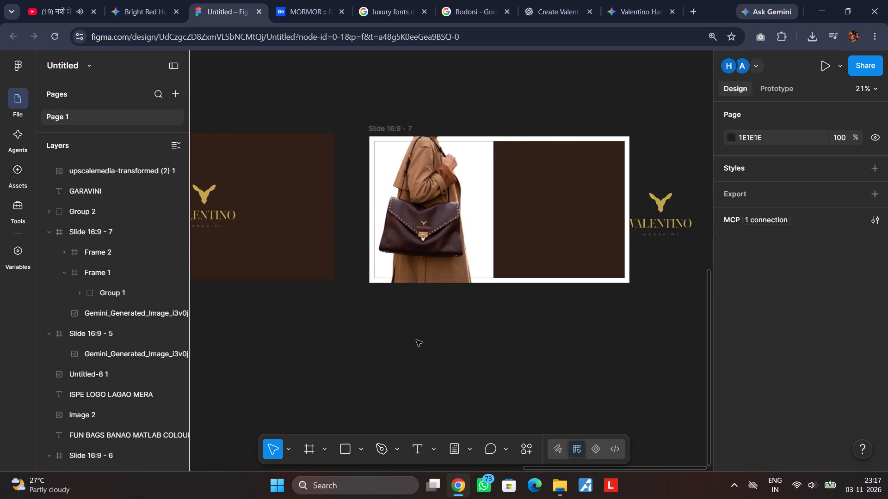
scroll(416, 340, right, 3)
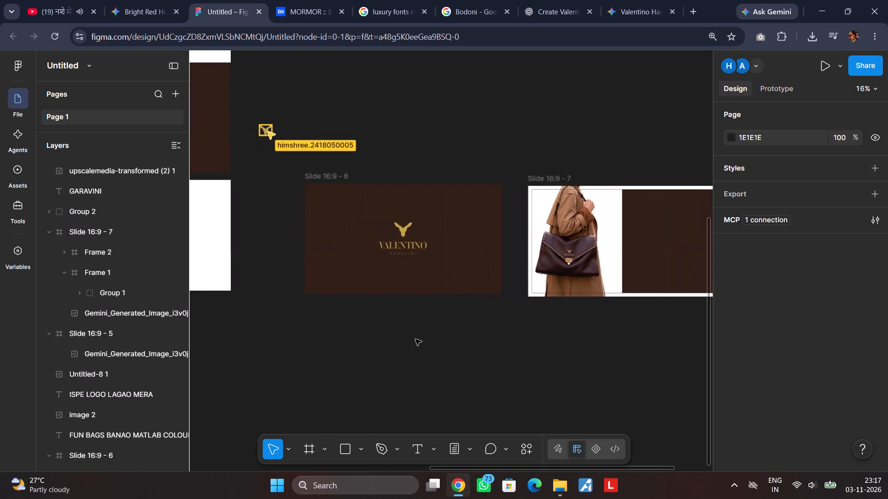
scroll(415, 339, right, 3)
scroll(549, 243, left, 2)
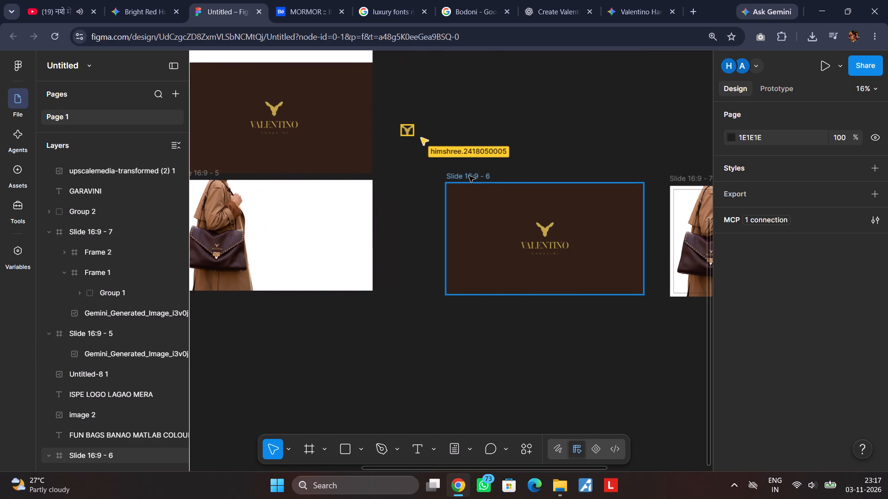
click(469, 176)
key(BackSpace)
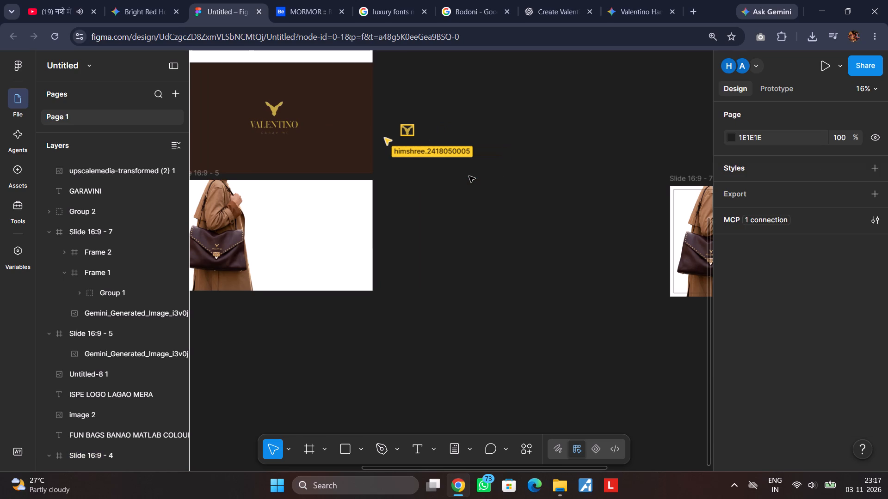
Move the outlined model slide, Slide 16:9 - 7, beside the plain model slide, level with it and a small gap apart.
scroll(469, 176, left, 3)
drag(373, 179, 75, 189)
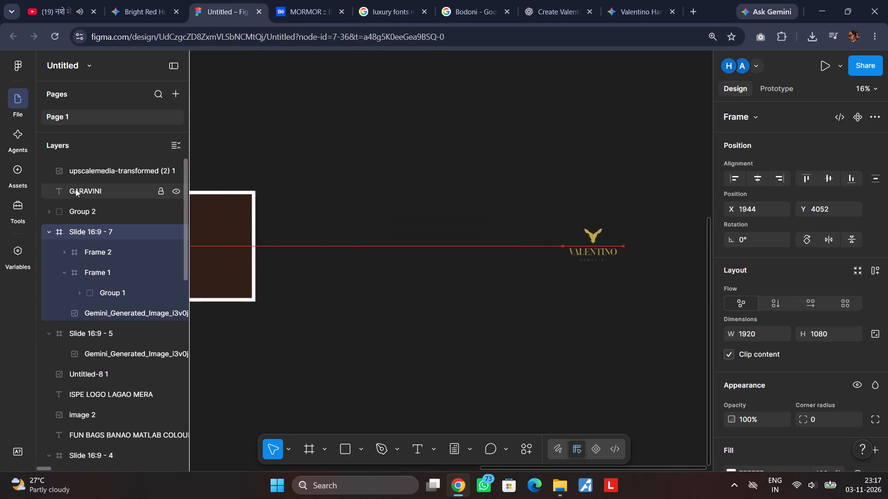
drag(75, 189, 436, 173)
click(472, 146)
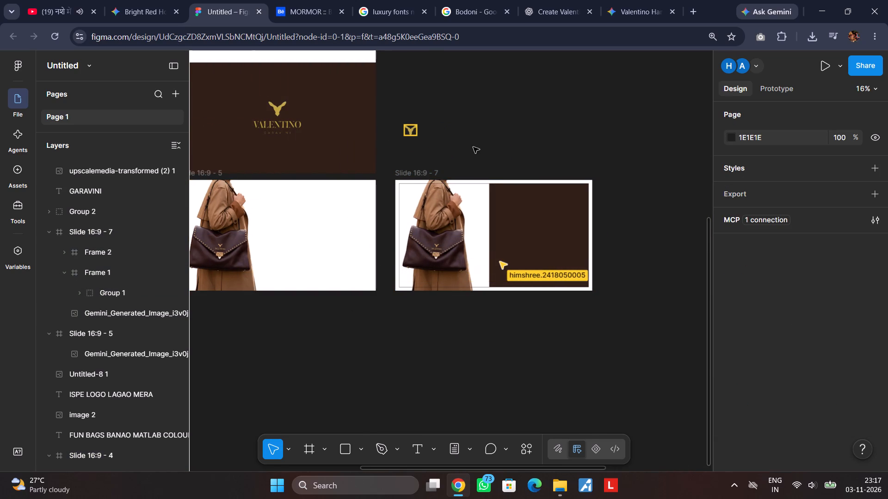
Move the loose gold emblem, VALENTINO wordmark and GARAVINI text together into the centre of the slide's brown panel.
scroll(473, 147, left, 4)
drag(511, 217, 622, 311)
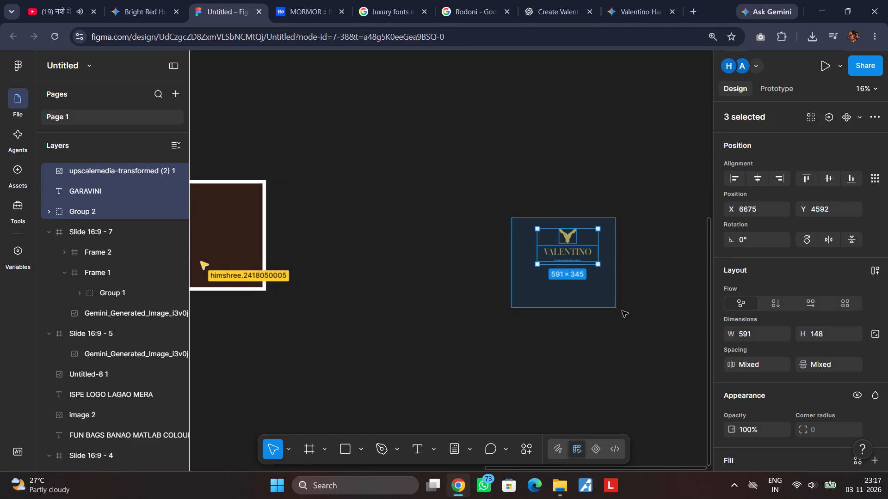
drag(622, 311, 638, 300)
drag(588, 238, 1, 231)
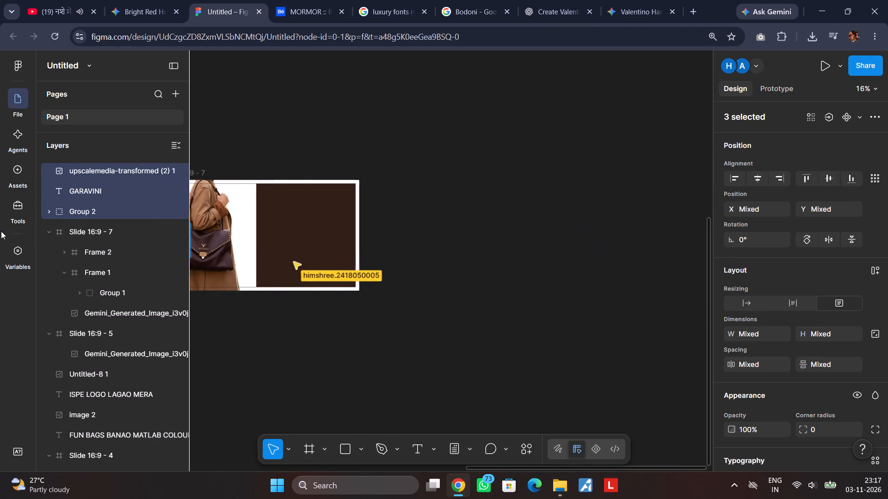
drag(1, 231, 501, 232)
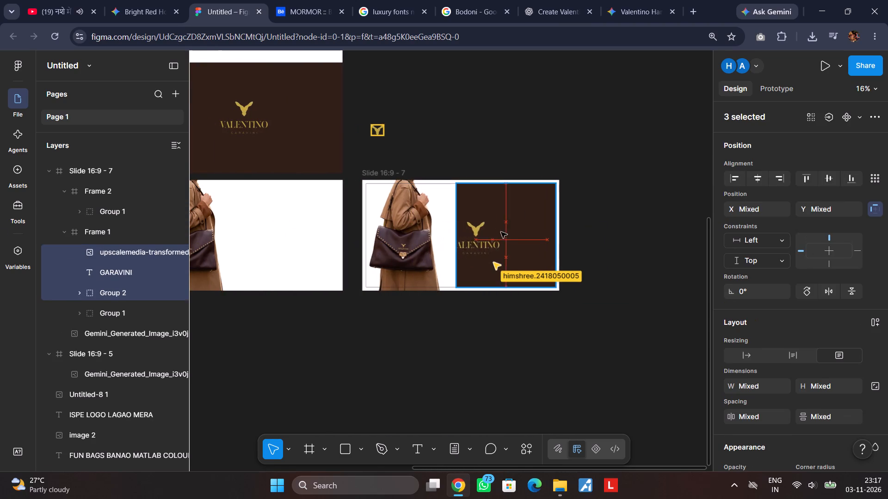
drag(501, 232, 524, 231)
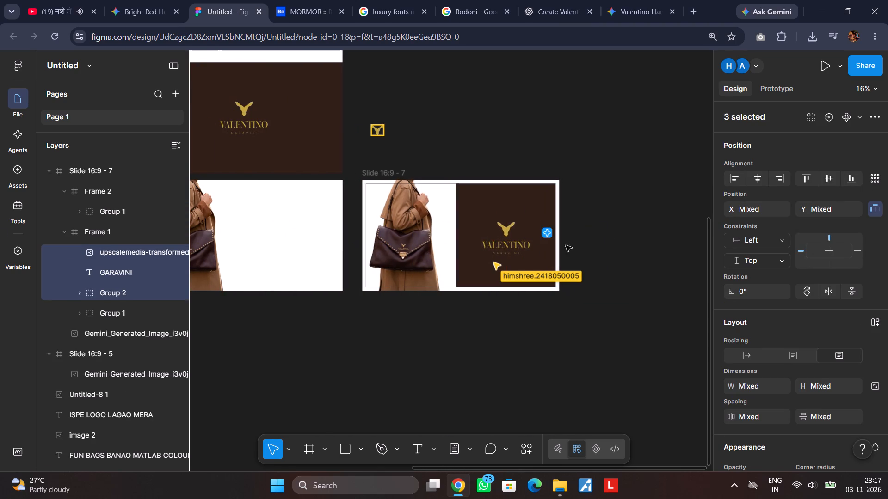
click(595, 249)
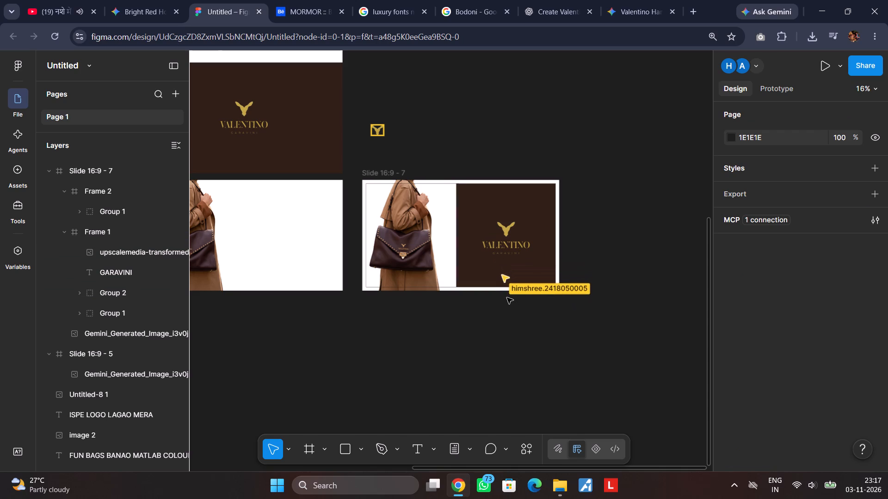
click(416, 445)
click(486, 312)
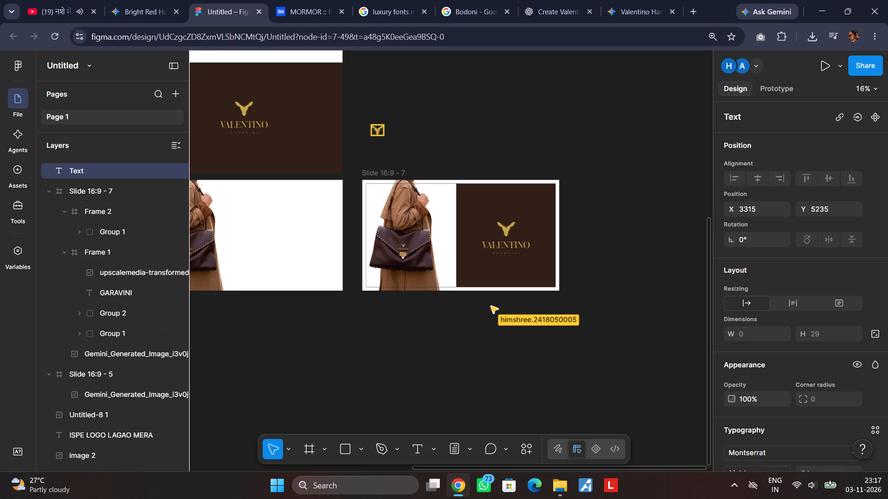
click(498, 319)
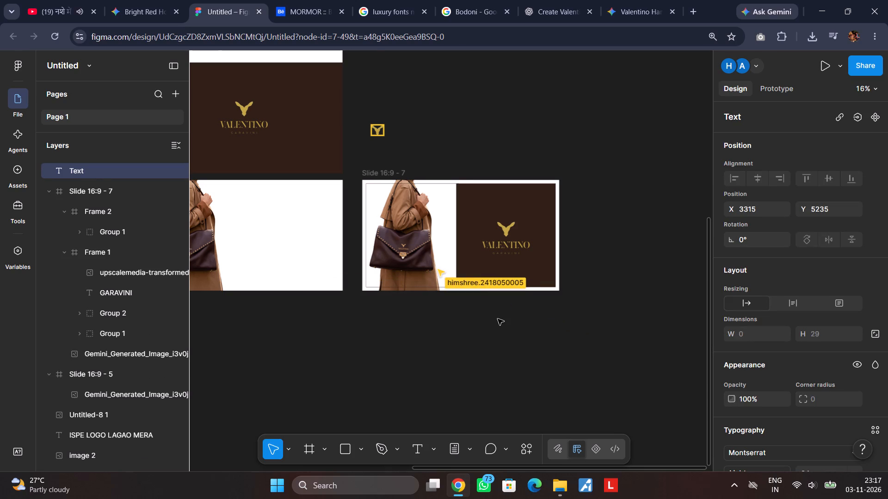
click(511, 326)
Move the plain model slide, Slide 16:9 - 5, out of the slide stack to about X -2658, Y 2168, above the reference bag image.
middle_drag(369, 340, 470, 343)
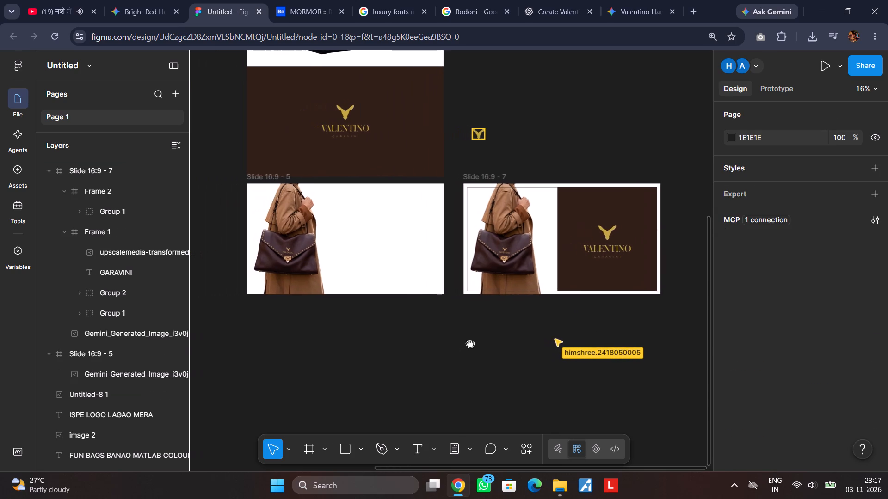
middle_drag(470, 343, 474, 341)
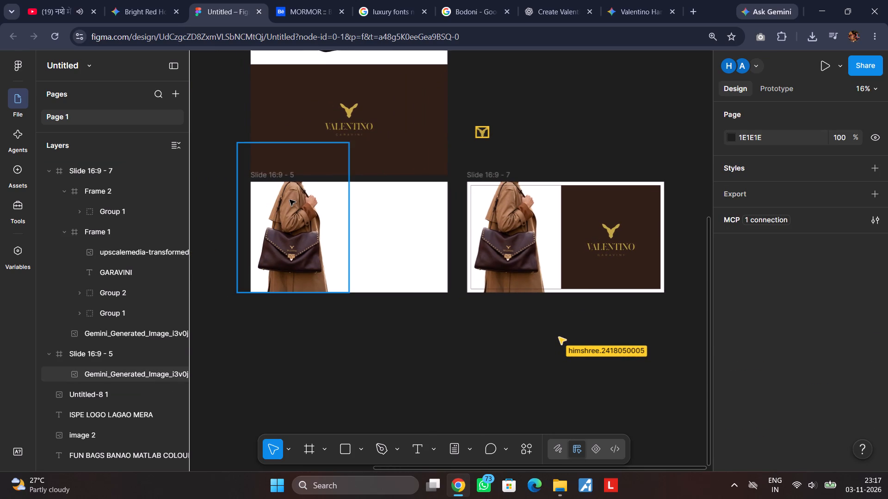
drag(279, 175, 128, 215)
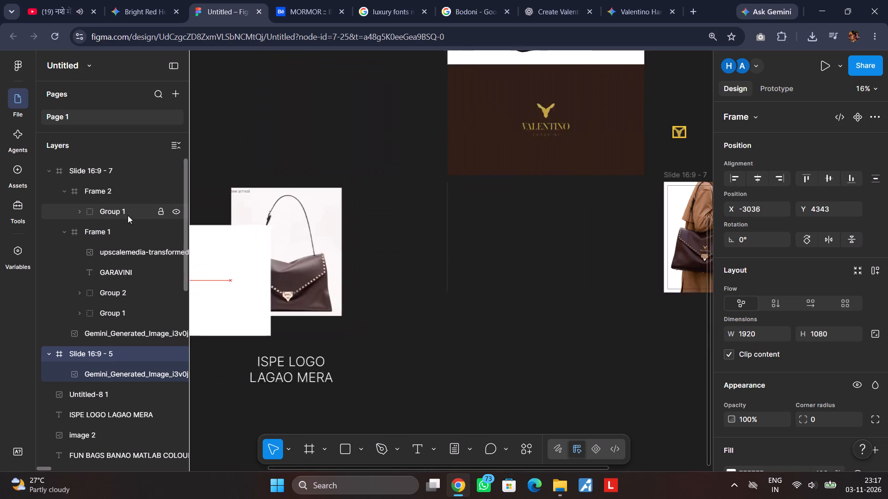
drag(128, 215, 296, 54)
Move the outlined model slide, Slide 16:9 - 7, directly under the brown logo slide at about X 7, Y 3881.
middle_drag(615, 343, 616, 343)
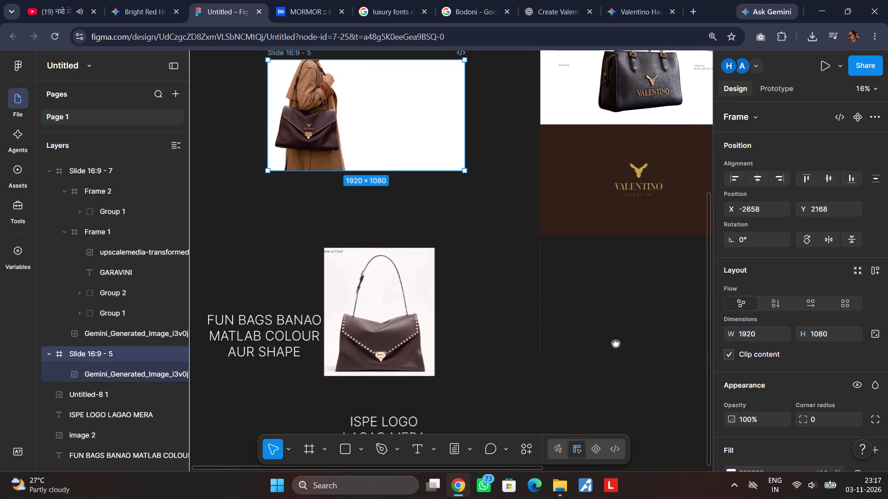
middle_drag(616, 343, 388, 310)
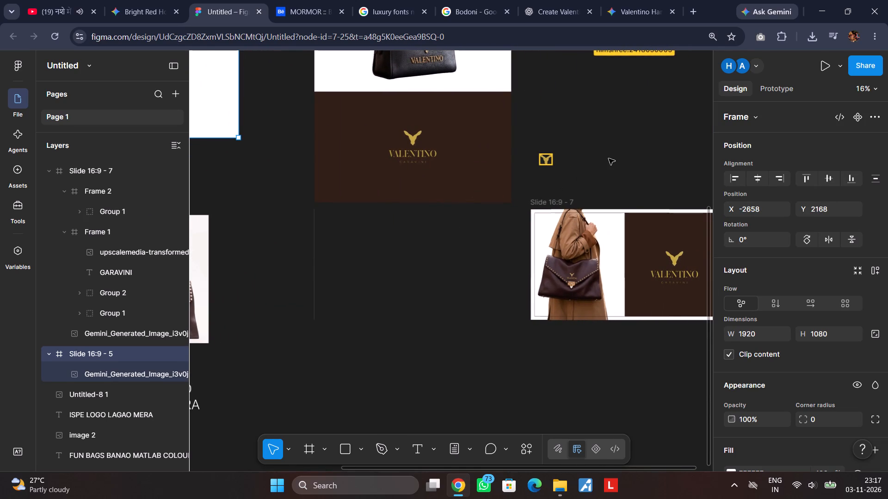
middle_drag(609, 158, 548, 132)
drag(494, 174, 489, 177)
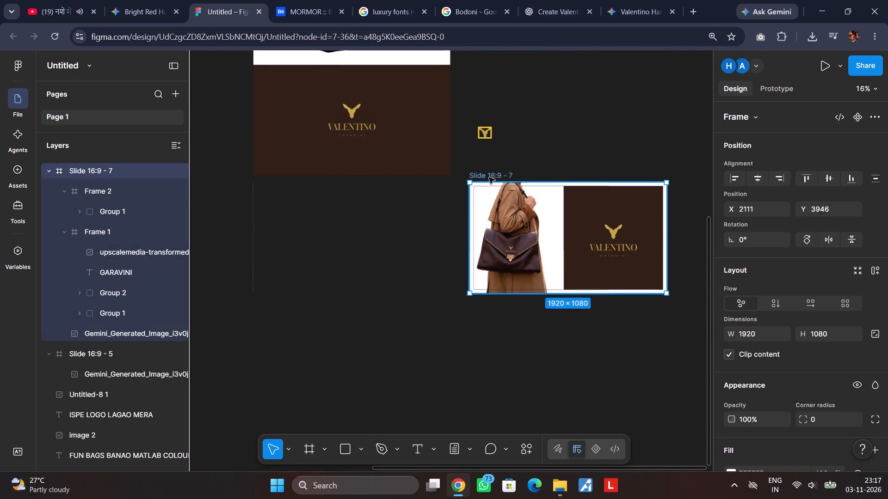
drag(489, 177, 283, 176)
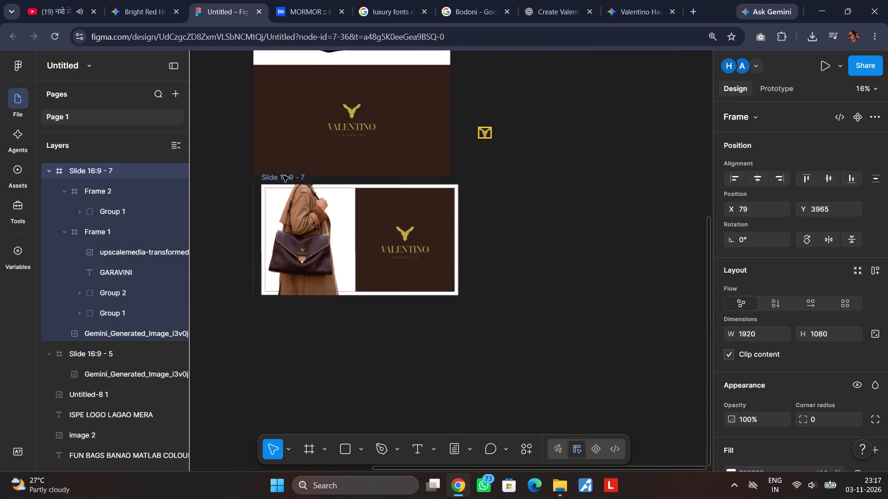
drag(283, 176, 280, 182)
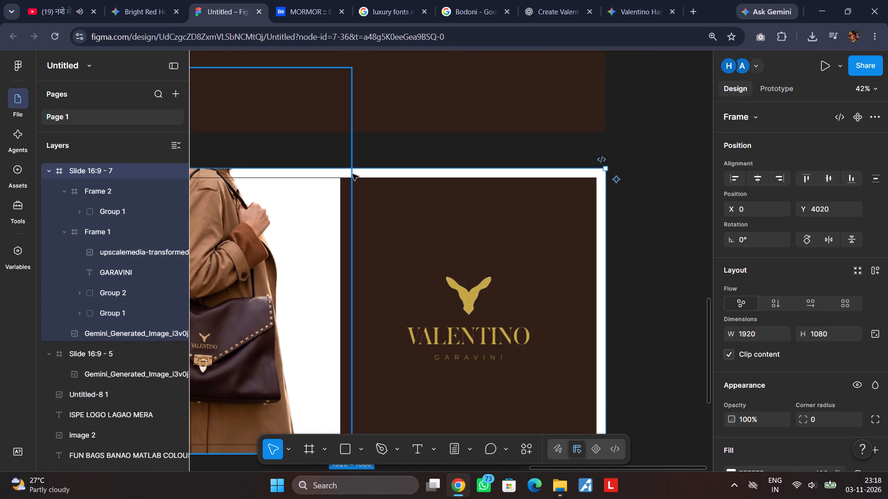
drag(353, 174, 362, 86)
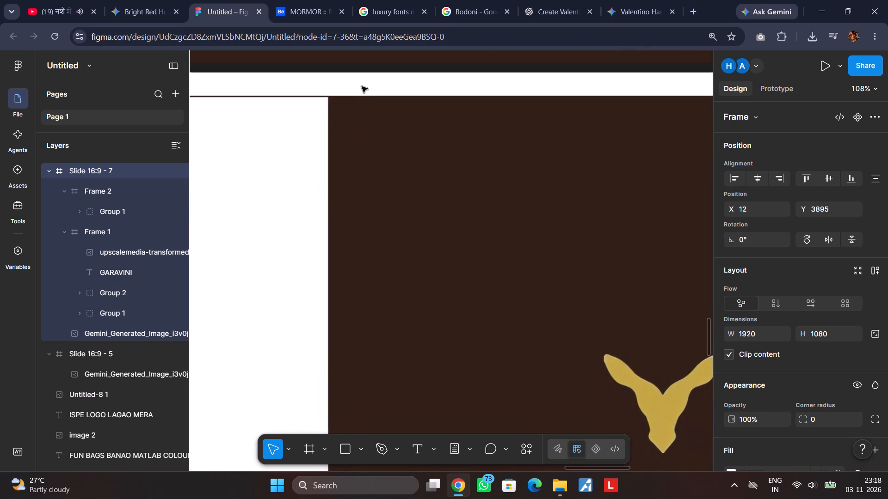
drag(362, 86, 359, 80)
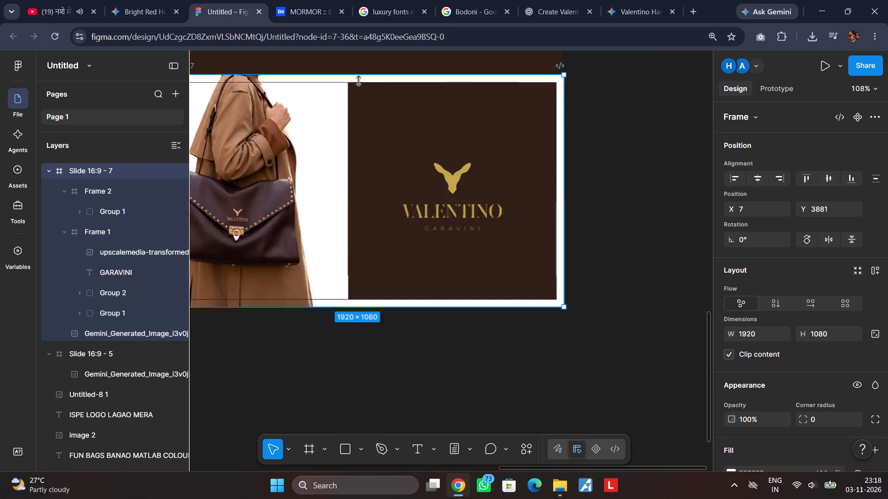
scroll(532, 116, right, 1)
click(590, 123)
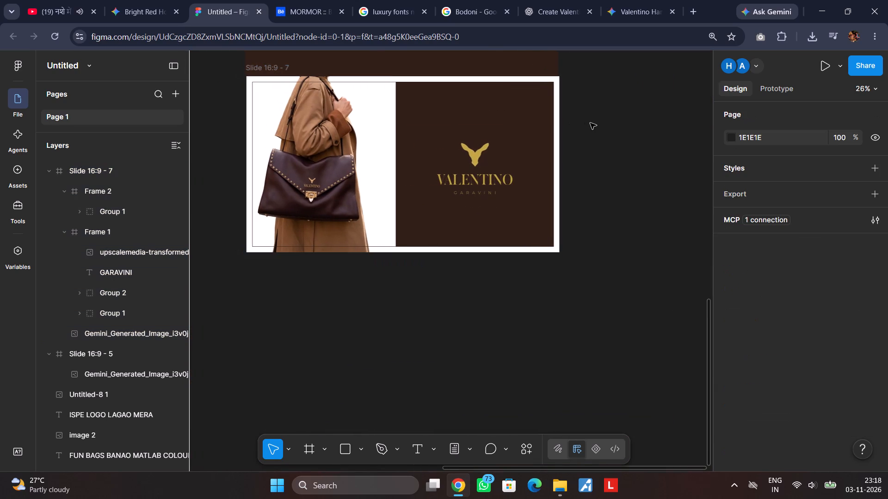
scroll(590, 123, up, 1)
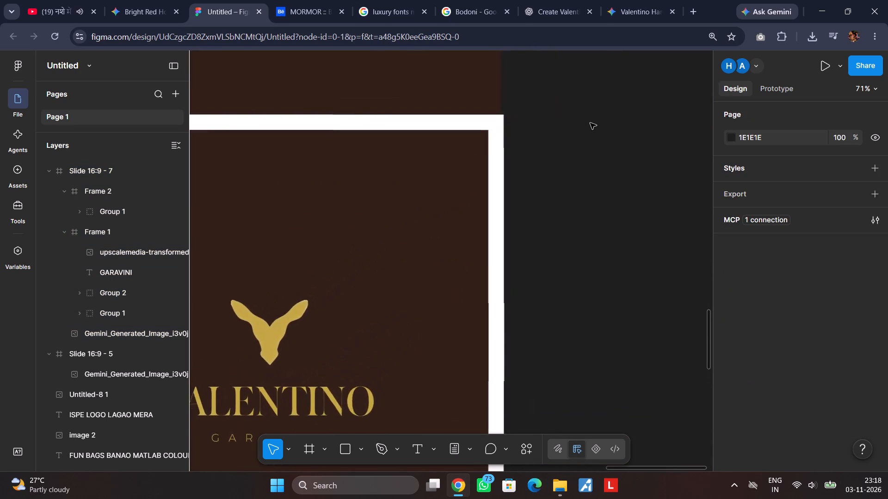
click(481, 117)
double_click(487, 116)
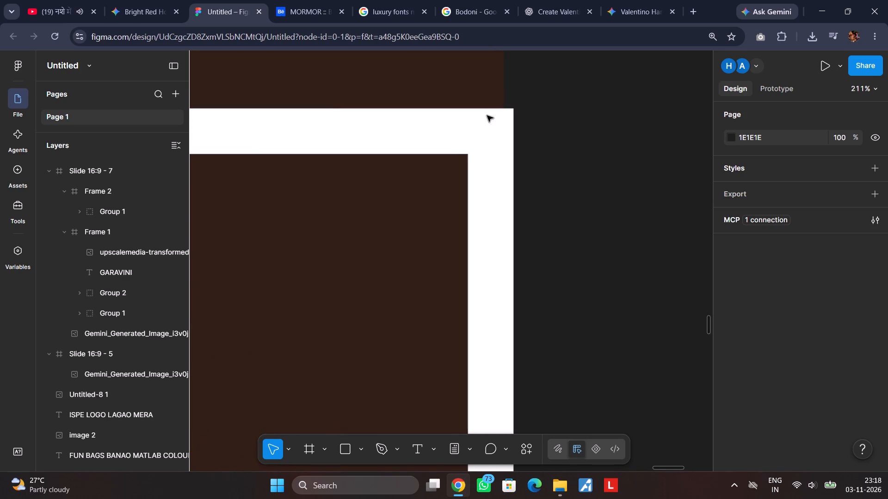
Nudge Slide 16:9 - 7 left by 7 px to line its edge up with the brown logo slide above.
scroll(487, 116, right, 2)
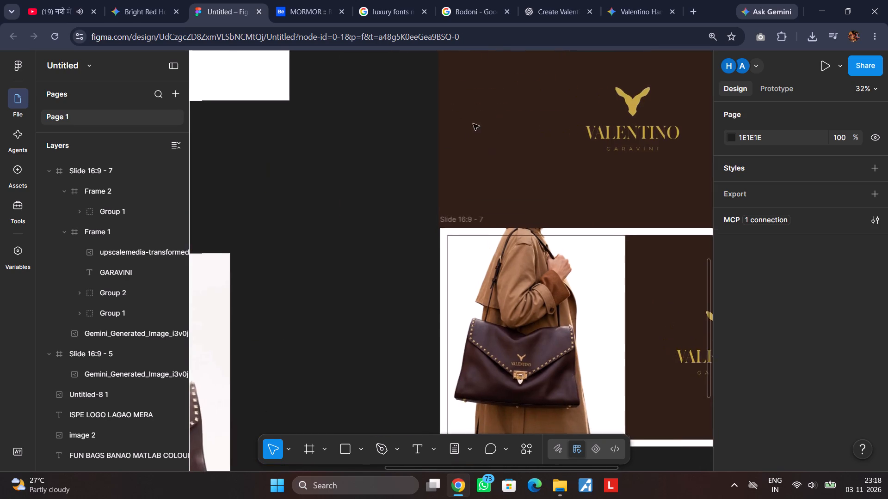
scroll(473, 124, right, 2)
click(465, 166)
key(Left)
key(Left)
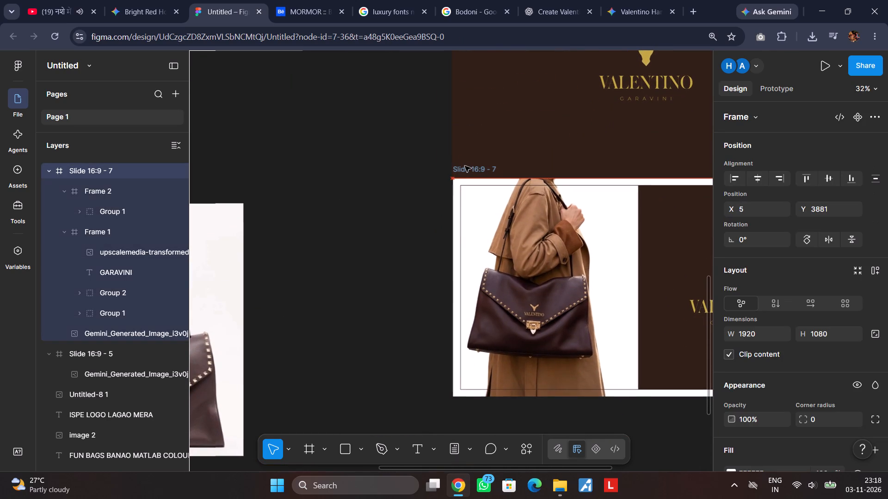
key(Left)
key(Left)
key(Left)
key(Left)
key(Left)
click(399, 175)
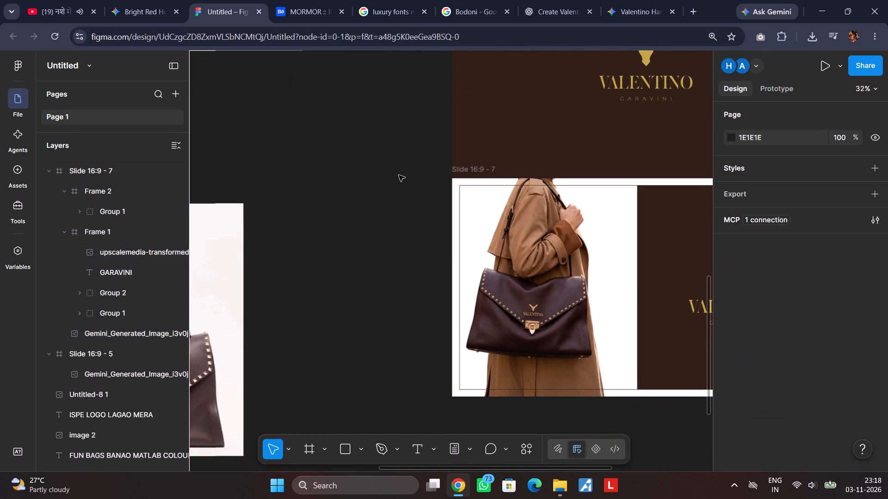
Review the whole slide stack, from the cream deer cover down to the model-and-logo slide.
scroll(399, 175, left, 3)
click(588, 206)
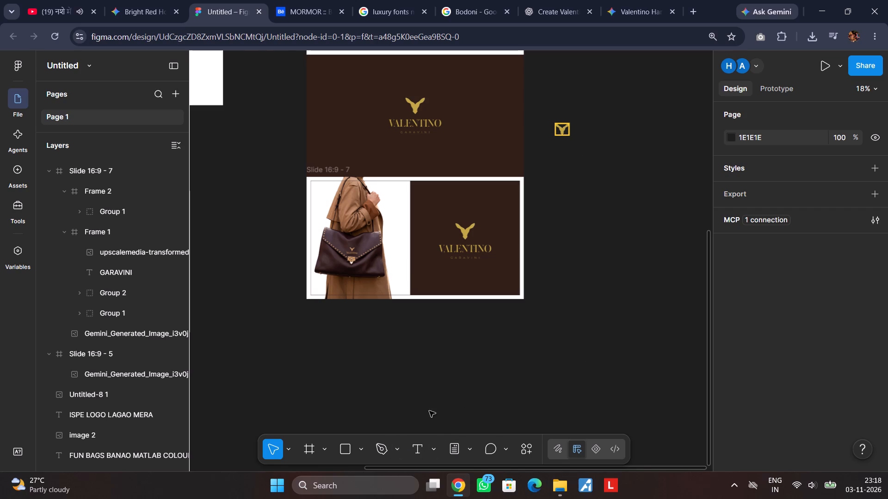
scroll(491, 341, up, 7)
scroll(510, 339, down, 1)
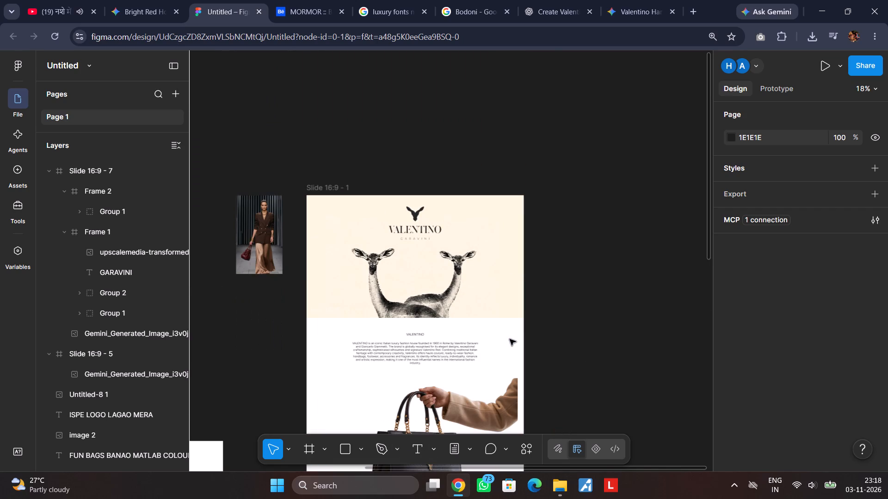
scroll(505, 335, right, 3)
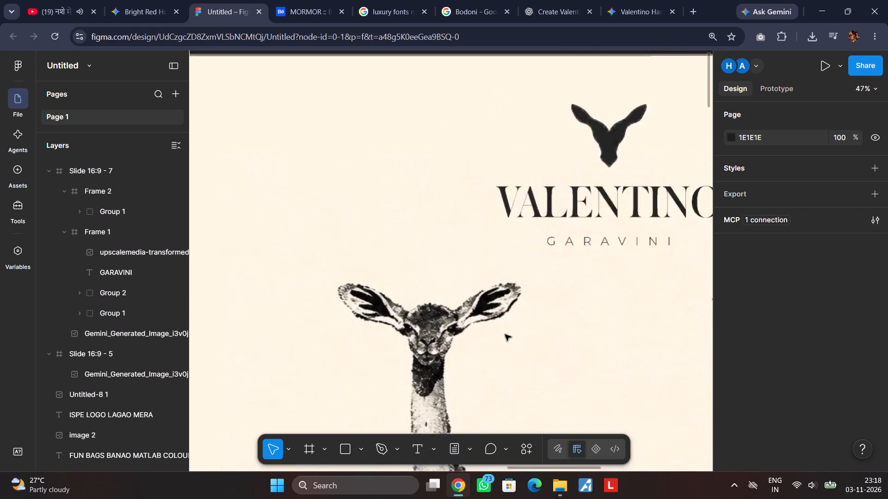
scroll(505, 334, left, 1)
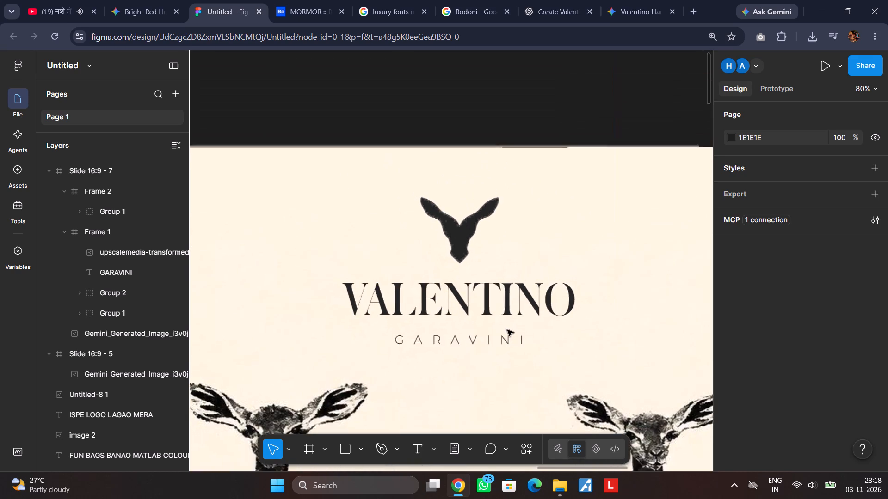
scroll(507, 330, down, 4)
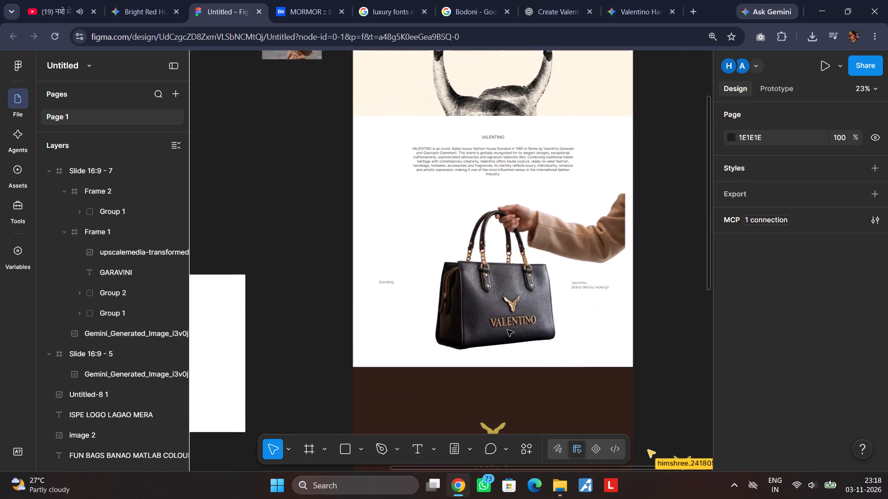
scroll(507, 330, down, 3)
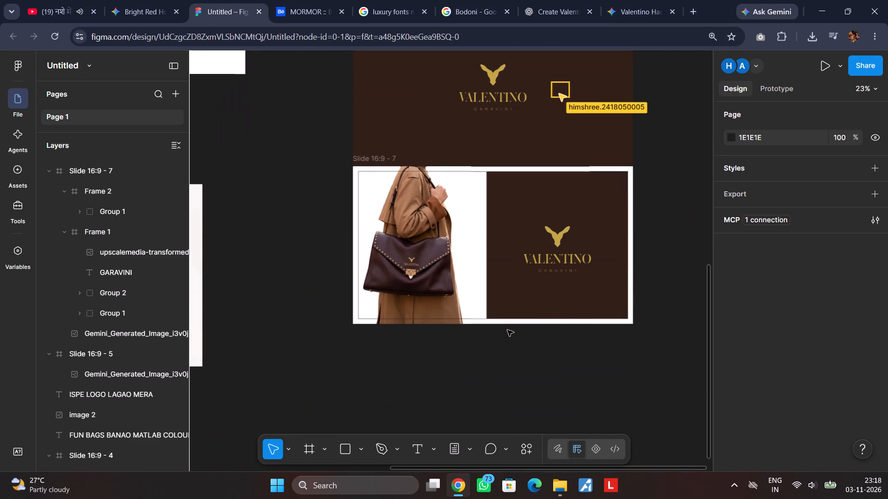
scroll(507, 330, left, 1)
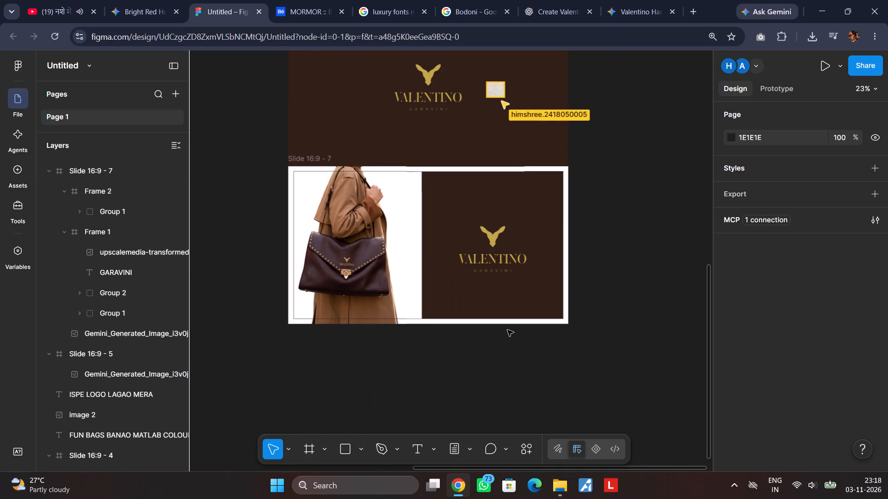
scroll(592, 299, up, 2)
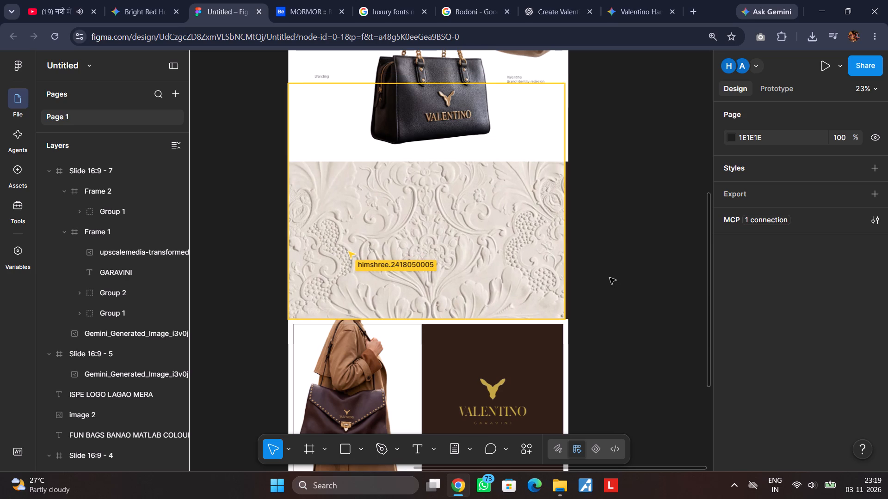
Lower the opacity of the embossed floral pattern image, Untitled-8 1, on Slide 16:9 - 4 to about 11%.
click(530, 238)
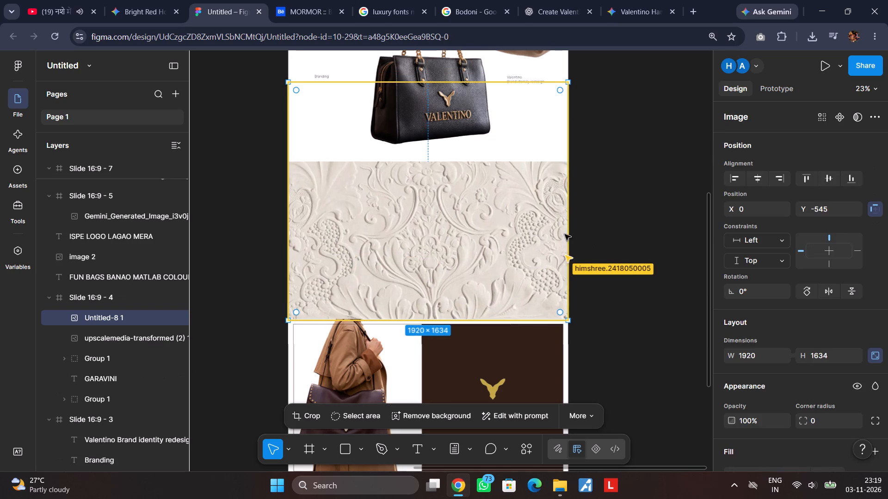
click(625, 240)
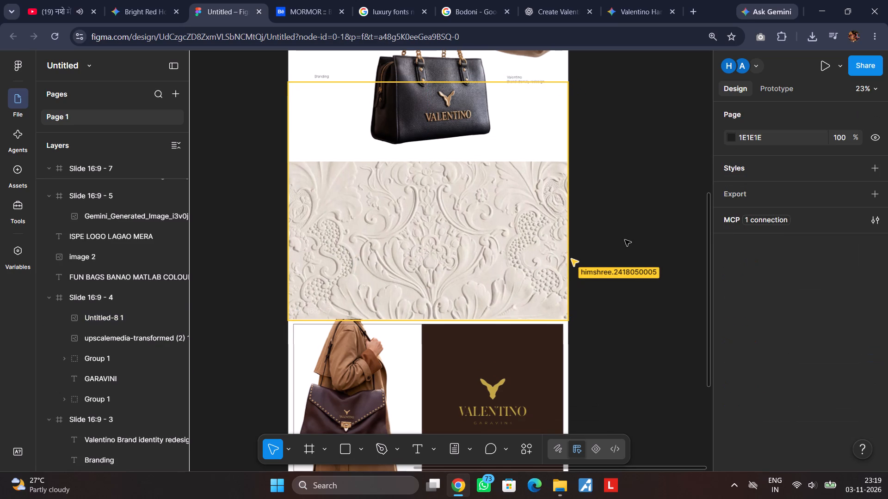
click(523, 239)
scroll(757, 341, down, 6)
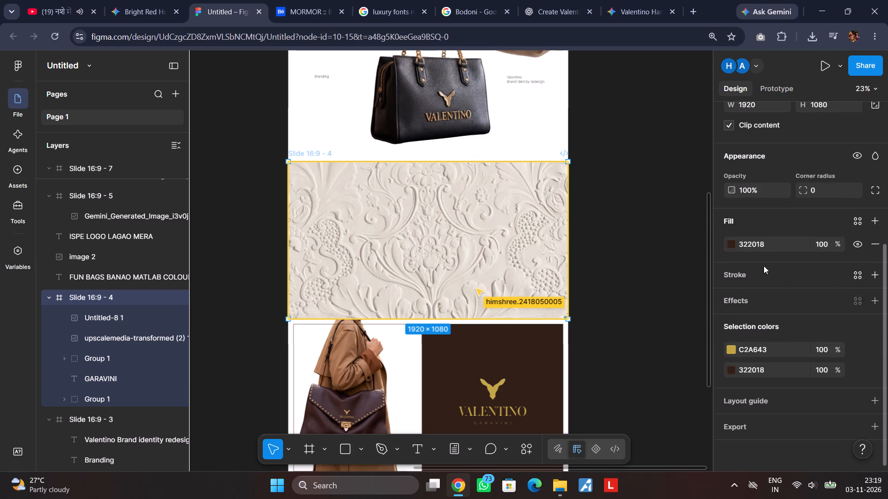
double_click(515, 212)
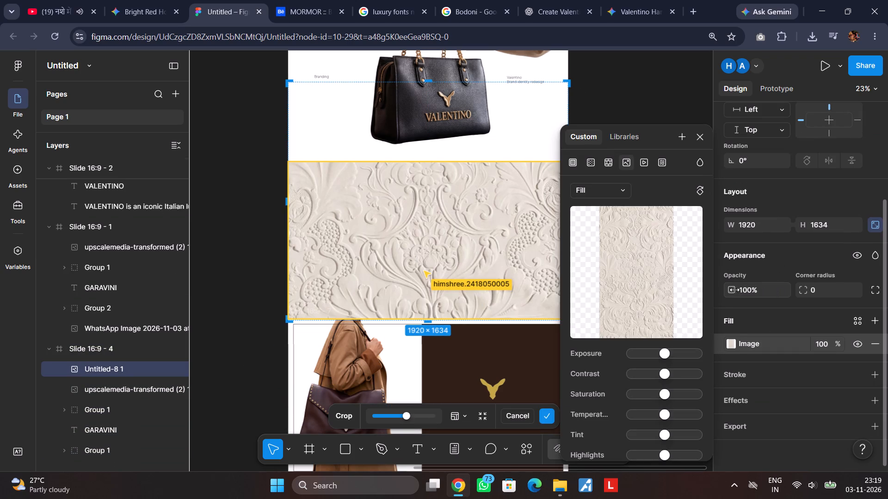
drag(734, 290, 663, 290)
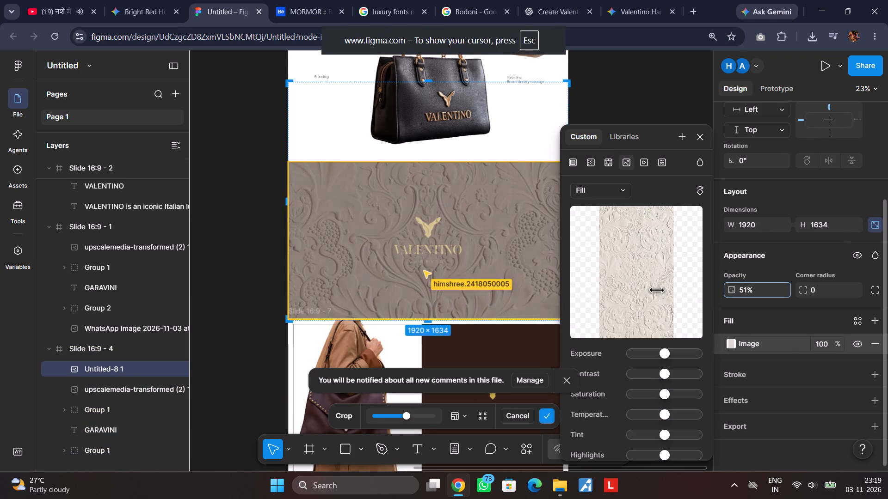
drag(663, 290, 646, 290)
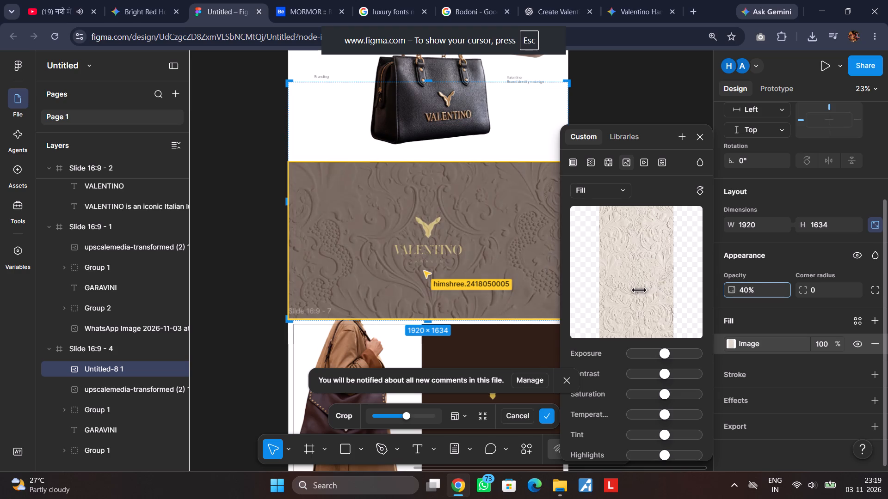
drag(646, 290, 631, 290)
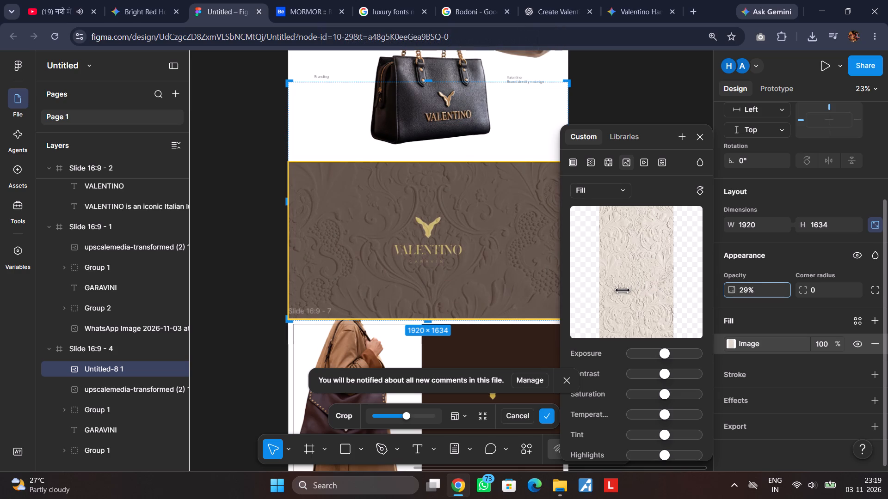
drag(631, 290, 610, 288)
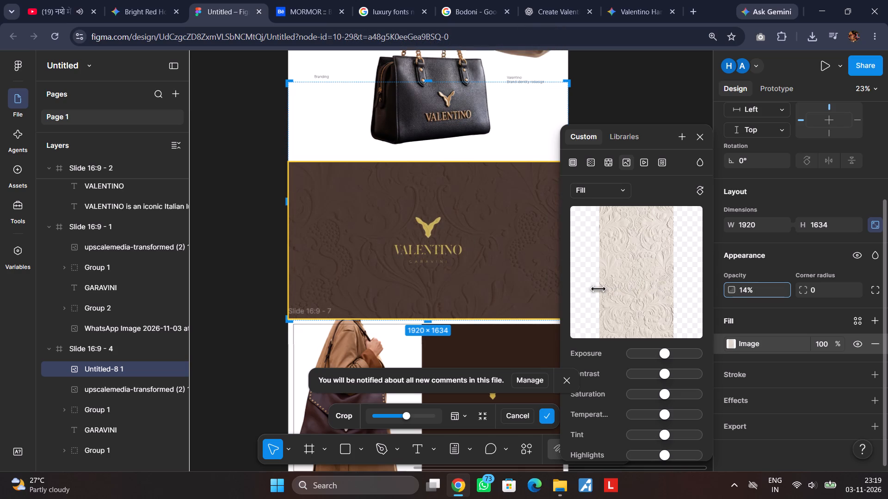
drag(610, 288, 605, 288)
drag(605, 288, 604, 288)
click(704, 135)
click(660, 212)
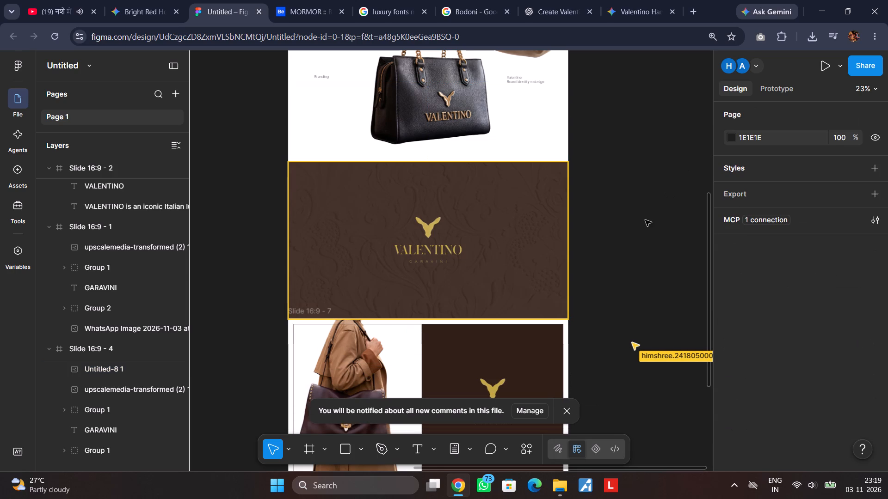
click(655, 221)
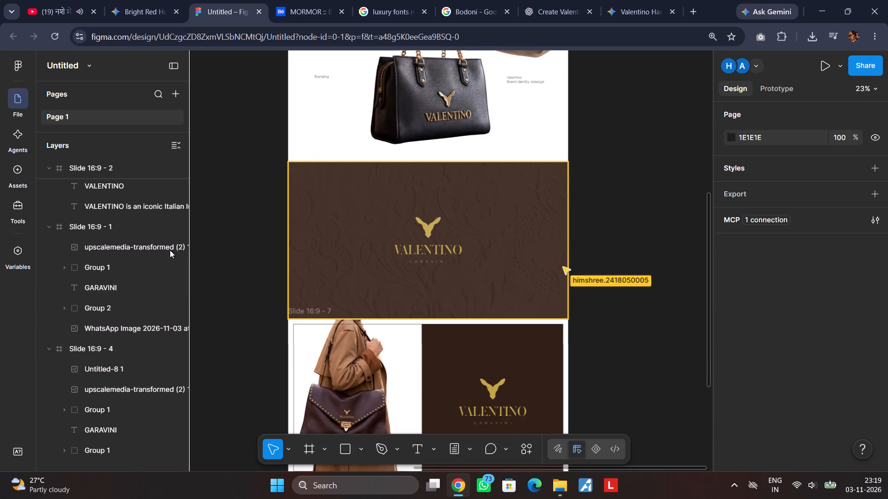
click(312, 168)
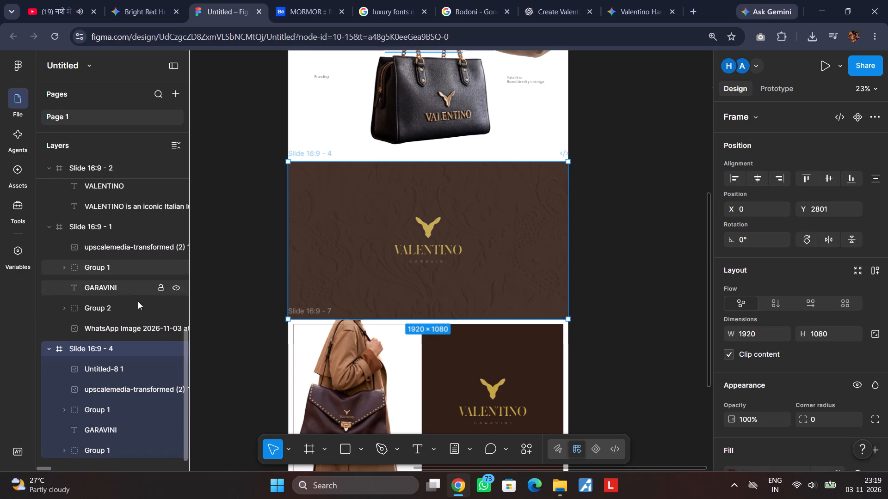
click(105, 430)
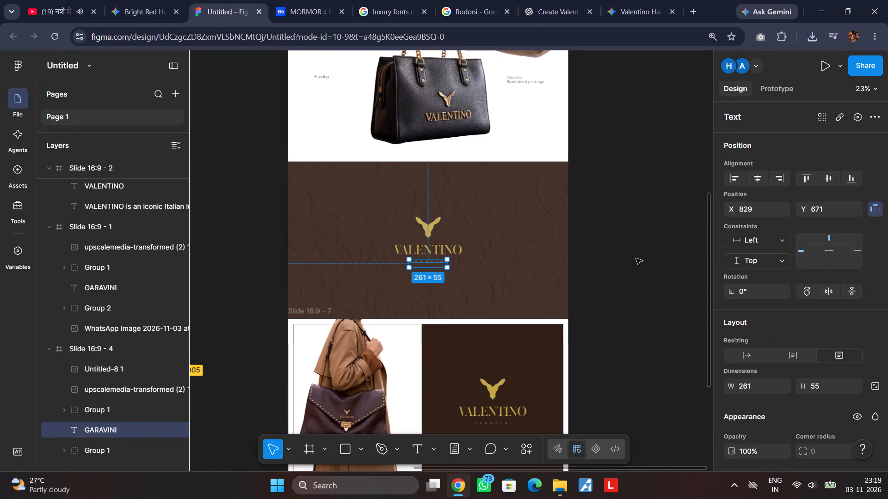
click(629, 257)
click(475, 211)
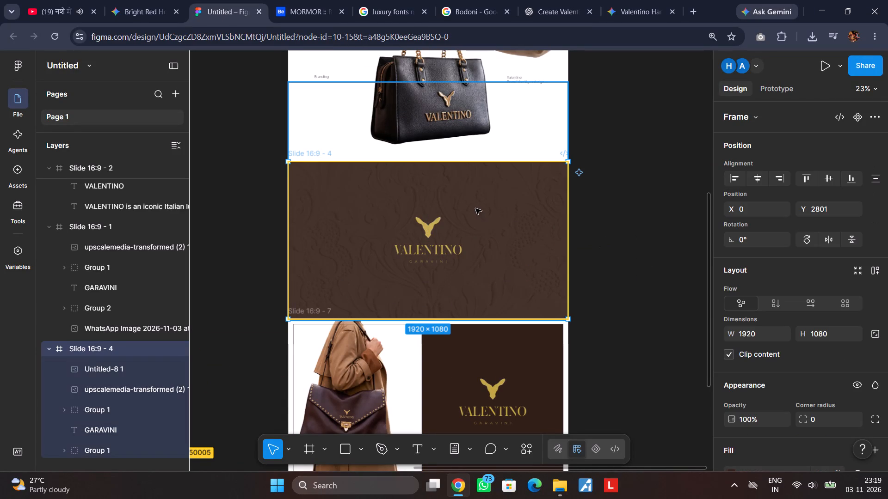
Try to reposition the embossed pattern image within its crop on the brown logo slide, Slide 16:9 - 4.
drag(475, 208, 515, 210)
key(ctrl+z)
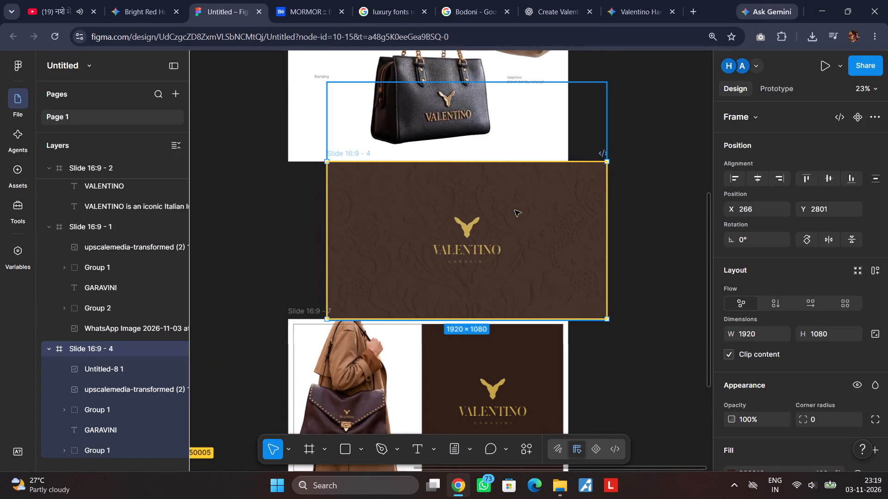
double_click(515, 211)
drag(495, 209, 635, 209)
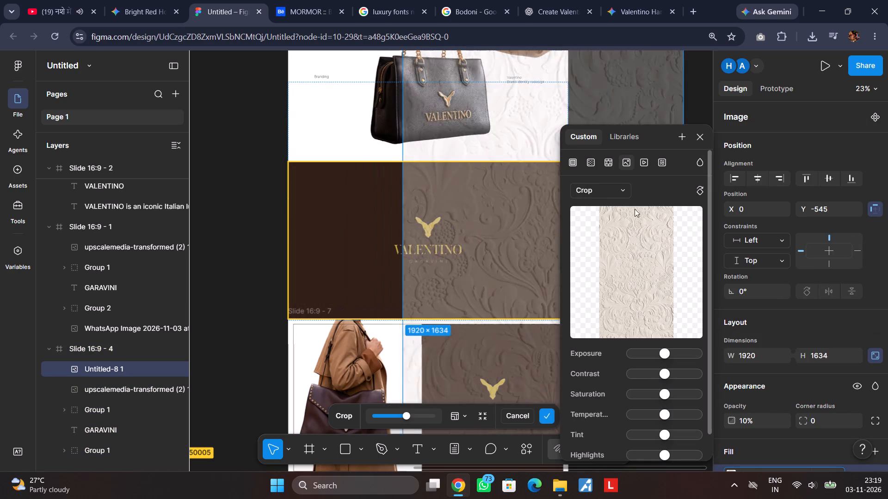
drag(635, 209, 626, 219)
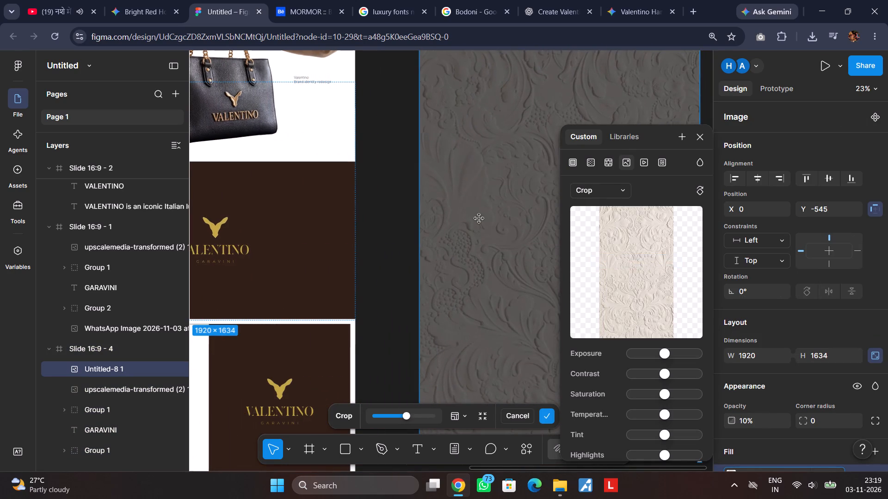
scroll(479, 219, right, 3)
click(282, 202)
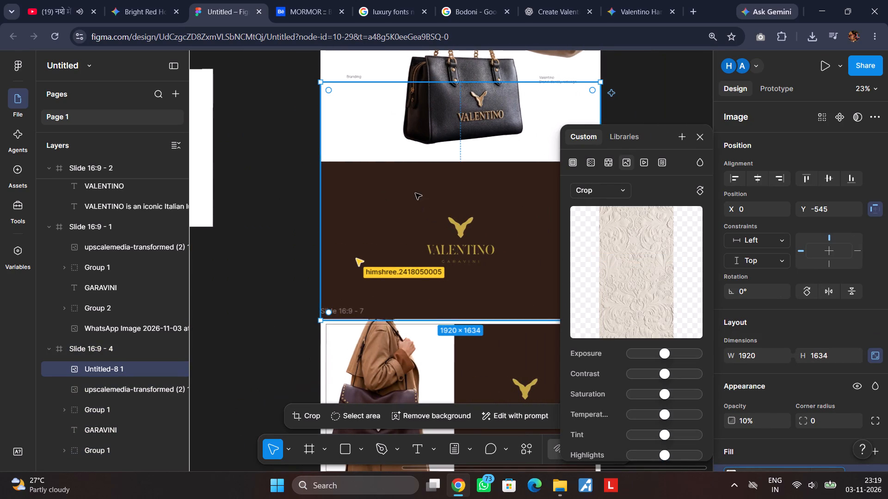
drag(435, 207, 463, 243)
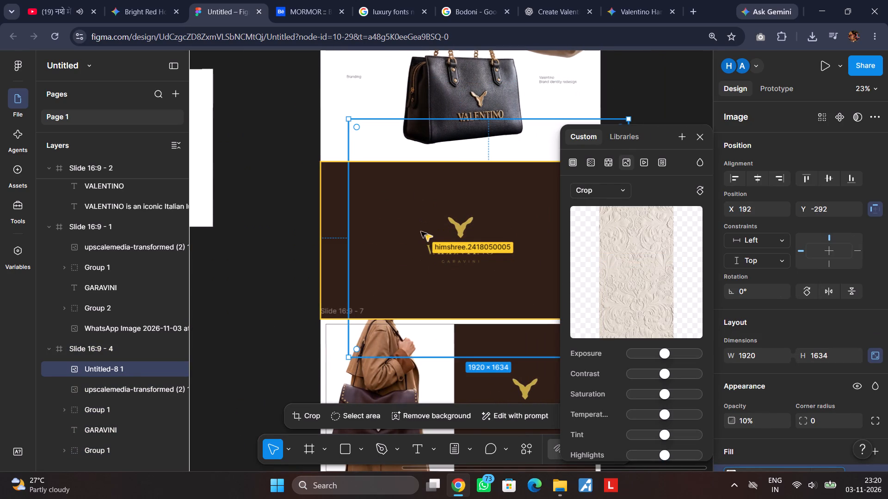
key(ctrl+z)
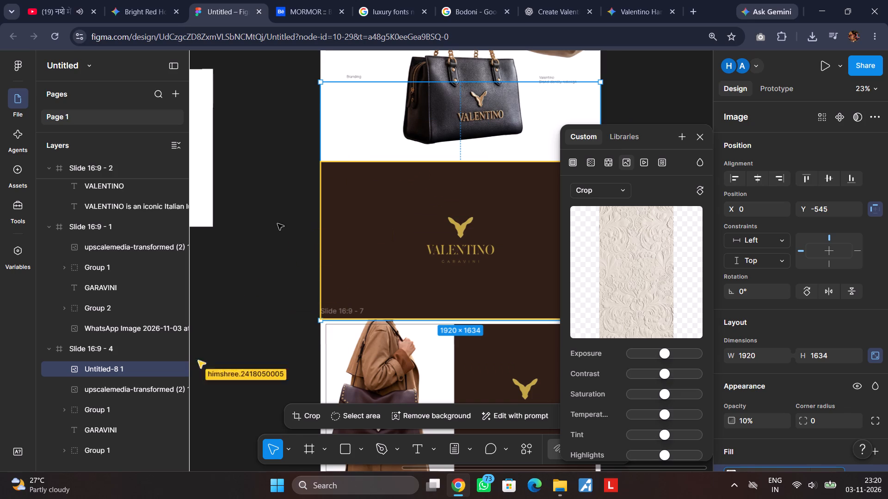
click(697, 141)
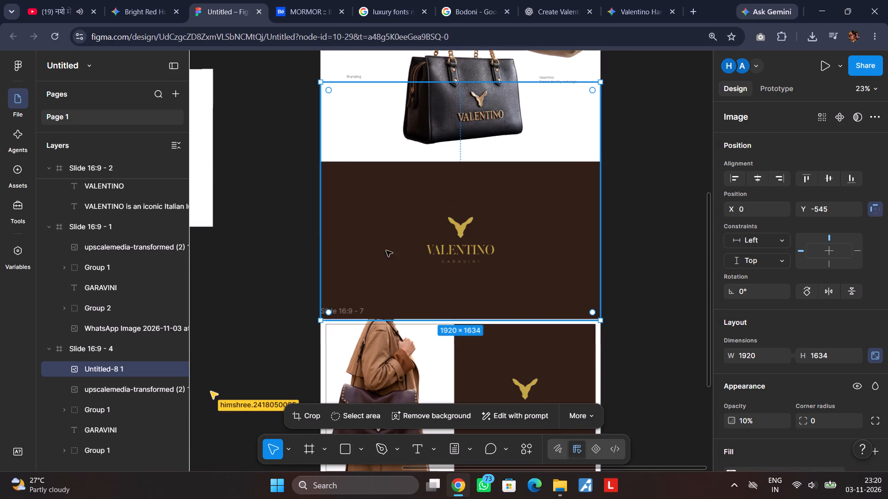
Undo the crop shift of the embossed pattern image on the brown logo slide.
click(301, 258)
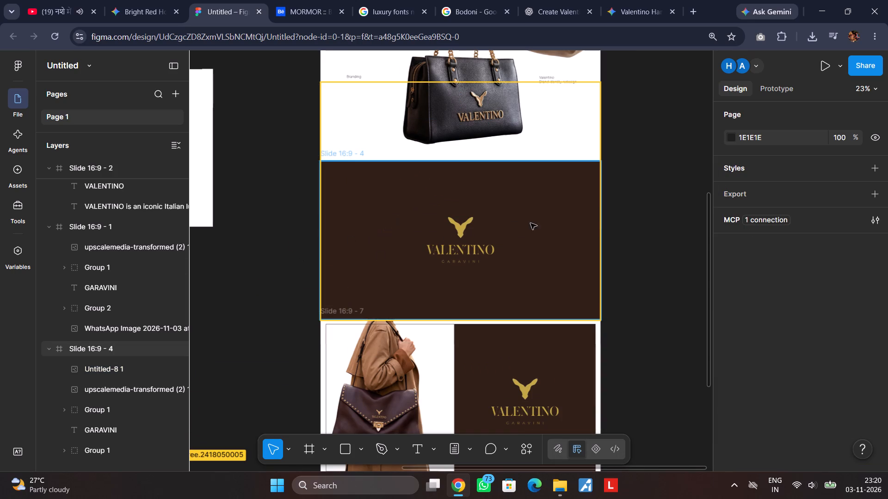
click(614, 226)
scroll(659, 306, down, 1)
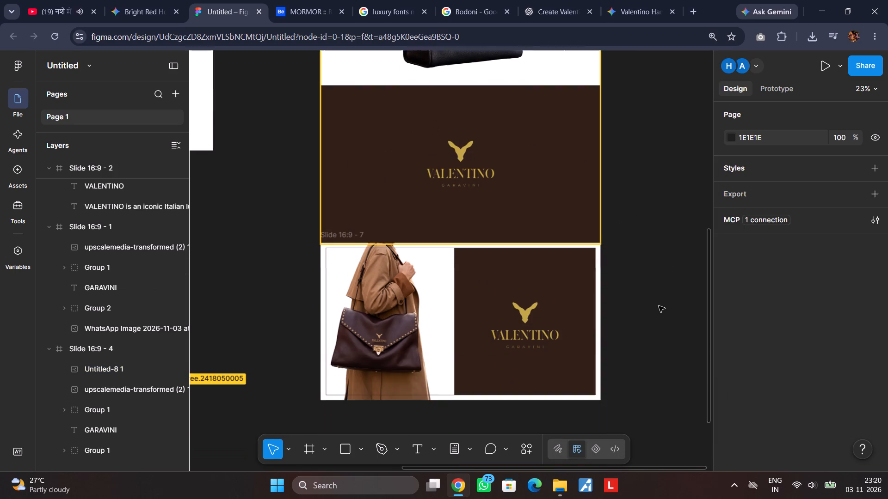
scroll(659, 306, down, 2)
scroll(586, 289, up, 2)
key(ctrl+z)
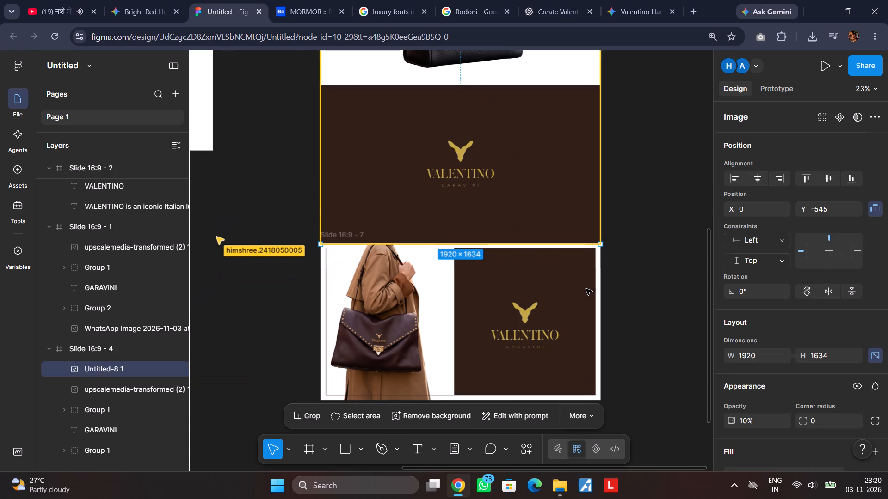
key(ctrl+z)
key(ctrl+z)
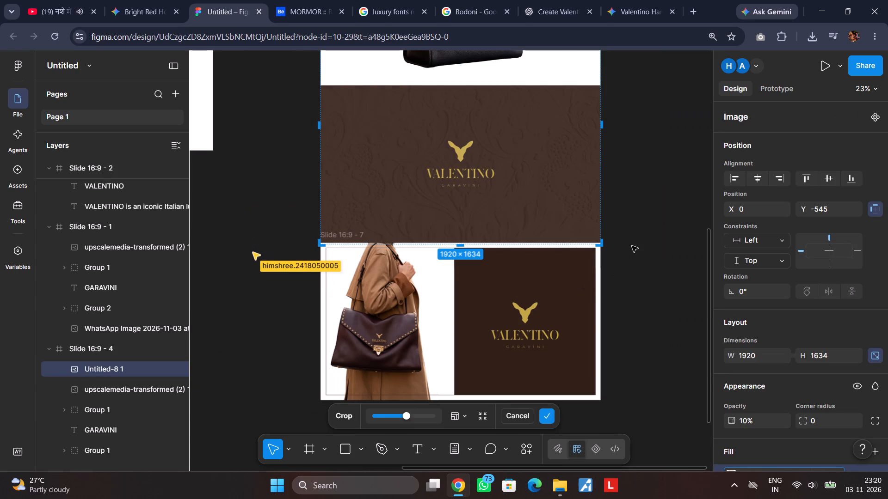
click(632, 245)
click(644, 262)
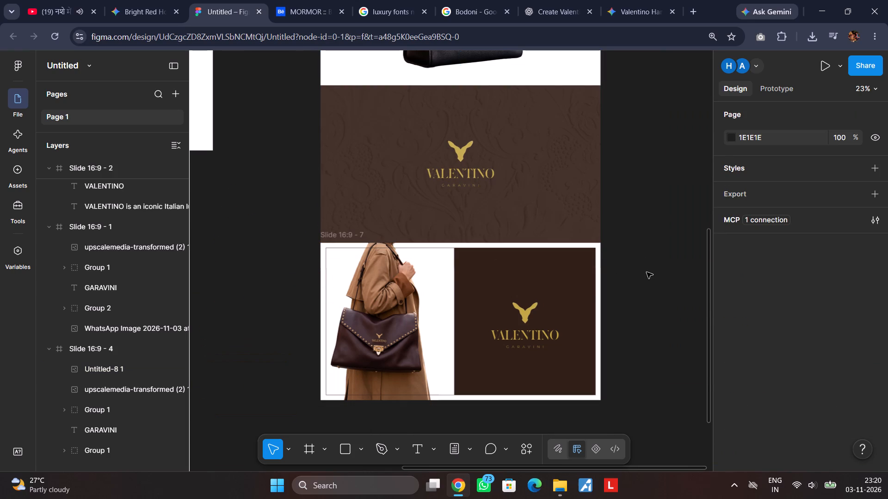
Add a text note reading "biscuit aur color hain logo ke" on the empty canvas below the model-and-logo slide.
scroll(648, 270, down, 1)
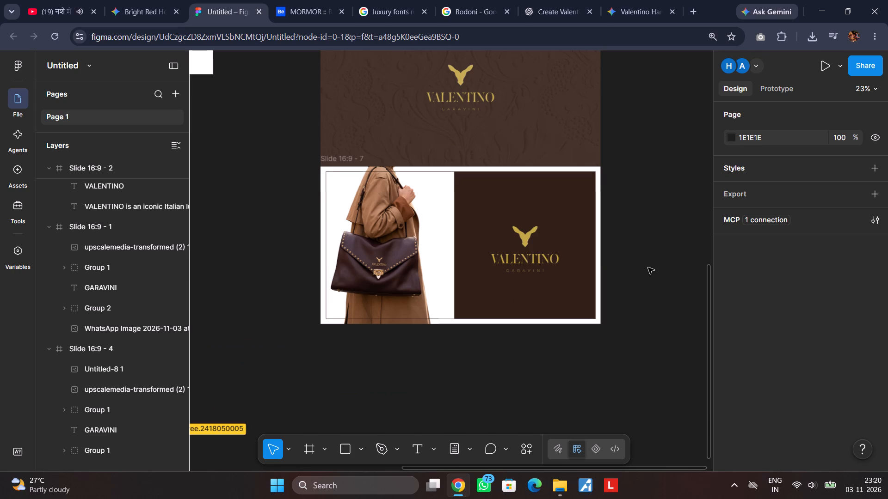
scroll(648, 268, down, 1)
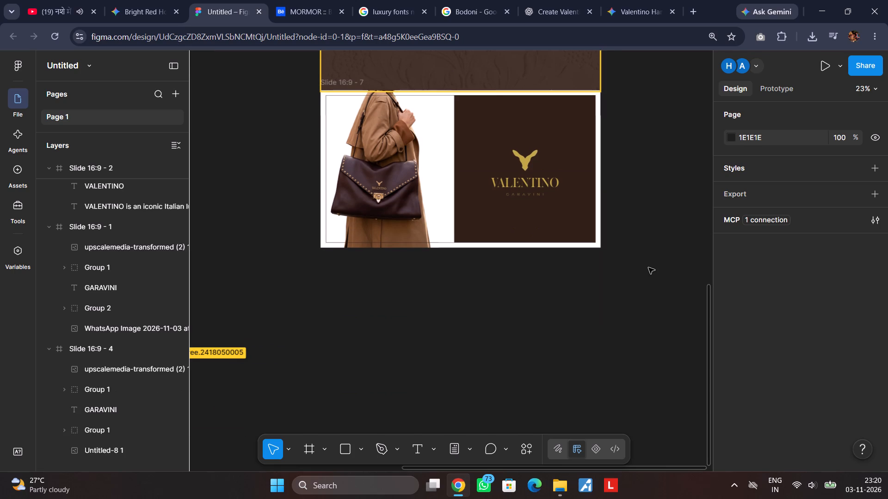
scroll(649, 268, up, 1)
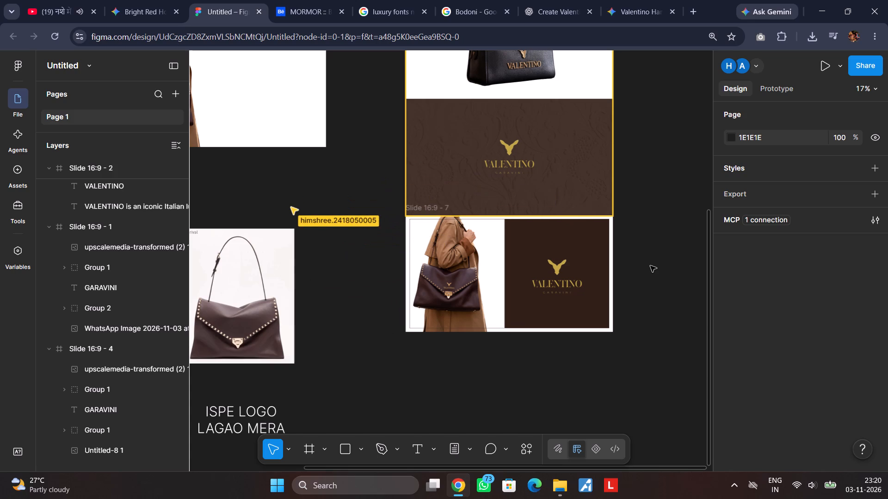
click(414, 451)
click(445, 352)
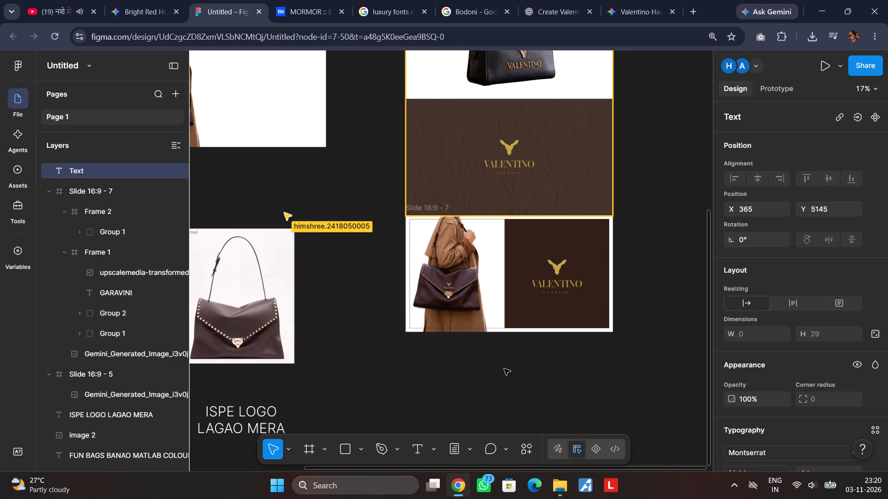
key(b)
text(iscuit aur)
key(space)
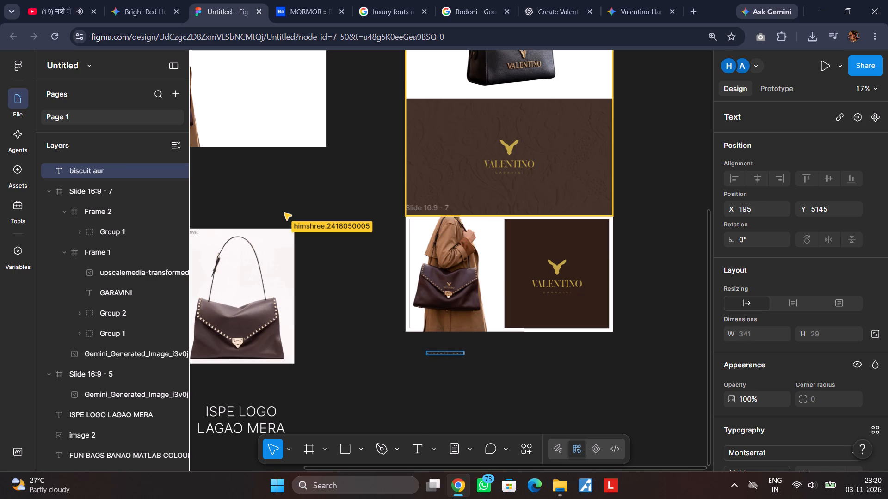
text(color hain)
key(space)
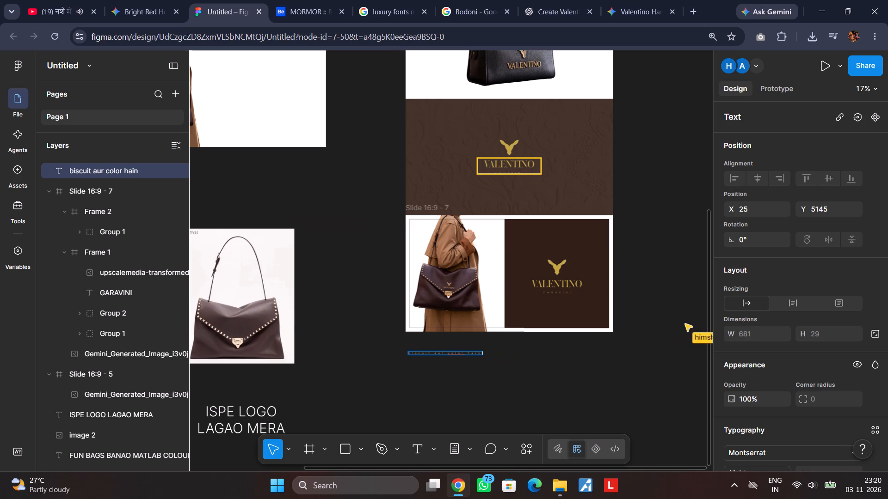
text(logo ke)
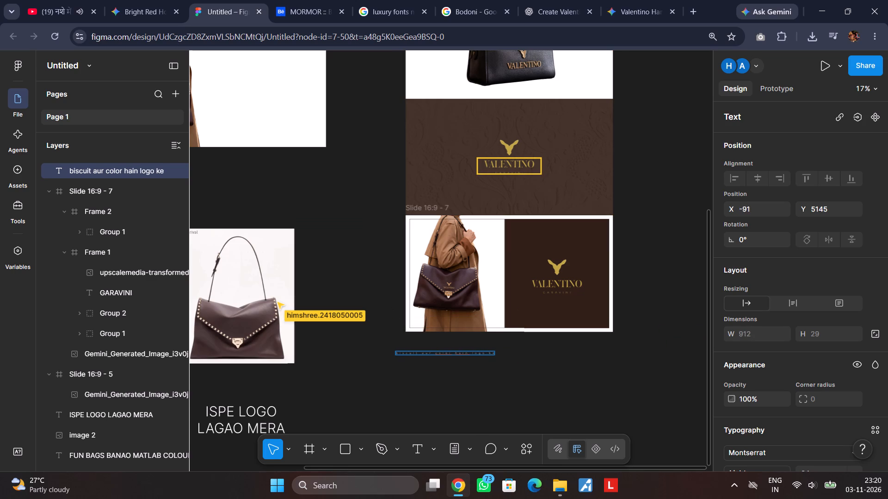
click(564, 365)
Set the new note's font size to 128.
scroll(856, 357, down, 6)
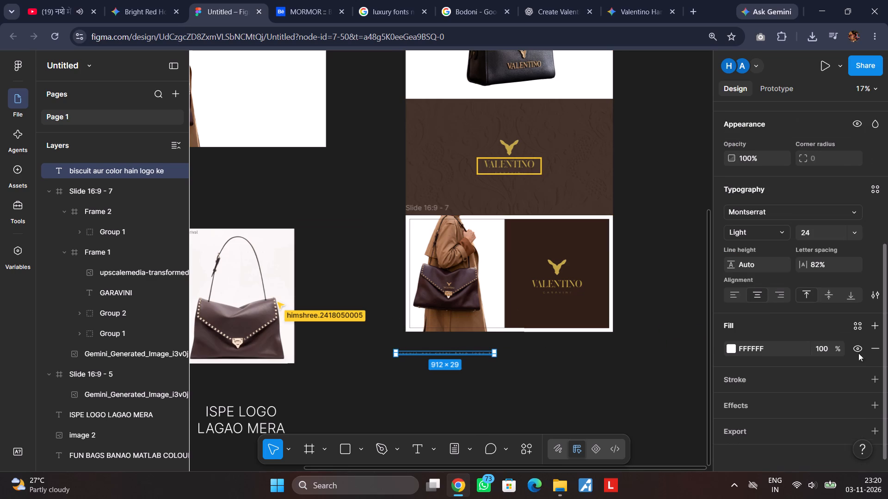
click(856, 226)
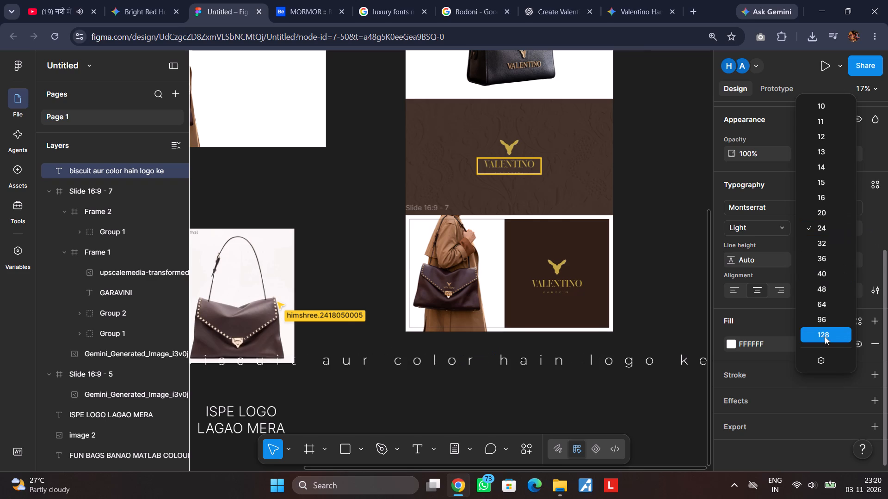
click(825, 336)
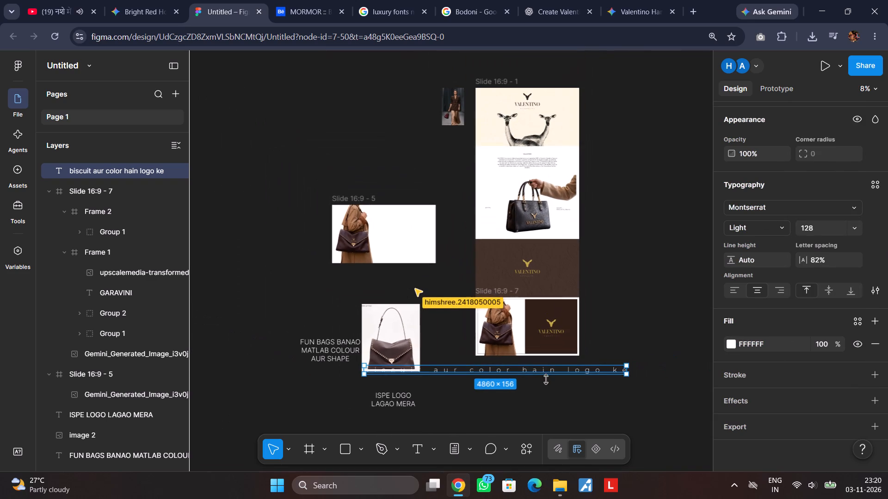
Move the note away from the slide stack, into the gap between Slide 16:9 - 5 and the brown bag image.
drag(549, 371, 431, 290)
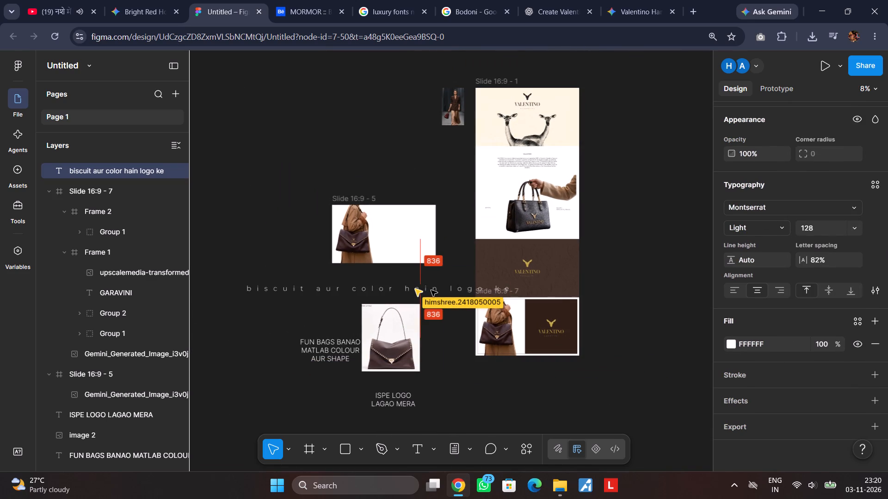
drag(431, 290, 370, 285)
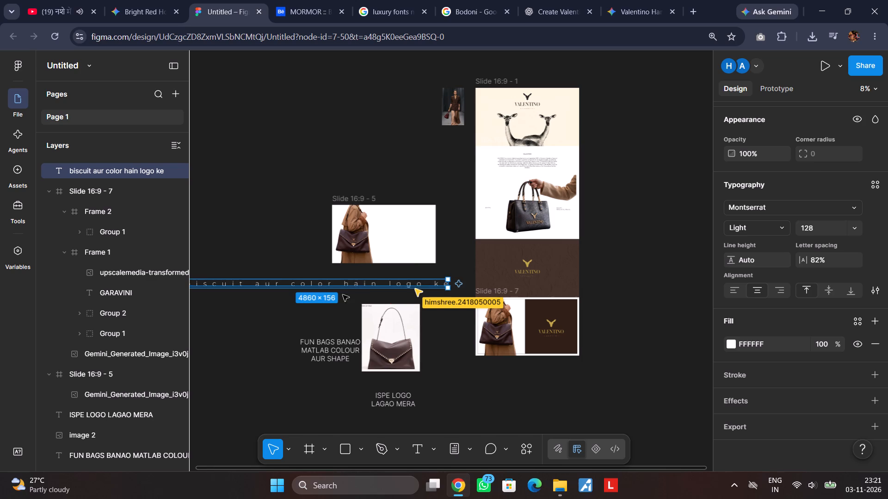
click(297, 316)
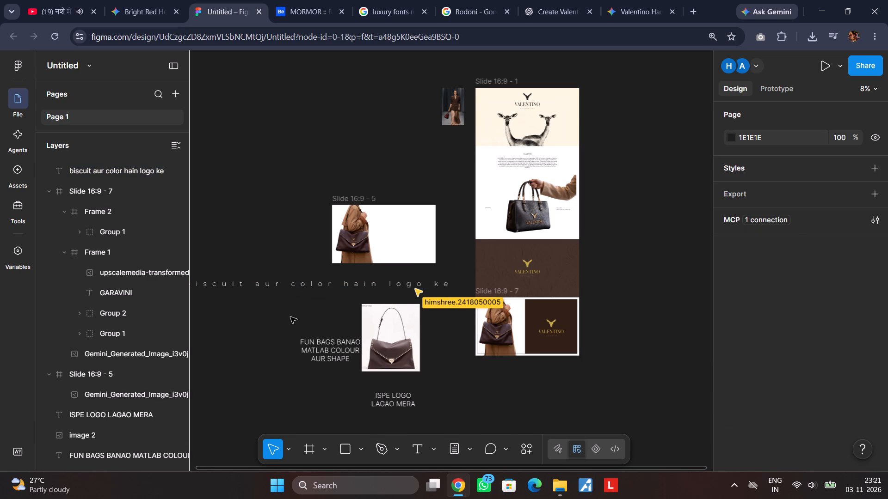
Examine which layers make up the Valentino logo on the patterned brown slide, Slide 16:9 - 4.
middle_drag(348, 319, 431, 322)
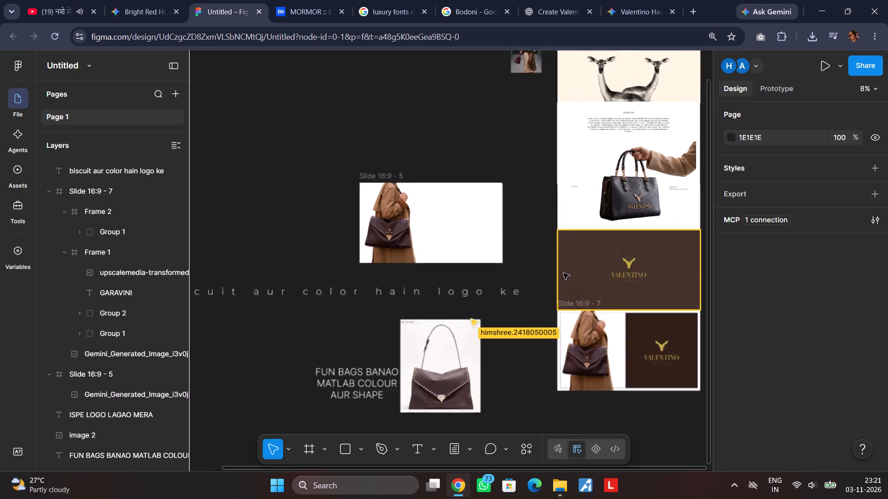
scroll(563, 275, left, 3)
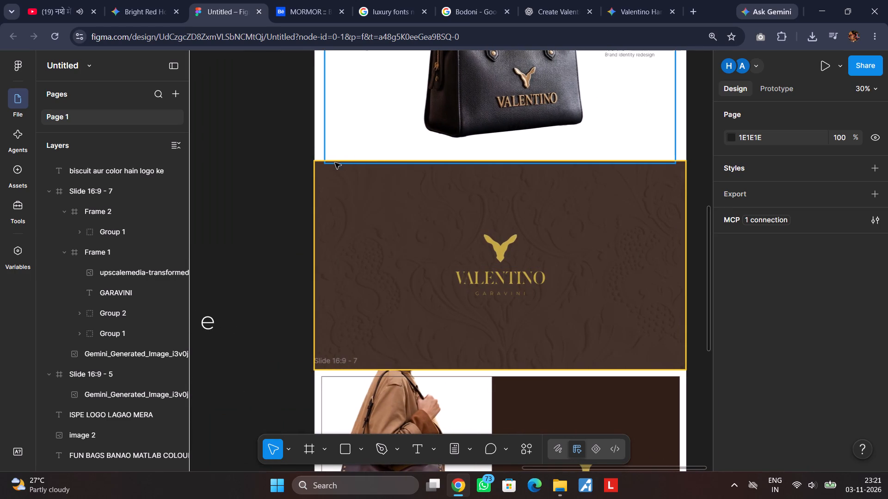
click(318, 162)
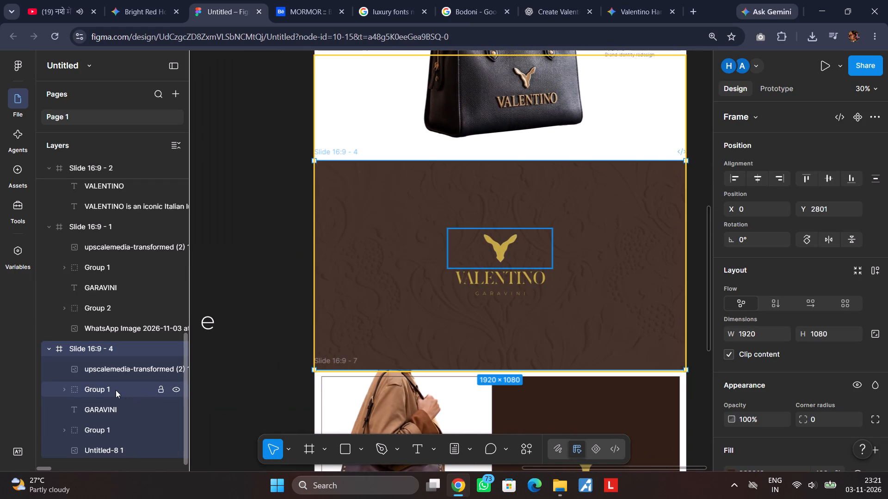
click(76, 387)
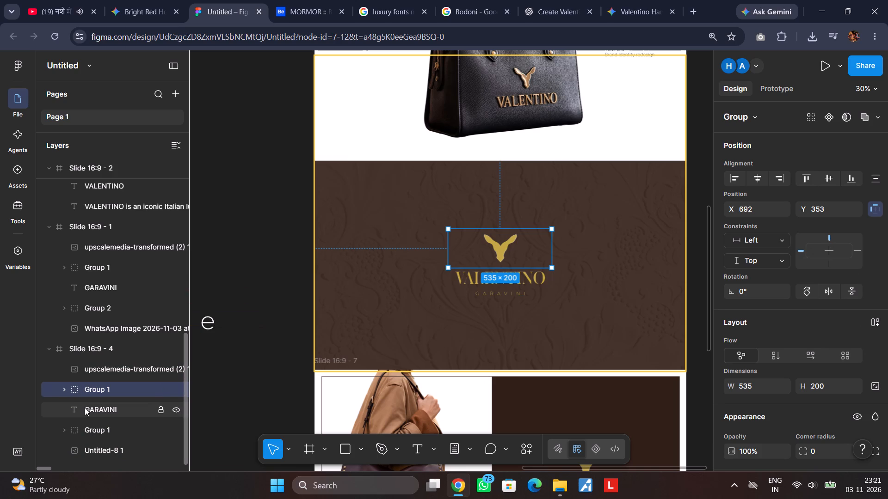
shift+click(85, 408)
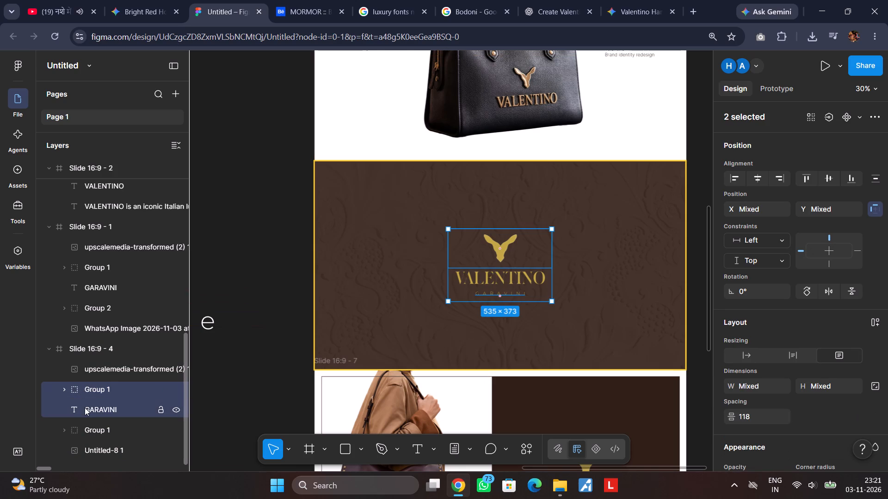
shift+click(106, 371)
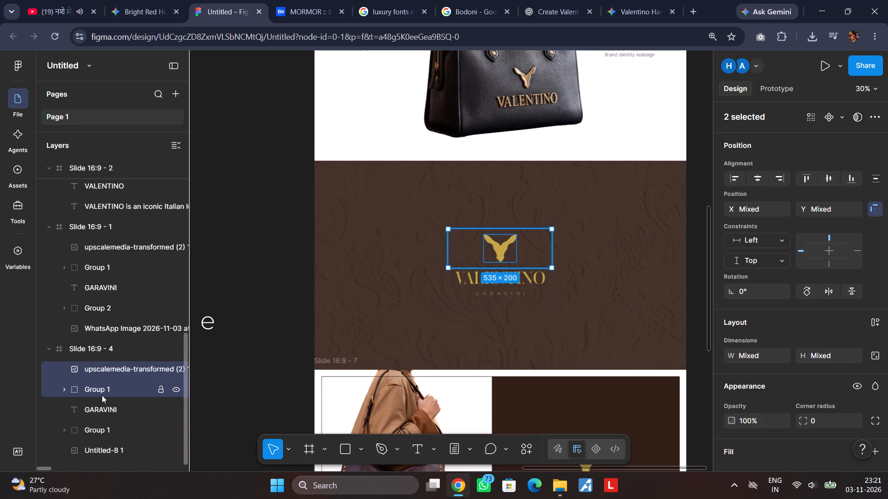
shift+click(101, 407)
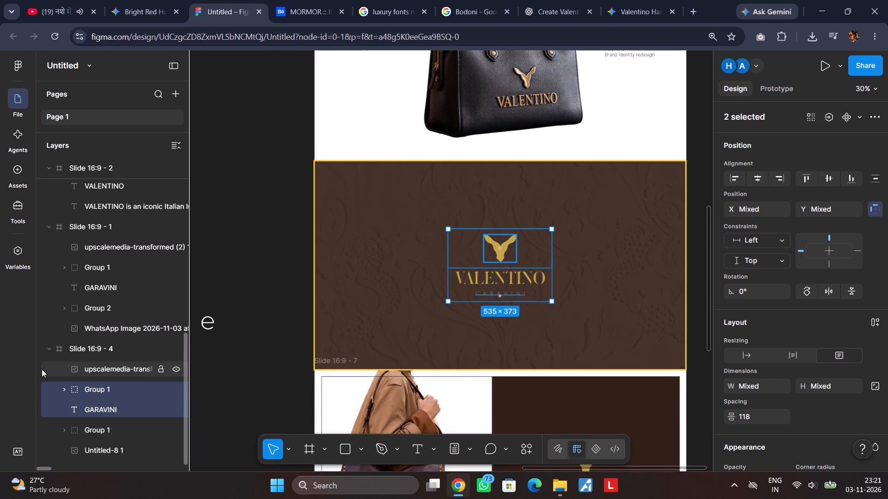
click(60, 345)
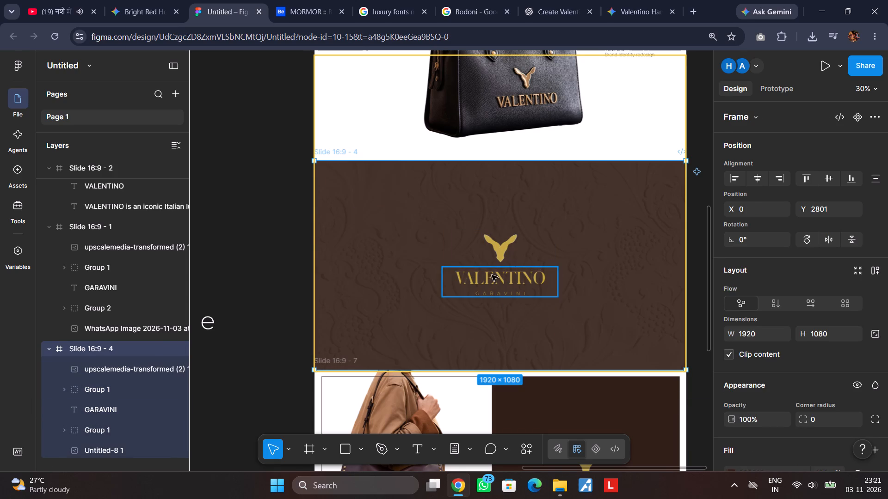
click(496, 255)
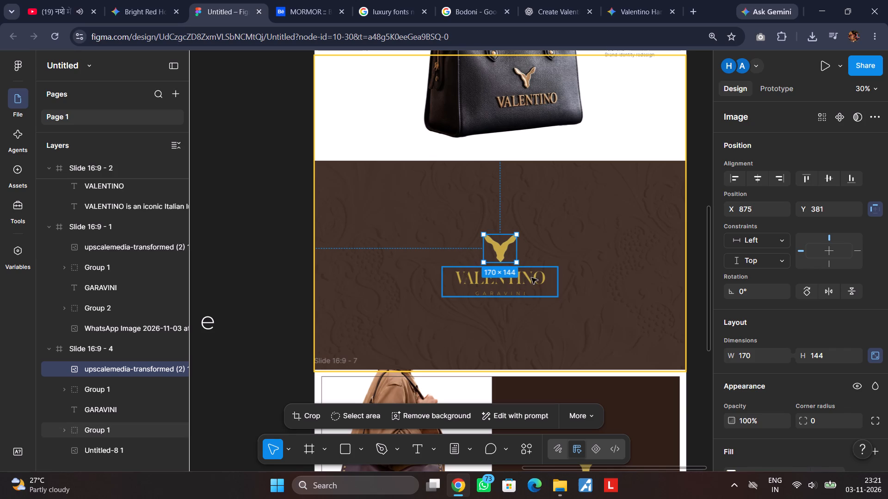
shift+click(531, 278)
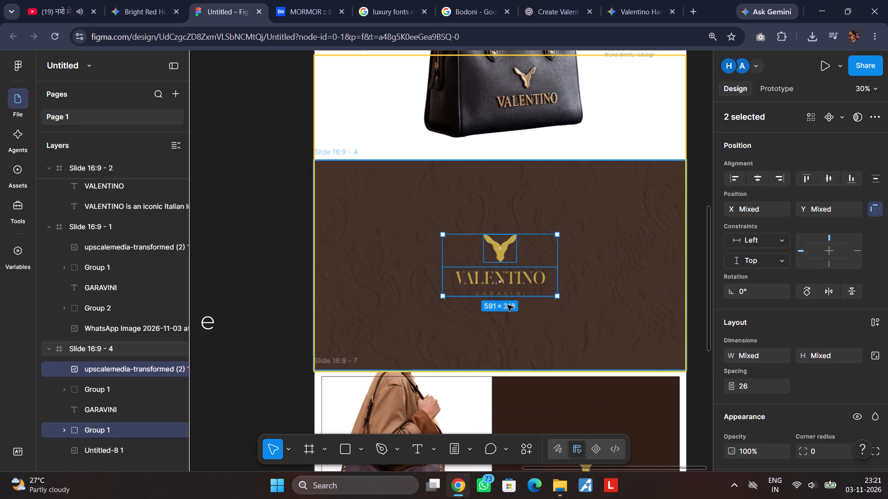
click(279, 258)
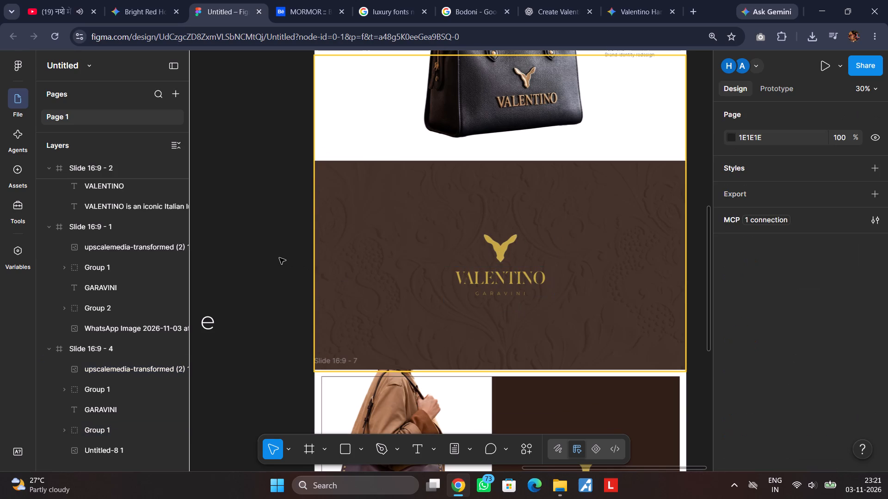
Check the fill and selection colours of the deer-head symbol and VALENTINO wordmark on Slide 16:9 - 4.
middle_drag(285, 284, 218, 260)
click(434, 231)
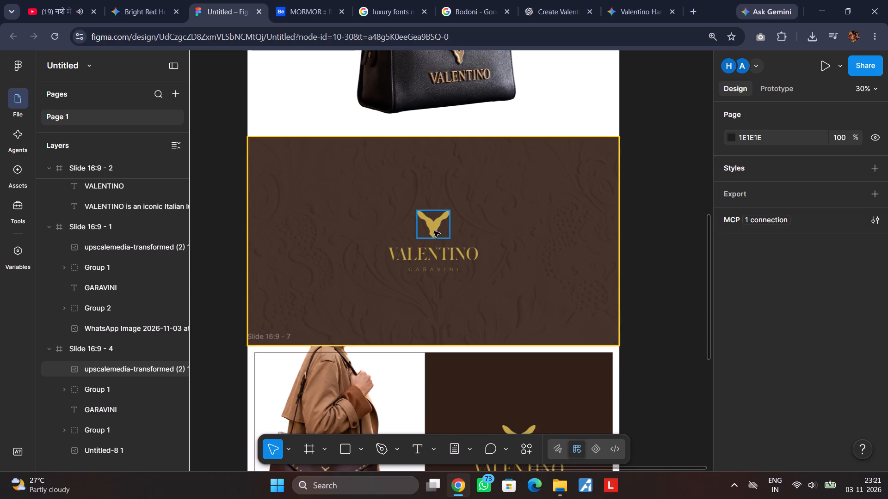
shift+click(467, 254)
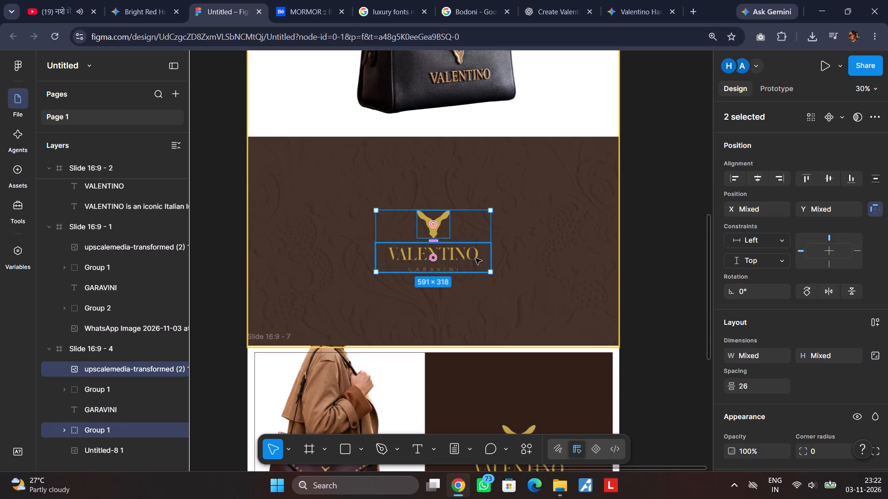
scroll(735, 366, down, 6)
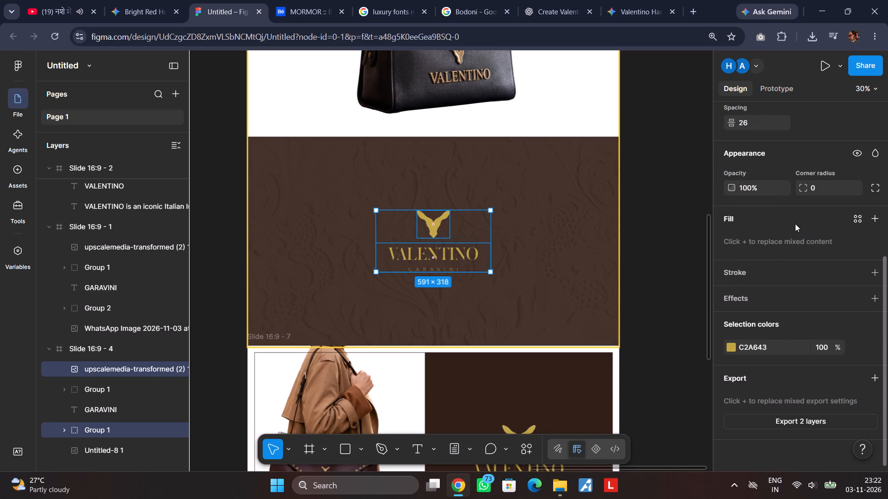
scroll(795, 224, up, 2)
scroll(775, 382, down, 2)
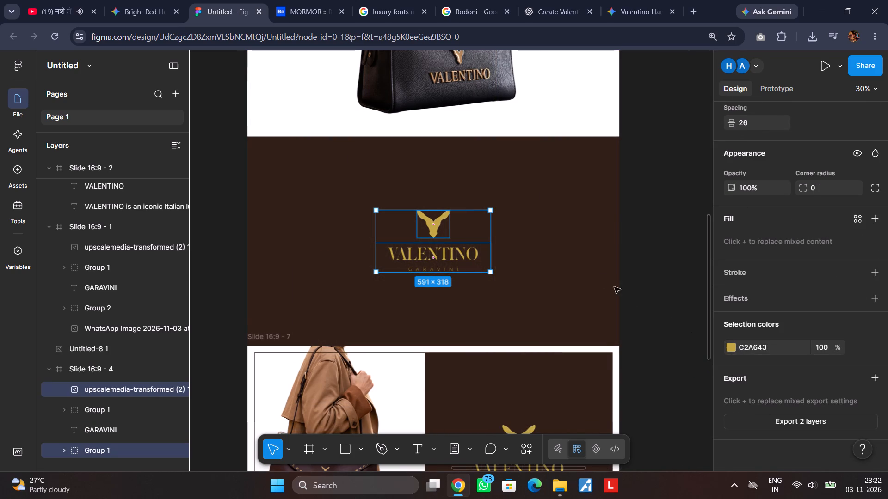
click(628, 267)
Raise the tint slightly in the image fill of the embossed pattern beside the brown logo slide.
scroll(628, 268, down, 1)
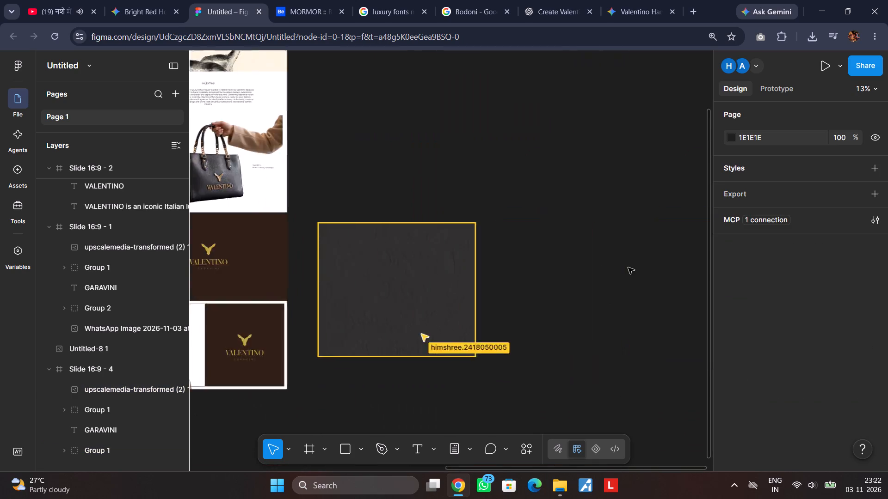
scroll(628, 268, down, 1)
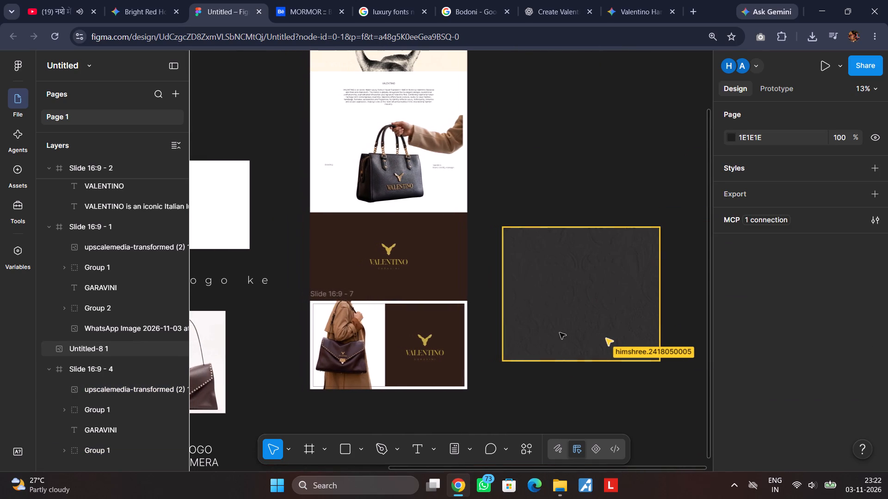
click(568, 289)
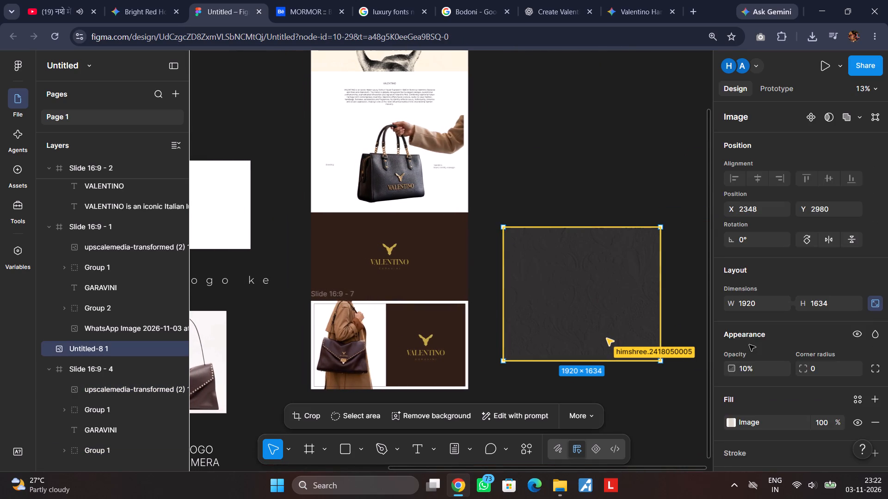
scroll(749, 345, down, 7)
click(728, 342)
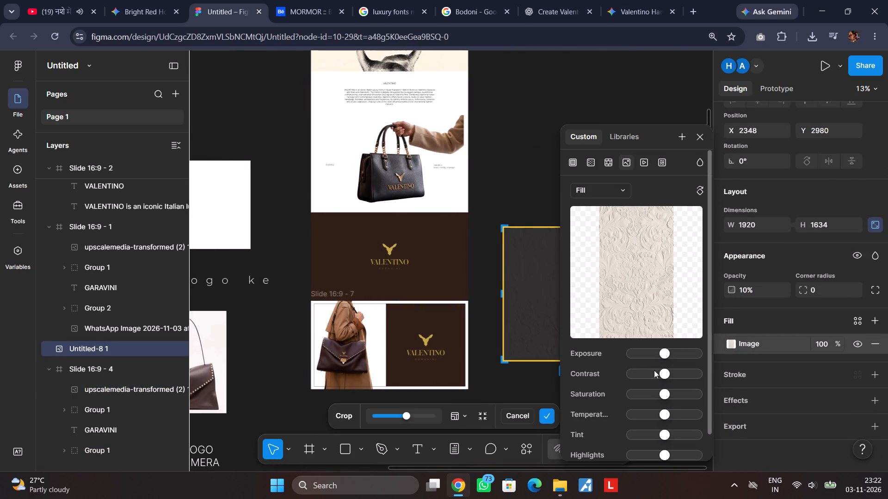
drag(653, 136, 763, 140)
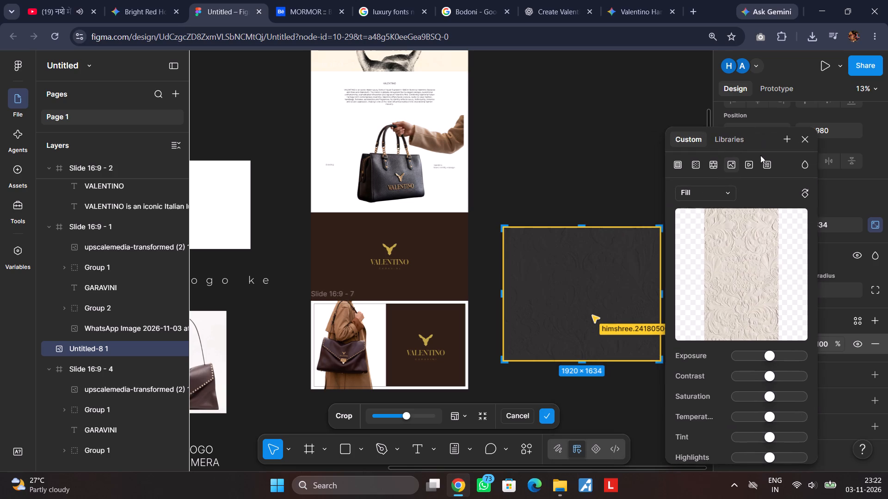
click(773, 436)
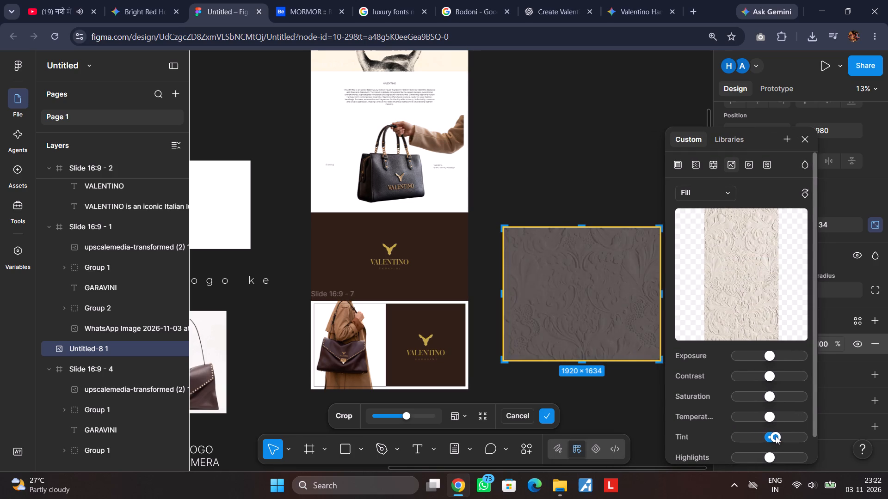
click(773, 436)
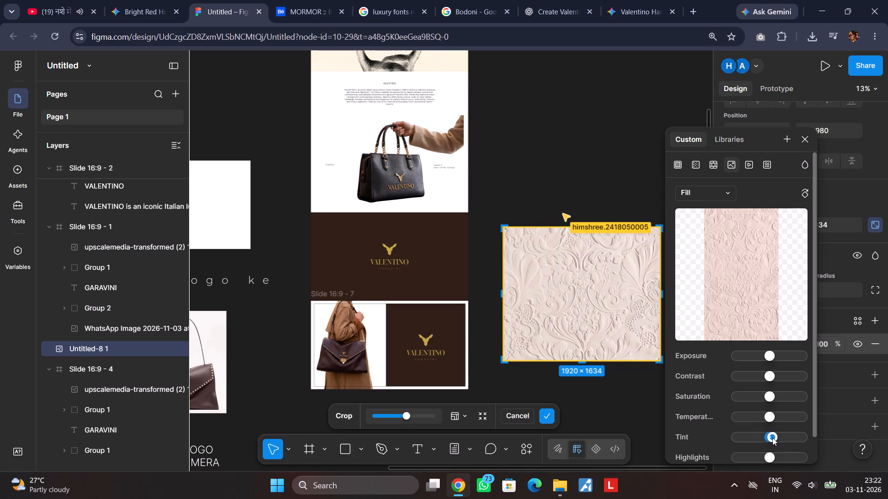
click(802, 141)
click(562, 142)
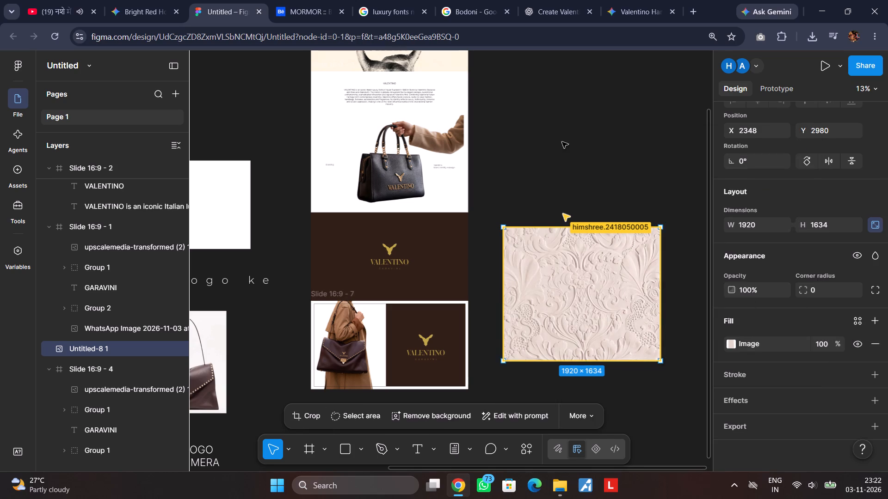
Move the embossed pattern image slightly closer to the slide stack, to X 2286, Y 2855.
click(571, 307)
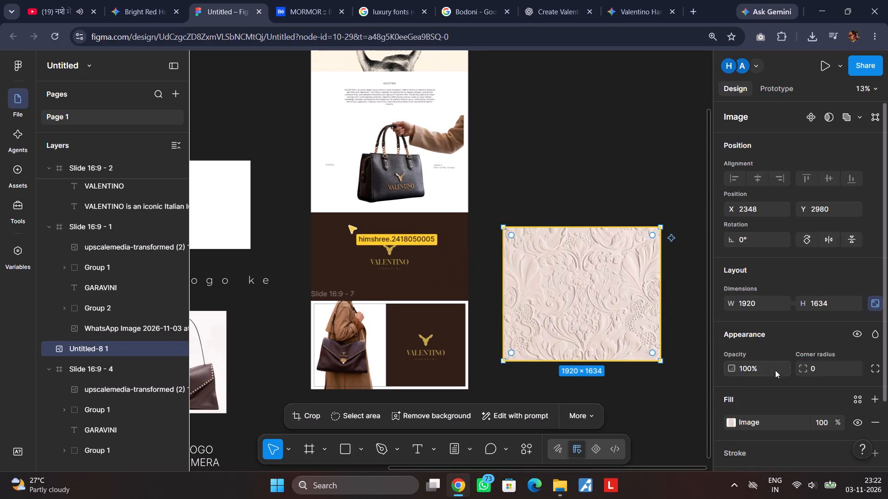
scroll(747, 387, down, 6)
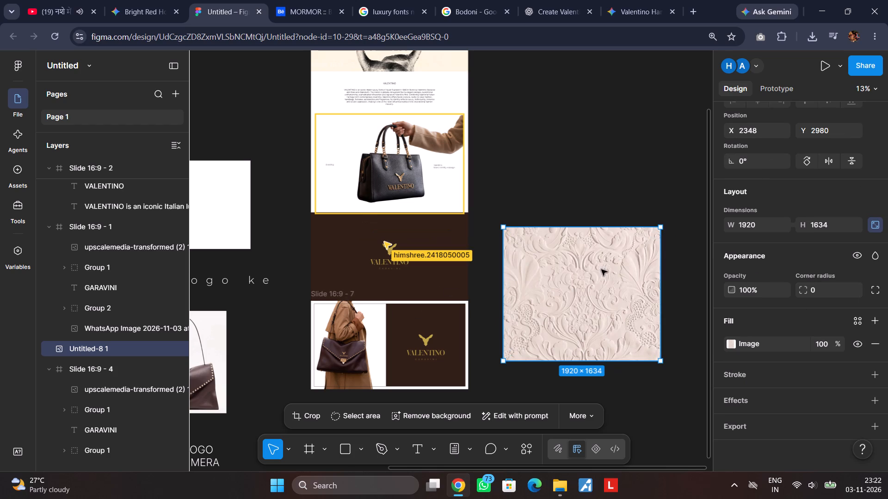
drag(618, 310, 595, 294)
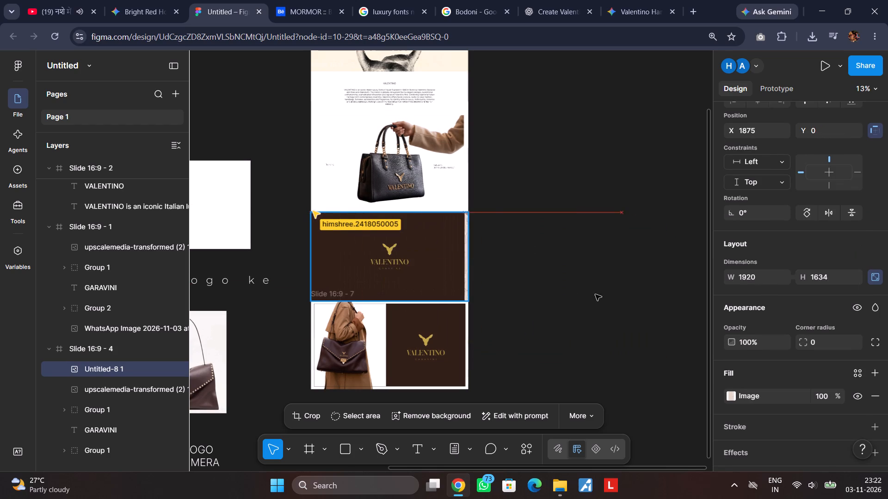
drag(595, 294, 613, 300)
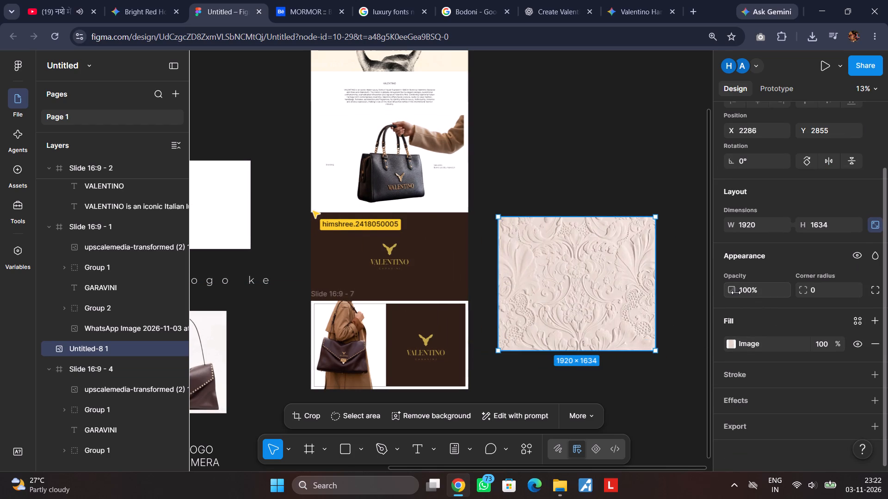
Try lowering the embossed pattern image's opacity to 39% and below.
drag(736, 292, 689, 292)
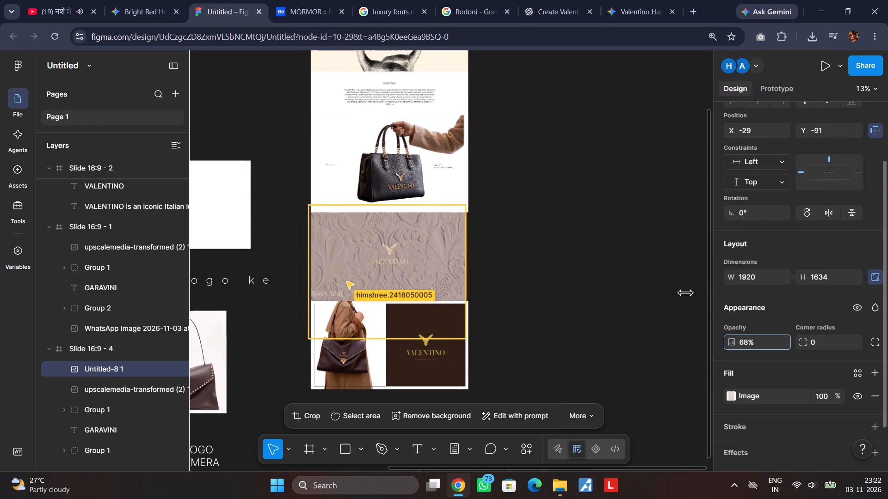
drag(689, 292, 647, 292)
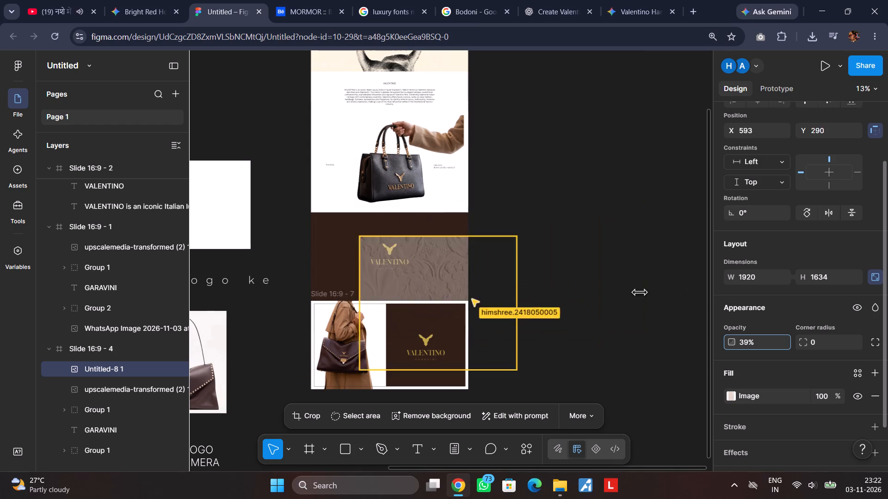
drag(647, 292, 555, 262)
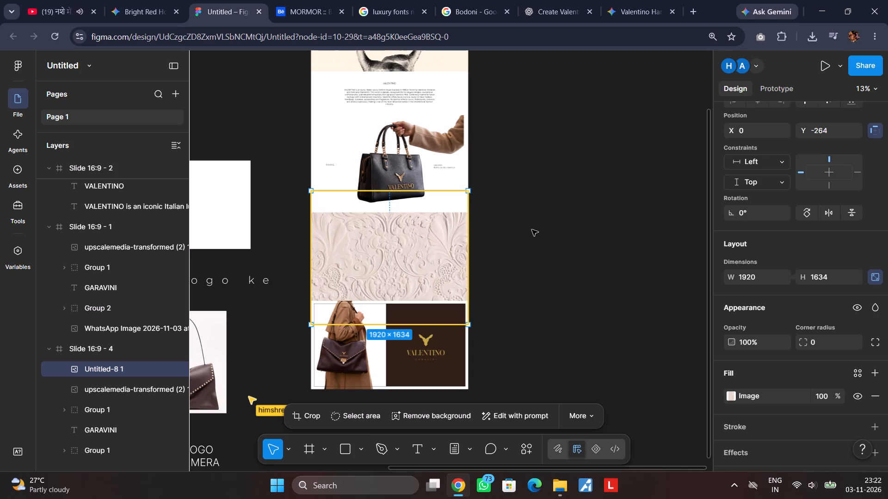
Switch the embossed pattern's image fill to Crop and trim its top and bottom to Slide 16:9 - 4's bounds, 1920 × 1080.
click(734, 397)
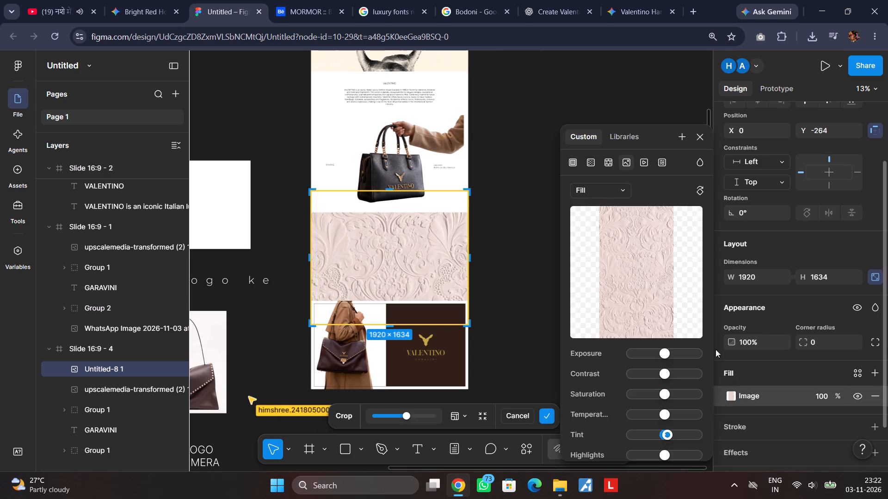
click(588, 195)
click(592, 225)
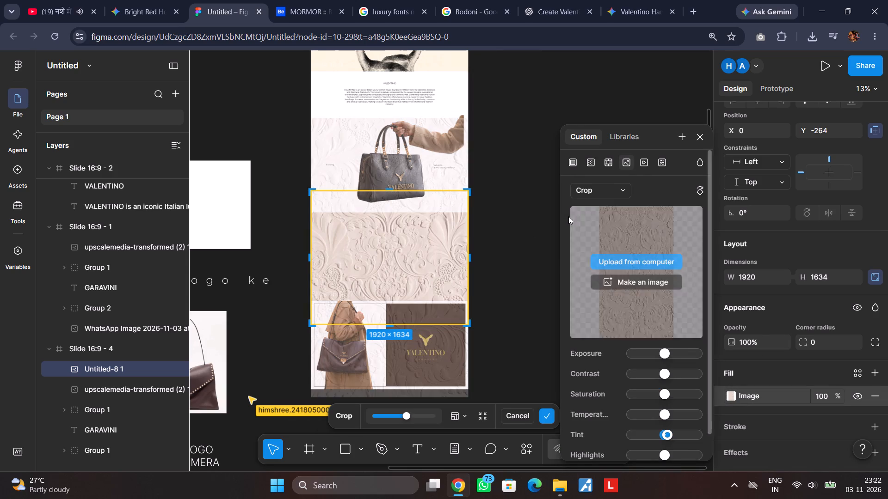
drag(430, 191, 428, 211)
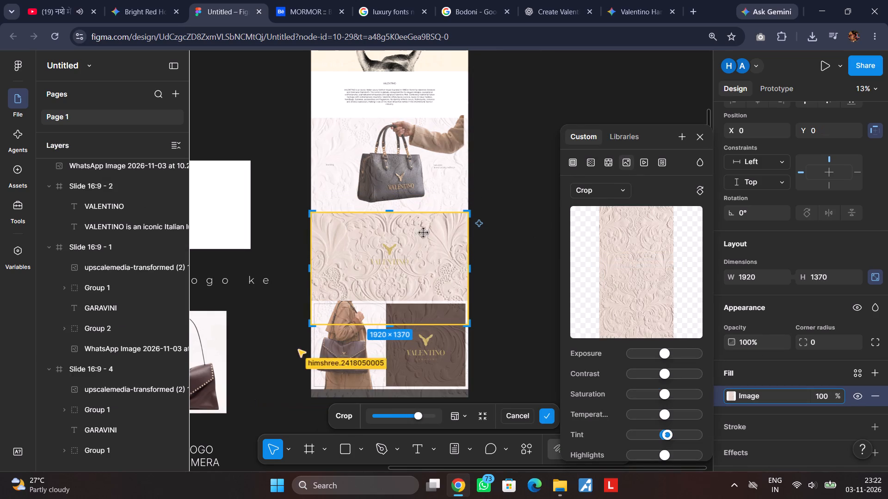
drag(407, 326, 408, 304)
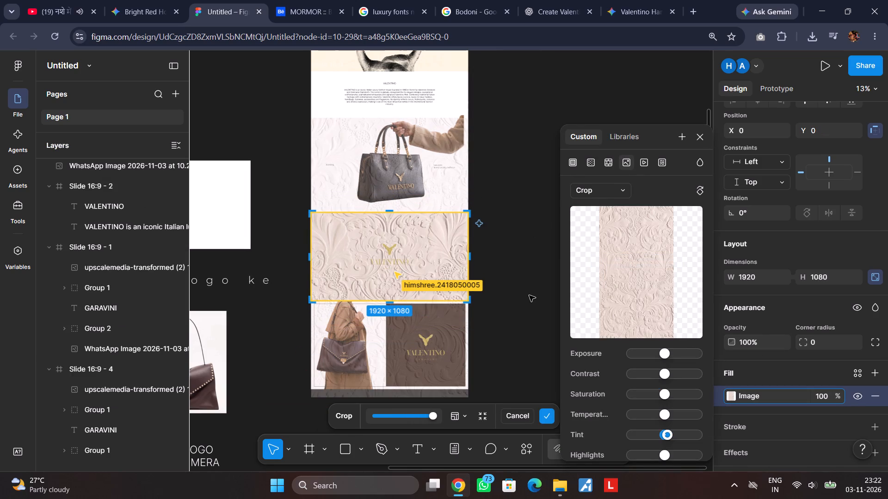
click(513, 290)
click(513, 290)
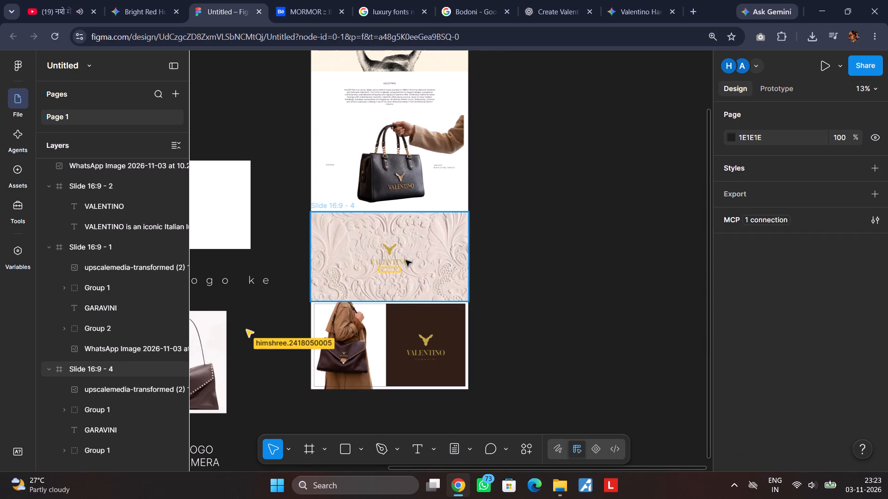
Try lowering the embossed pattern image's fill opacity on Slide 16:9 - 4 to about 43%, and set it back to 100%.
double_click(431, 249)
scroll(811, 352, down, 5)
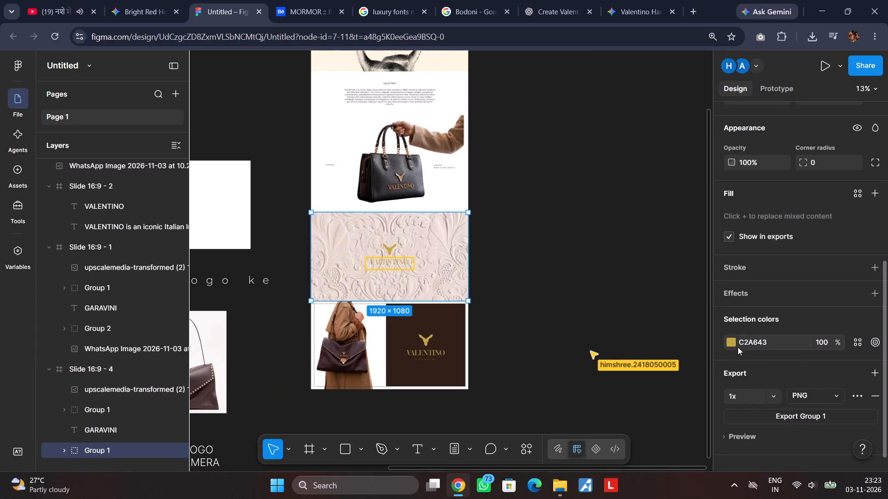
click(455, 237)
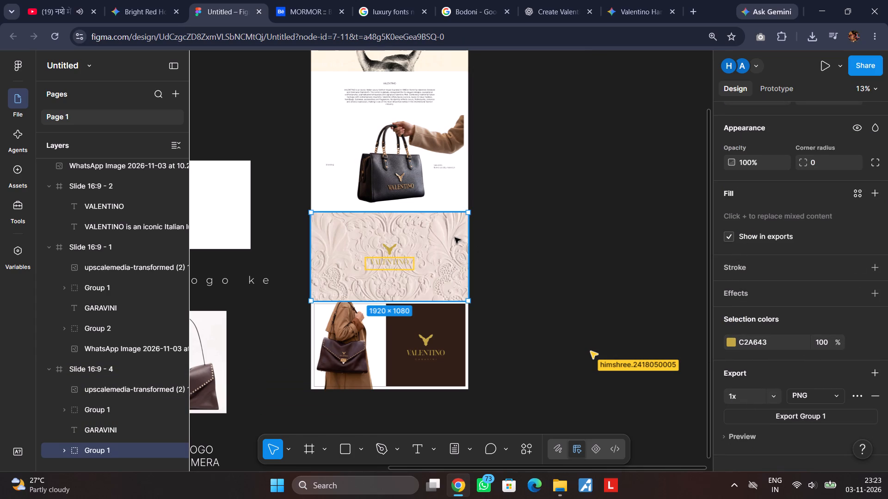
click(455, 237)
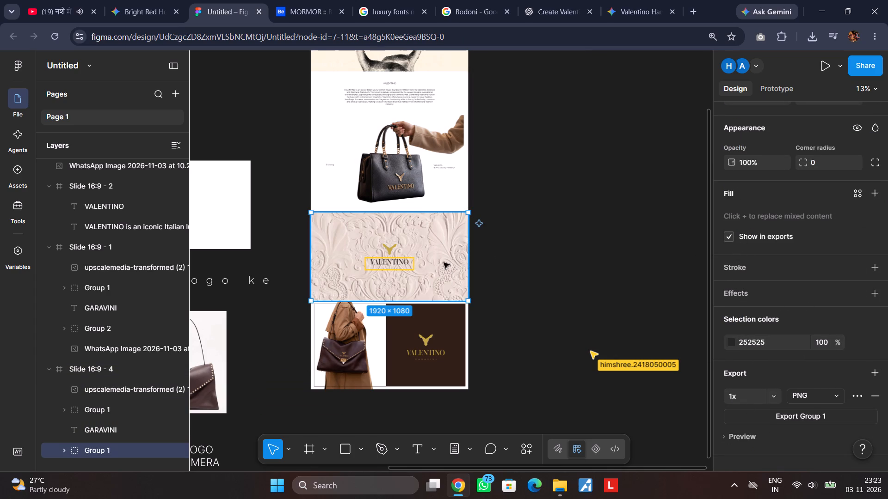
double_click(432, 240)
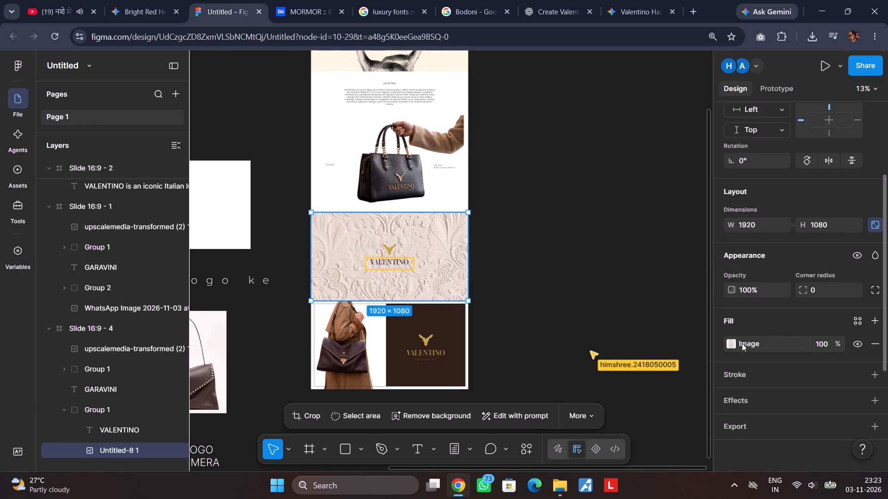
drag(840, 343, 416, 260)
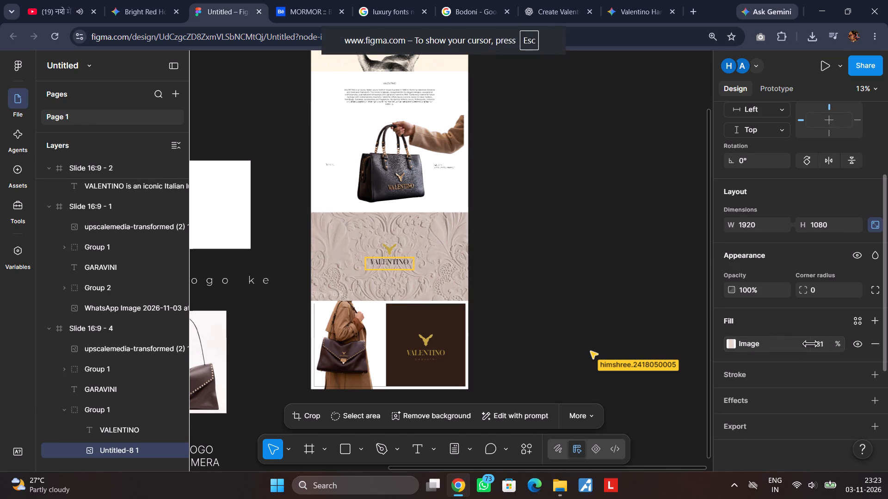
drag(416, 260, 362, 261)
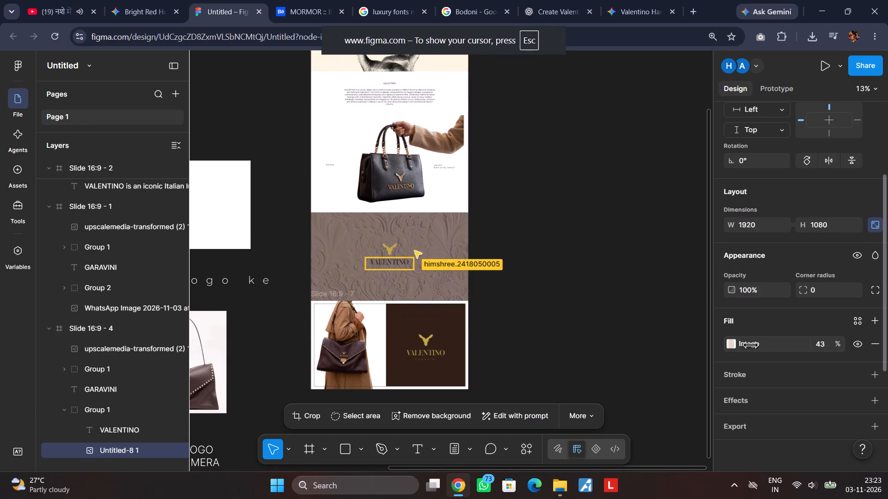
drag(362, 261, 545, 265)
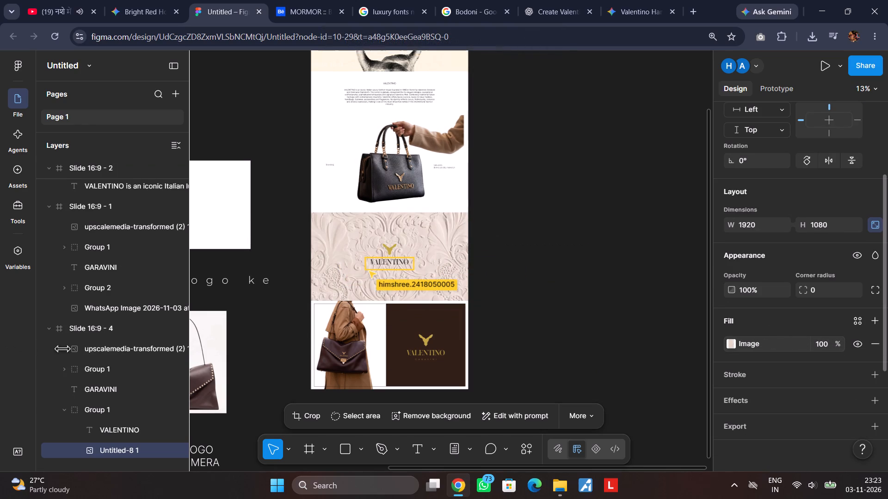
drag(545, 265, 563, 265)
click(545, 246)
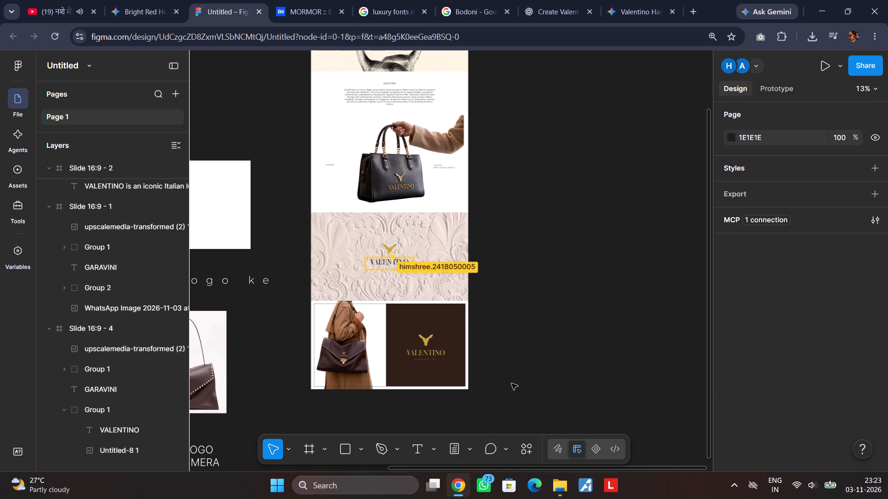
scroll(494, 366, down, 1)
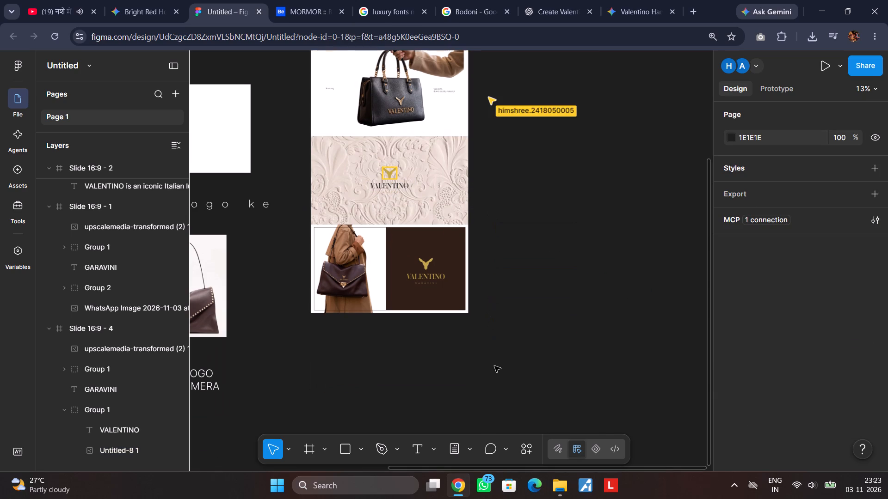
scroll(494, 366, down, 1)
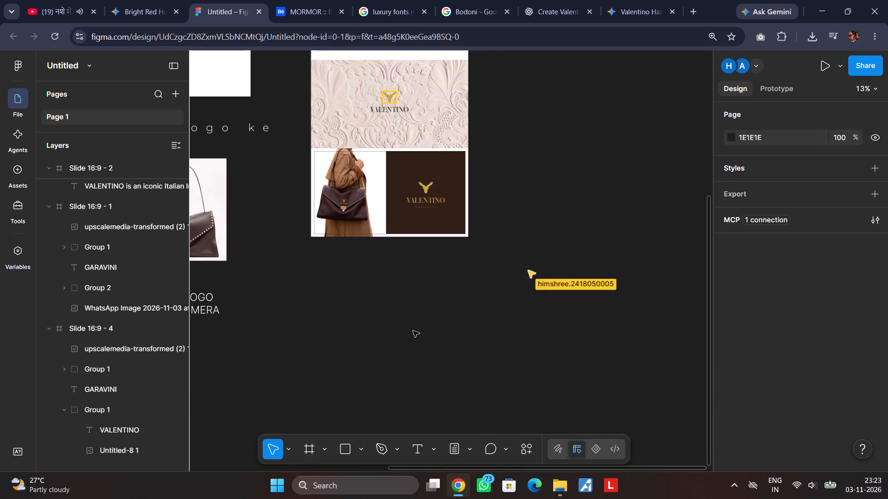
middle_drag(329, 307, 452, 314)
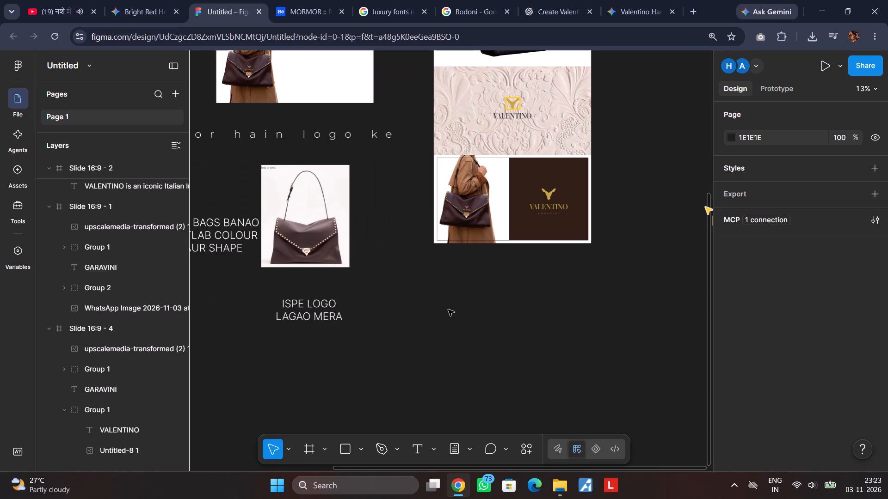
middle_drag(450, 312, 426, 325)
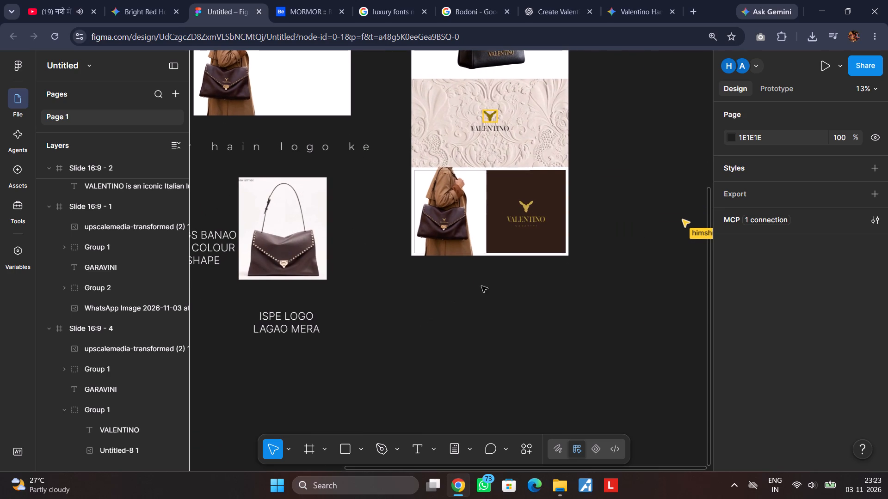
Search Google in a new browser tab for "valentino sells what" and expand the overview of the brand's product categories.
click(560, 12)
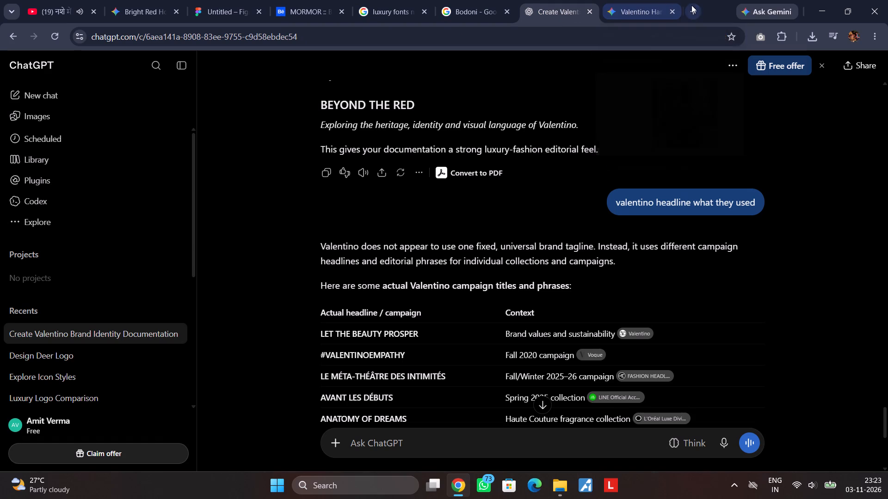
click(693, 8)
click(628, 35)
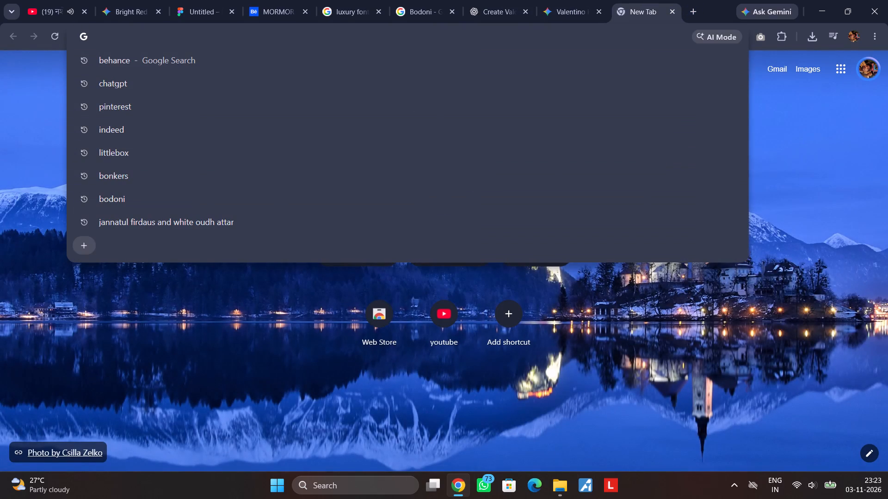
text(valentino)
key(space)
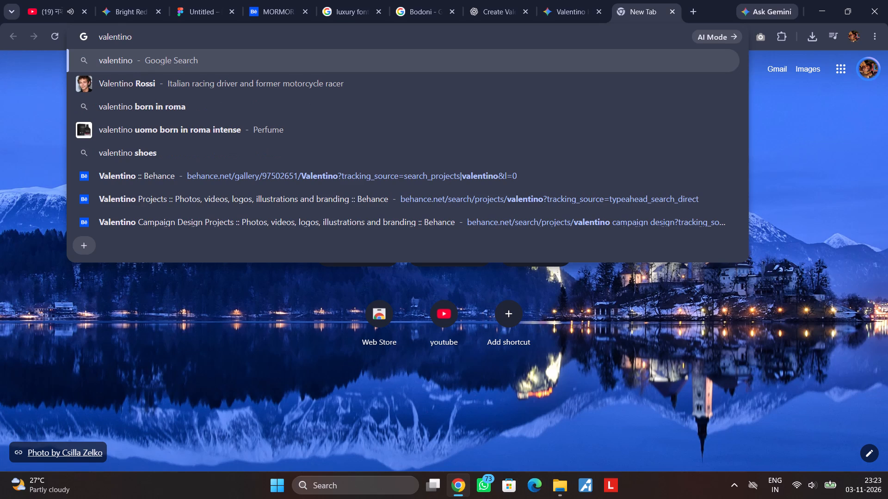
text(sells what)
key(Return)
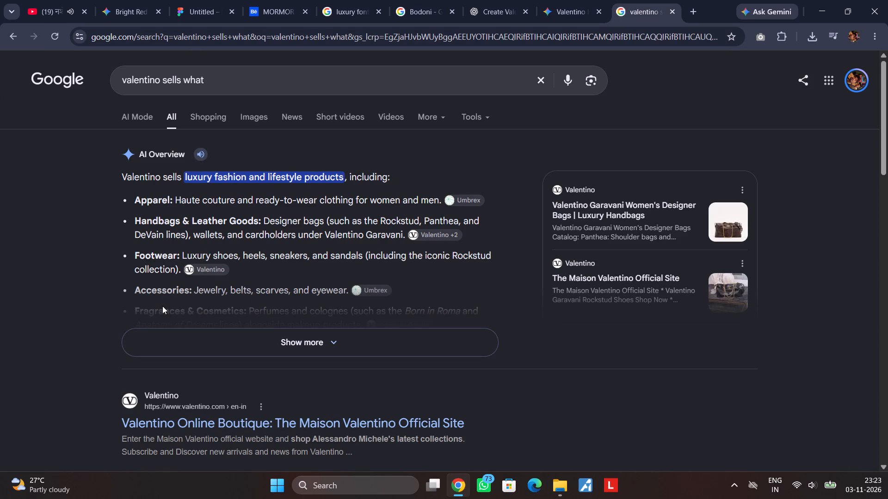
click(194, 331)
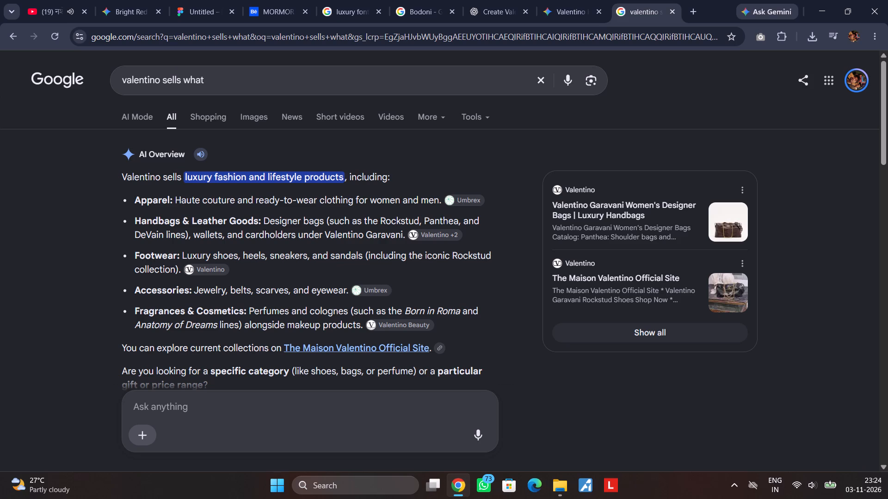
drag(212, 84, 162, 88)
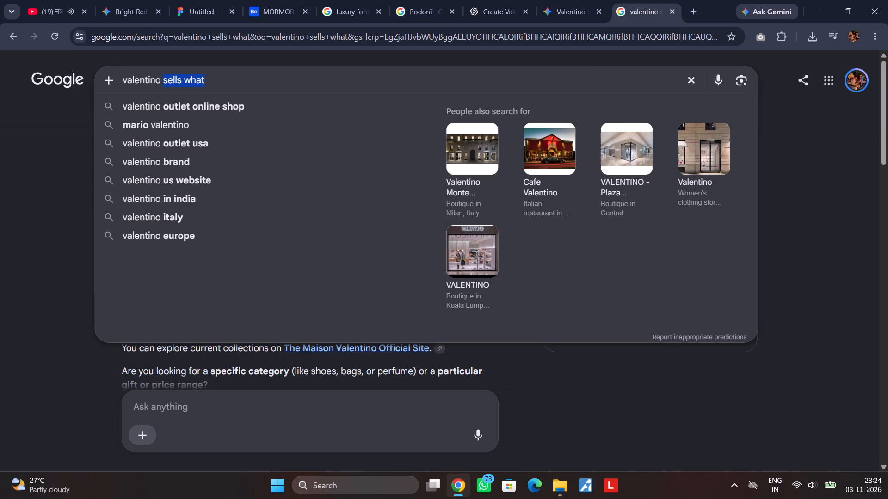
text(permu)
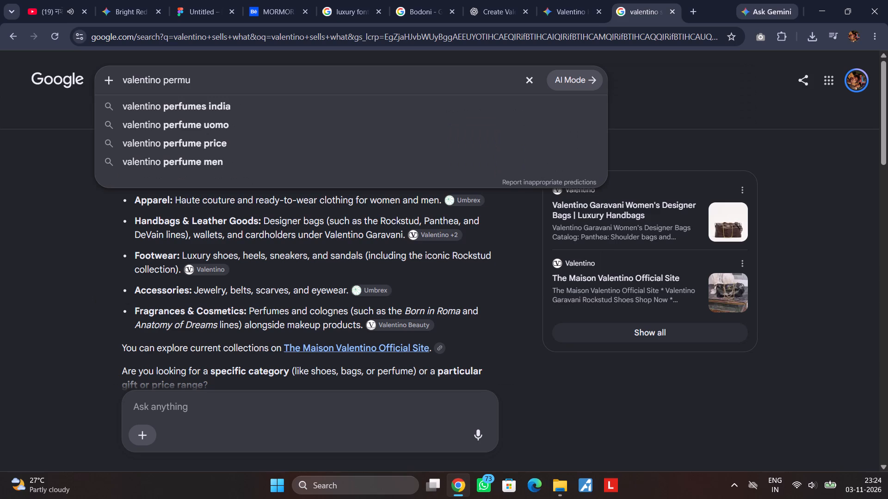
text(es)
key(Return)
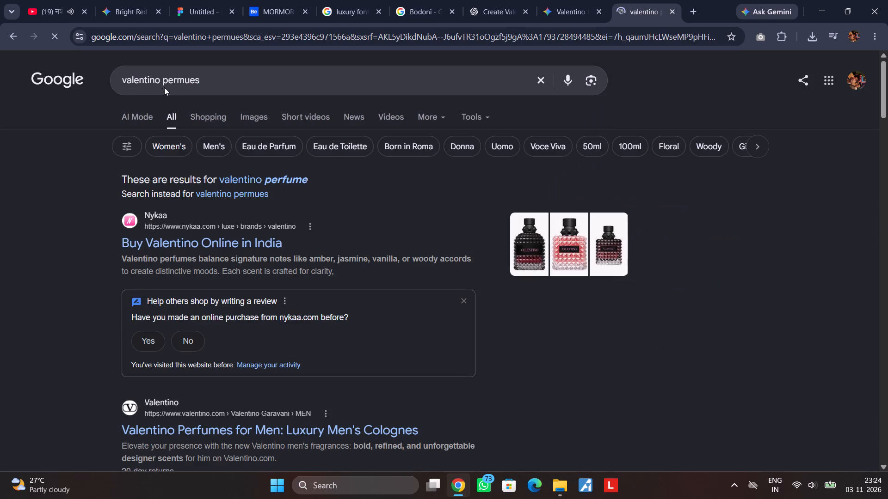
click(204, 79)
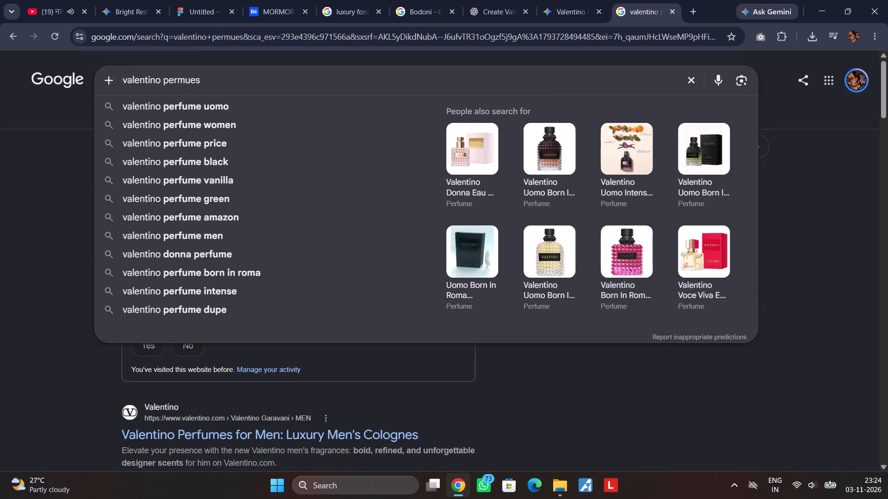
key(BackSpace)
key(BackSpace)
key(BackSpace)
text(umes)
key(BackSpace)
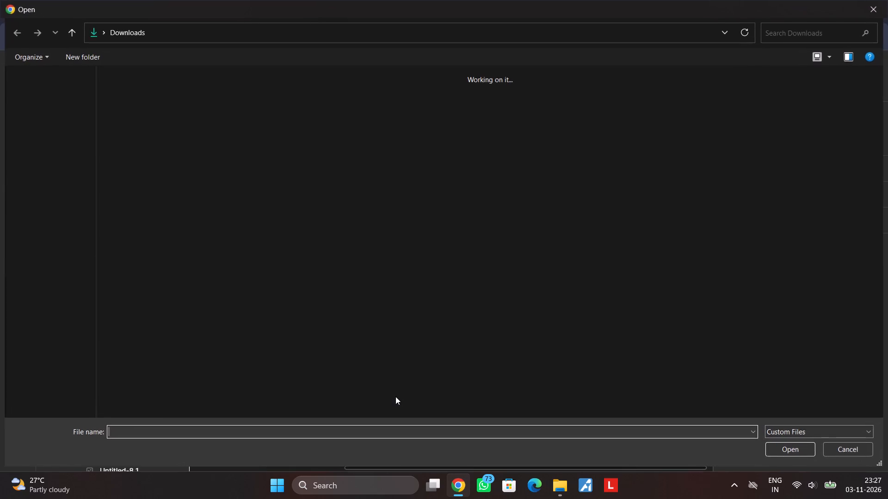
click(128, 117)
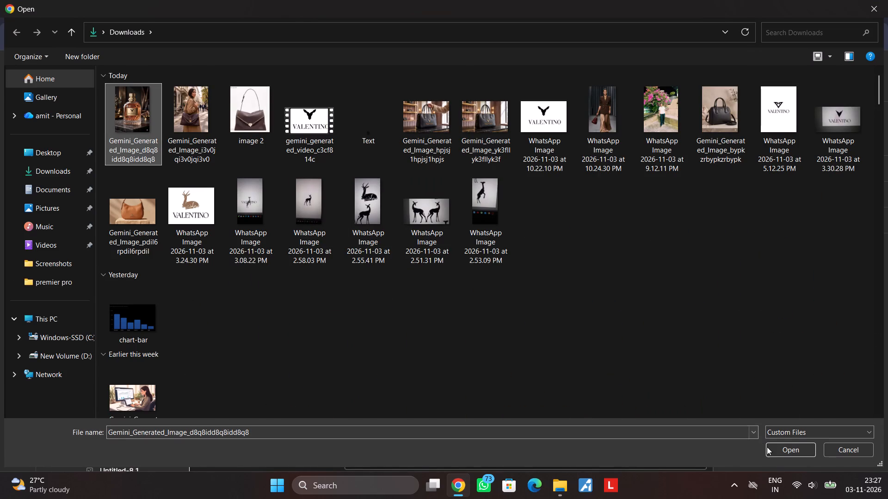
click(770, 450)
click(454, 357)
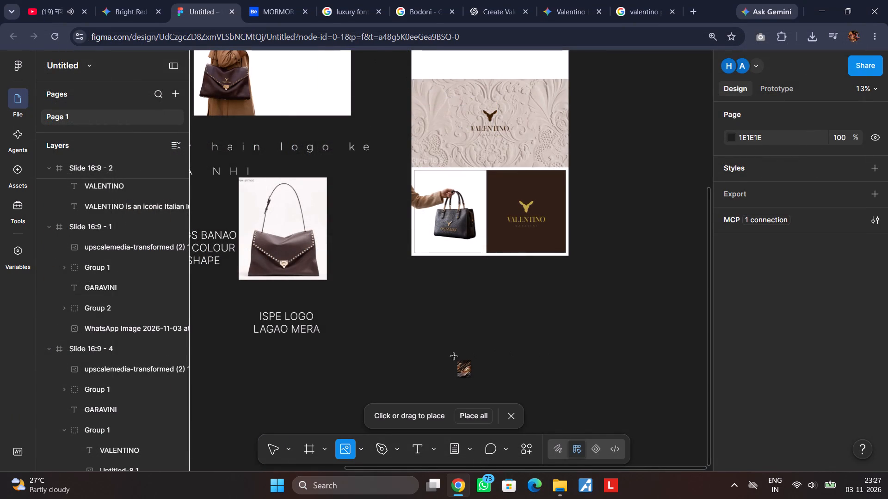
Move the perfume bottle image to the empty canvas area just below the ISPE LOGO LAGAO MERA text.
drag(482, 361, 476, 388)
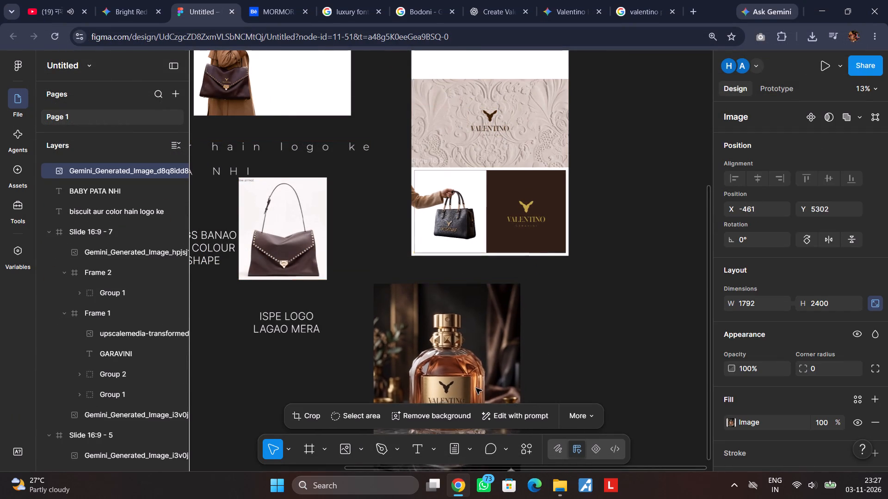
drag(476, 388, 474, 396)
click(556, 362)
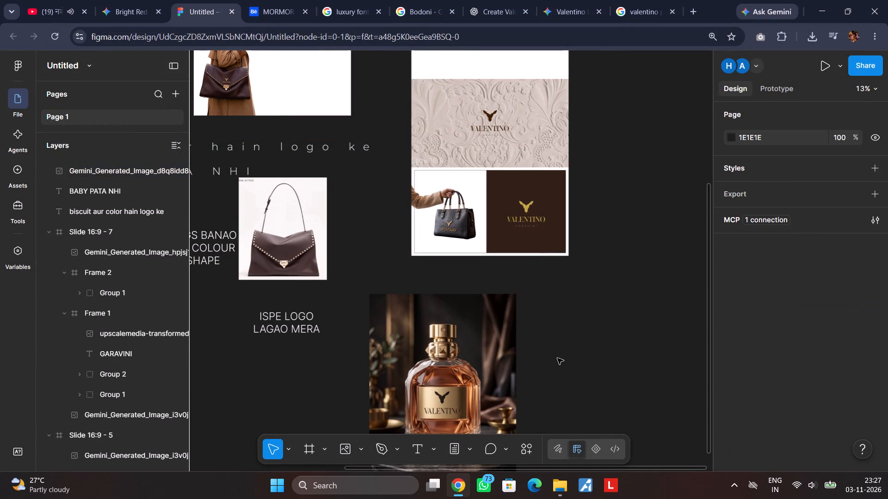
scroll(557, 358, down, 1)
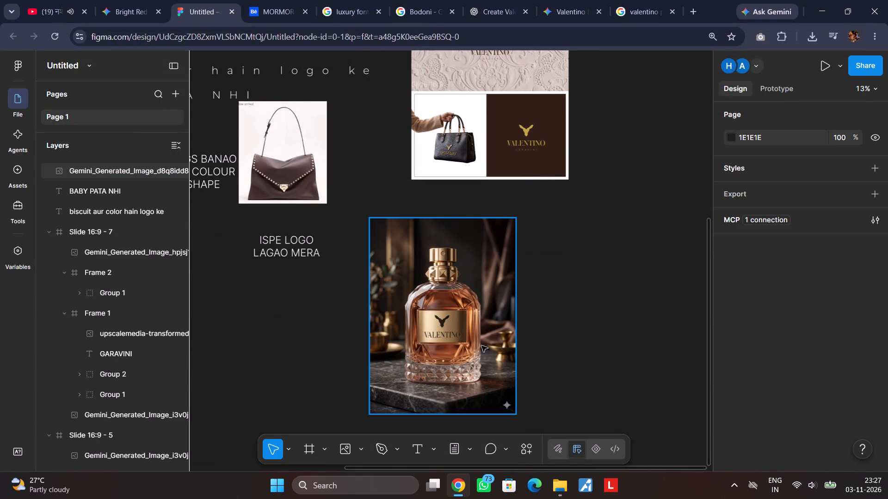
drag(474, 341, 371, 403)
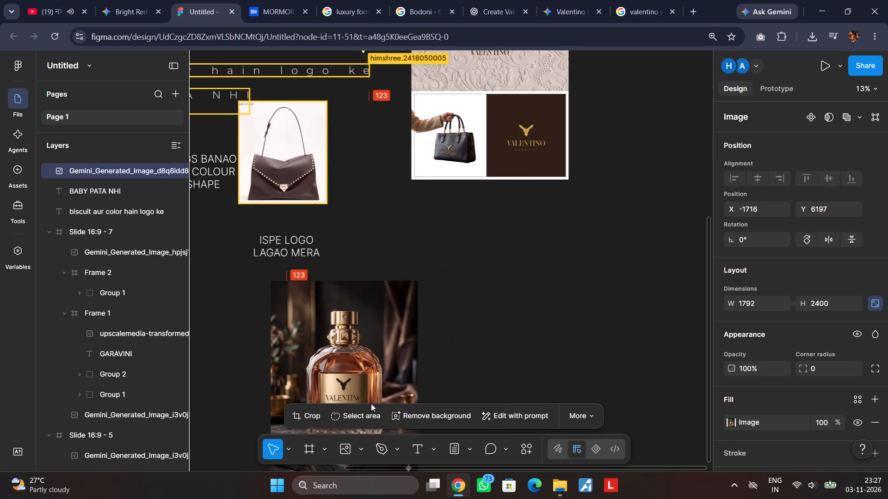
drag(371, 403, 334, 403)
click(407, 294)
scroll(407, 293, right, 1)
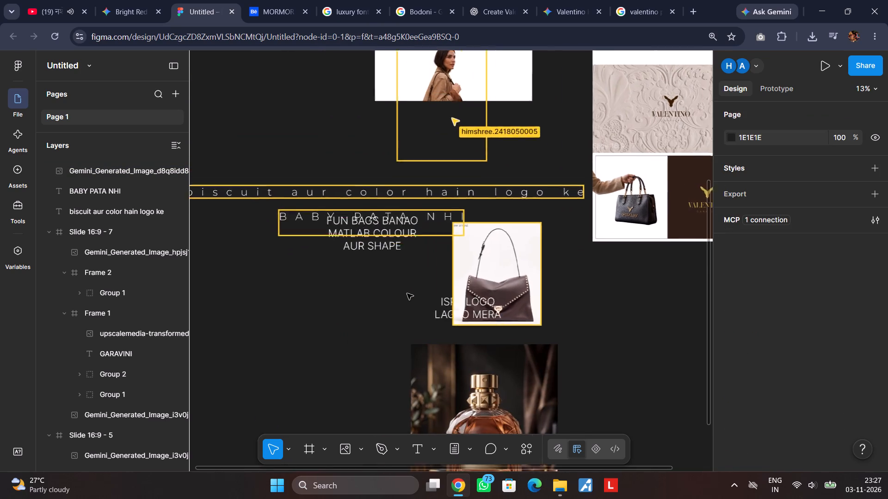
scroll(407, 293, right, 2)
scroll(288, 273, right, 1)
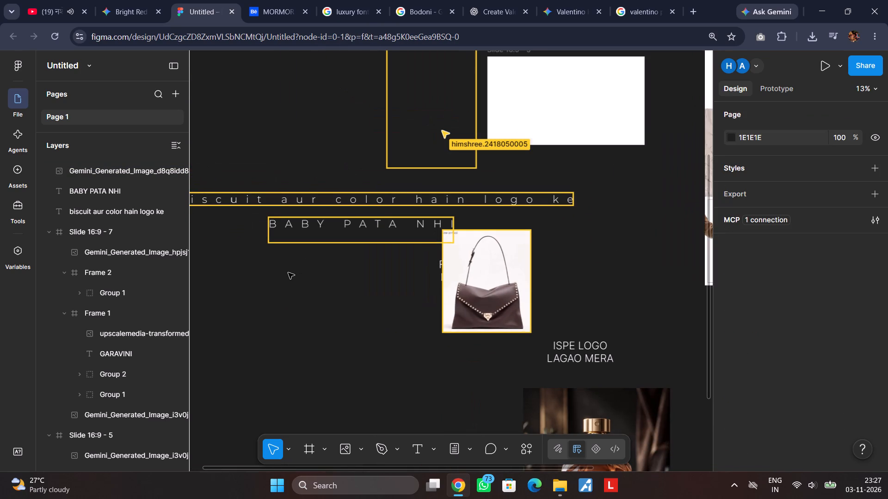
Move the "biscuit aur color hain logo ke" and "BABY PATA NHI" notes clear of the blank slide and the handbag image.
scroll(288, 273, right, 1)
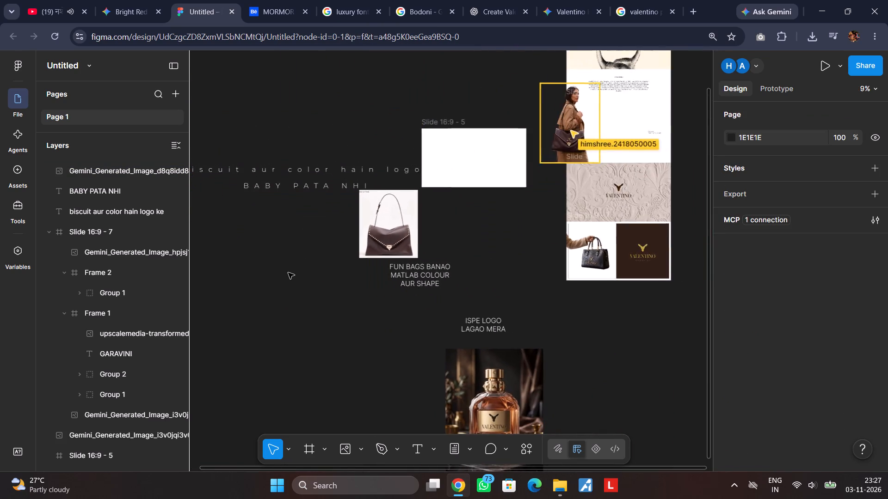
scroll(288, 273, right, 1)
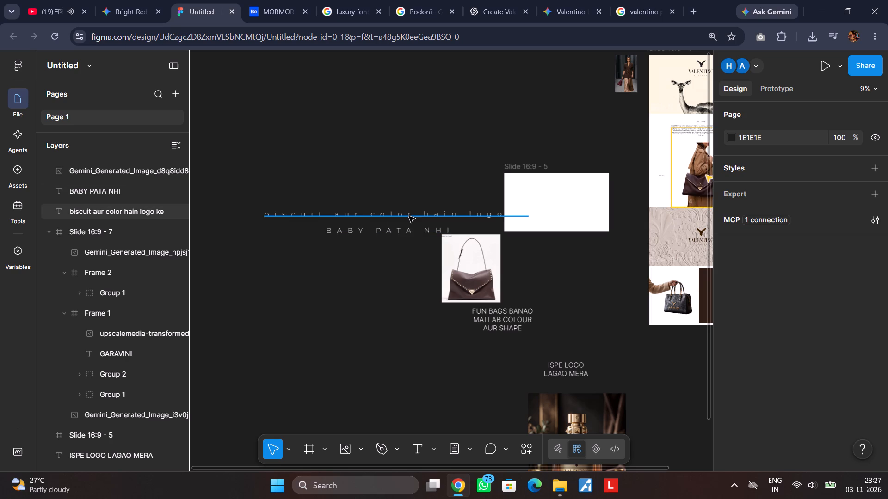
drag(409, 216, 353, 219)
drag(379, 232, 303, 236)
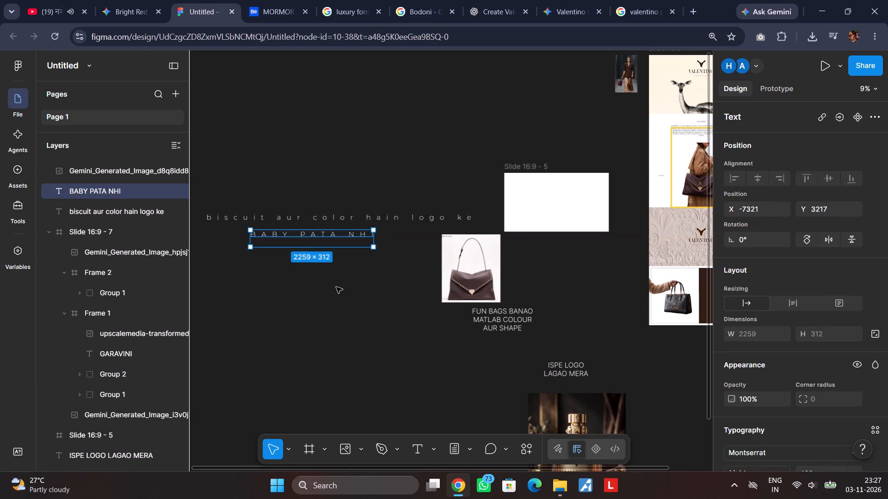
click(336, 287)
Examine the column of Valentino slides, from the model with the handbag down to the hand-held bag and gold logo slide.
scroll(335, 281, left, 5)
scroll(335, 280, down, 1)
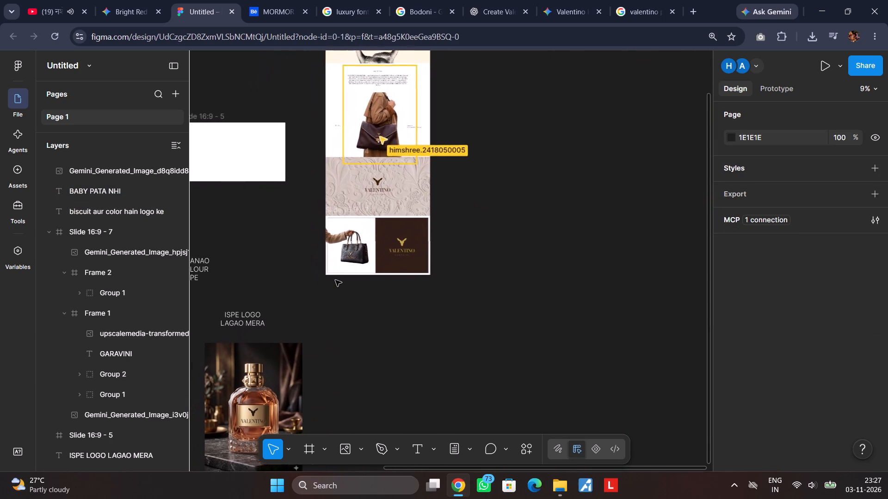
scroll(335, 280, down, 1)
scroll(445, 254, up, 2)
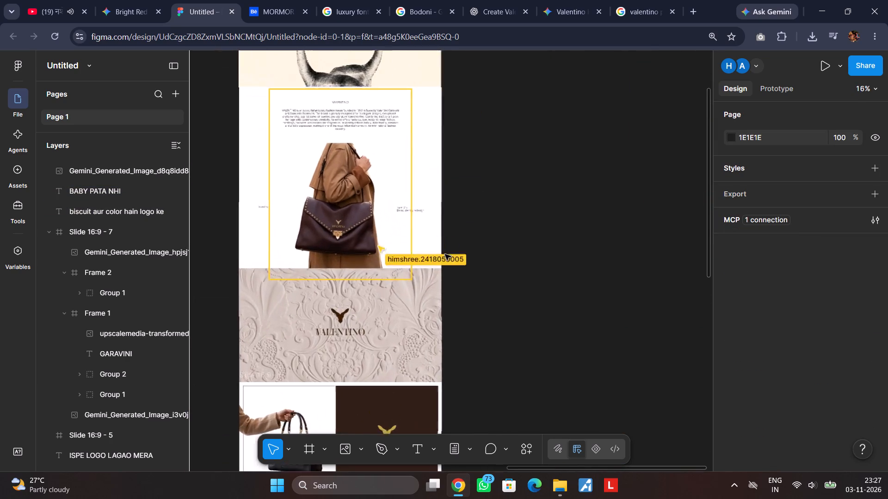
scroll(445, 255, down, 2)
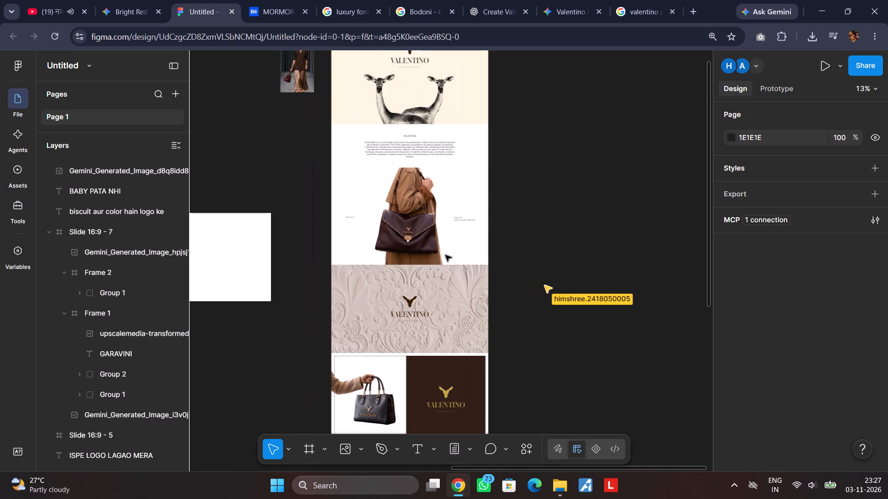
scroll(445, 255, down, 2)
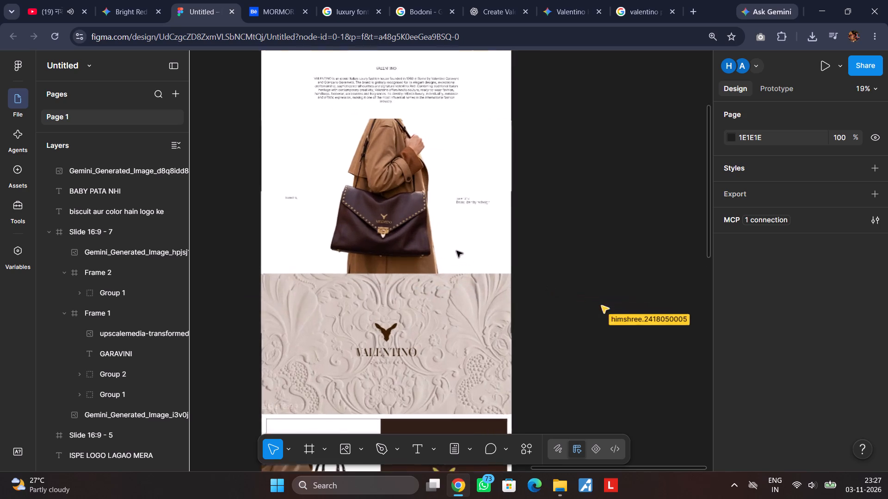
scroll(456, 251, down, 3)
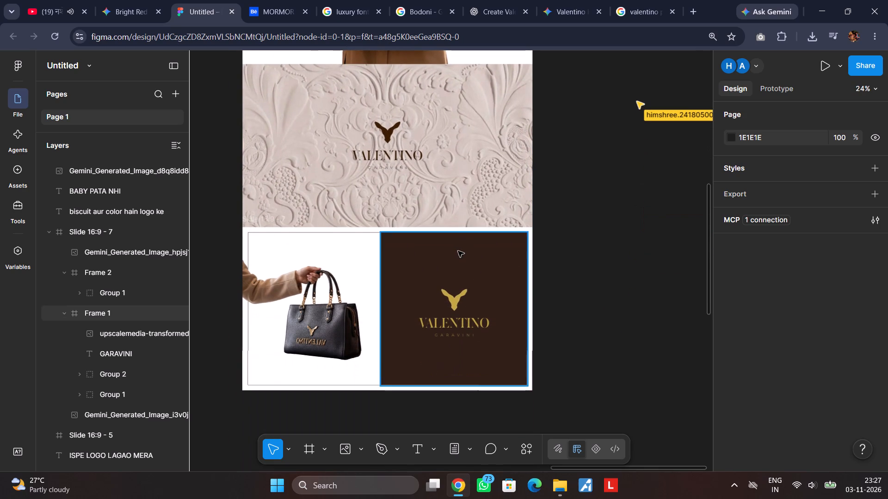
scroll(458, 251, up, 1)
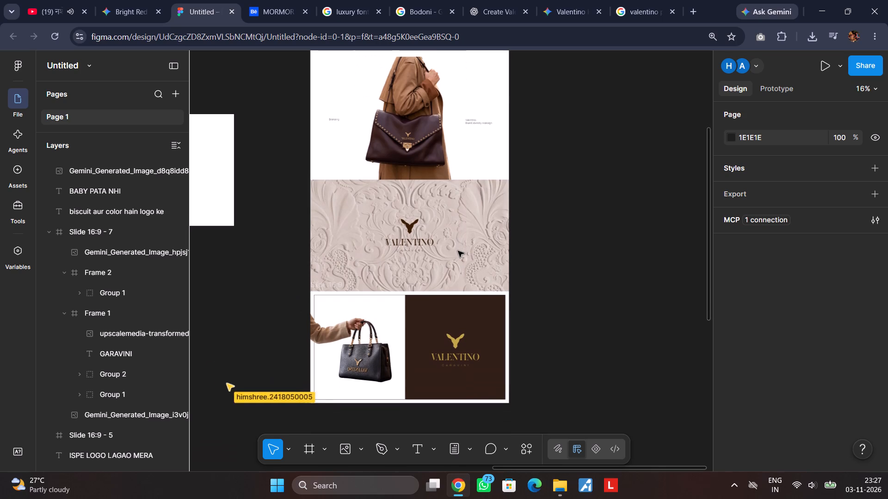
scroll(458, 251, up, 1)
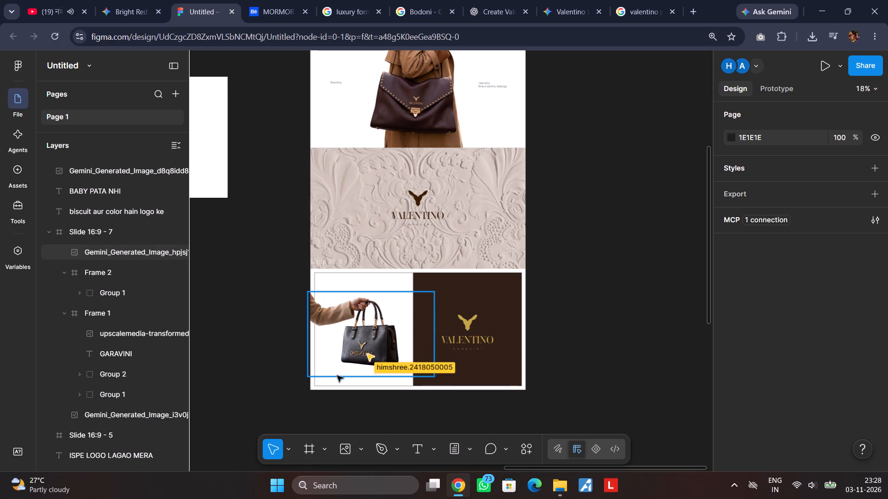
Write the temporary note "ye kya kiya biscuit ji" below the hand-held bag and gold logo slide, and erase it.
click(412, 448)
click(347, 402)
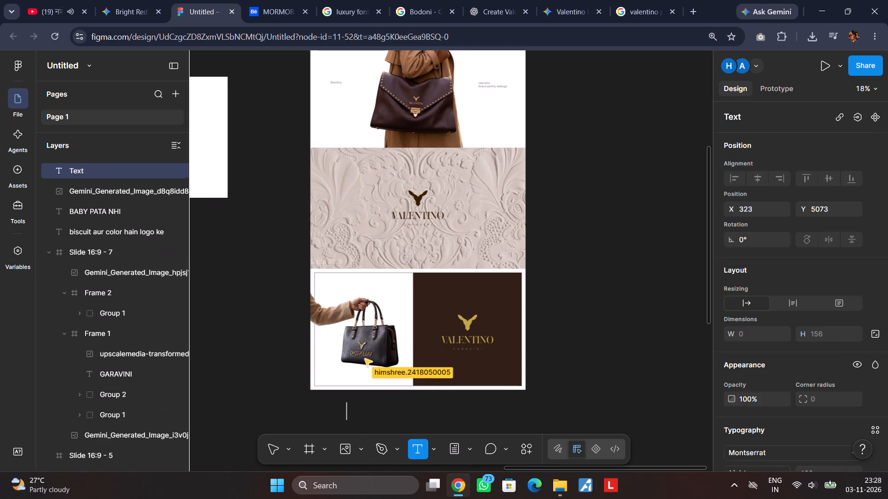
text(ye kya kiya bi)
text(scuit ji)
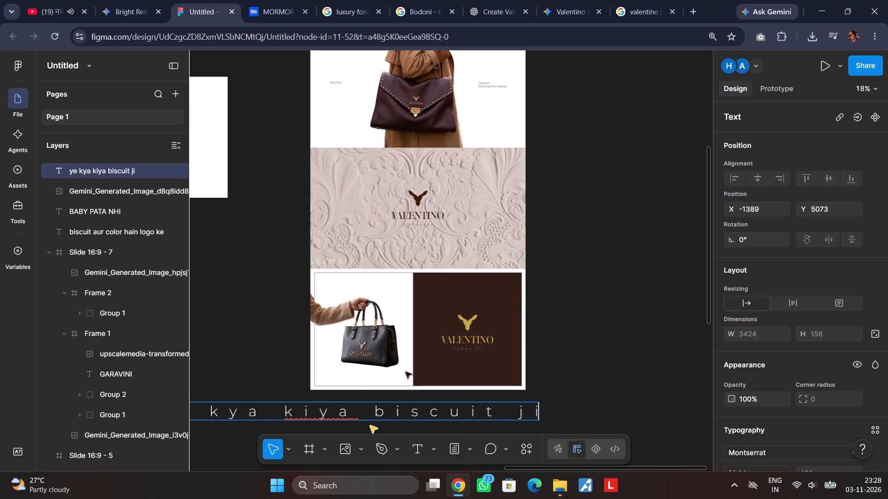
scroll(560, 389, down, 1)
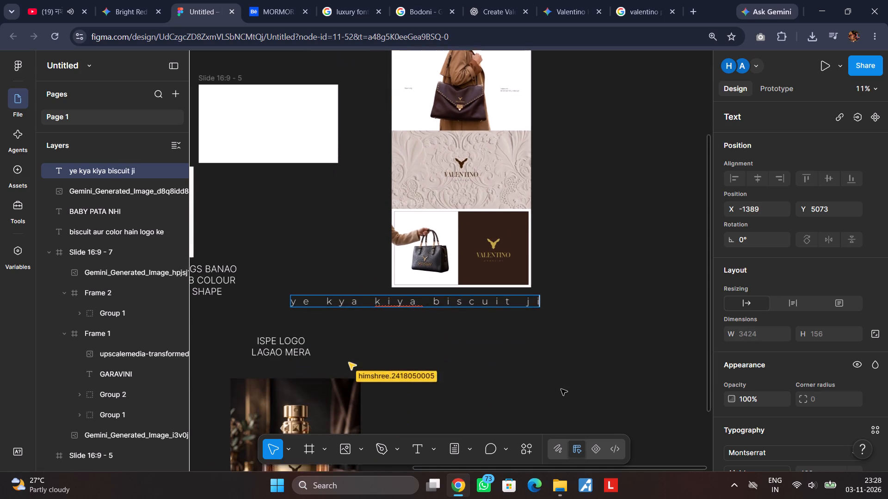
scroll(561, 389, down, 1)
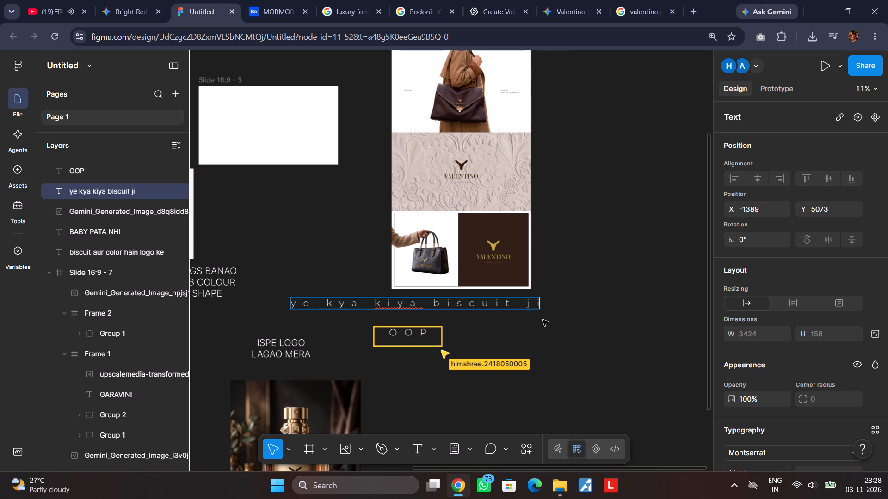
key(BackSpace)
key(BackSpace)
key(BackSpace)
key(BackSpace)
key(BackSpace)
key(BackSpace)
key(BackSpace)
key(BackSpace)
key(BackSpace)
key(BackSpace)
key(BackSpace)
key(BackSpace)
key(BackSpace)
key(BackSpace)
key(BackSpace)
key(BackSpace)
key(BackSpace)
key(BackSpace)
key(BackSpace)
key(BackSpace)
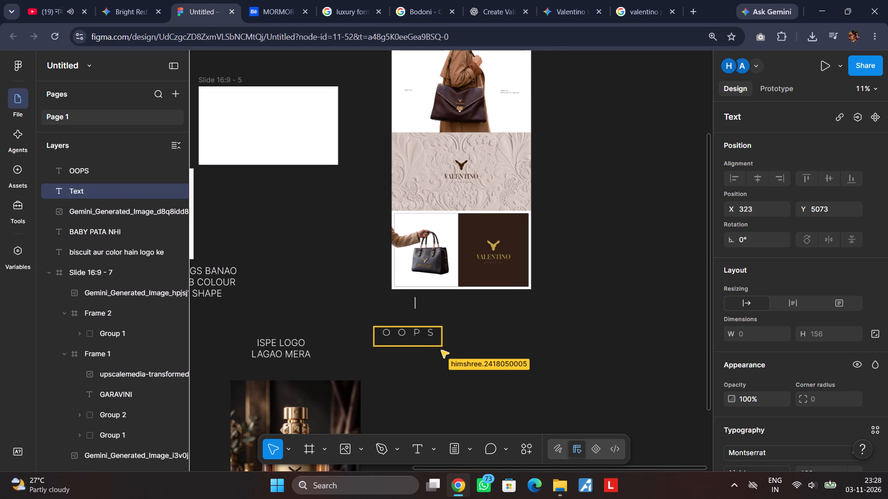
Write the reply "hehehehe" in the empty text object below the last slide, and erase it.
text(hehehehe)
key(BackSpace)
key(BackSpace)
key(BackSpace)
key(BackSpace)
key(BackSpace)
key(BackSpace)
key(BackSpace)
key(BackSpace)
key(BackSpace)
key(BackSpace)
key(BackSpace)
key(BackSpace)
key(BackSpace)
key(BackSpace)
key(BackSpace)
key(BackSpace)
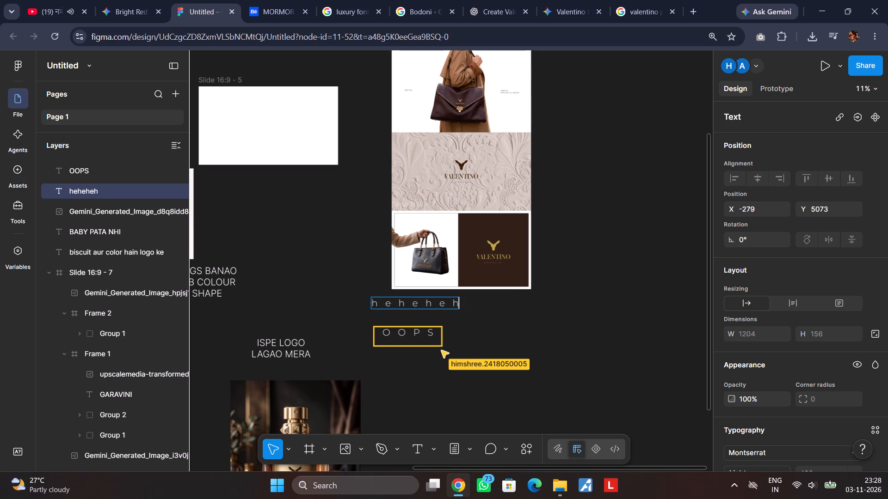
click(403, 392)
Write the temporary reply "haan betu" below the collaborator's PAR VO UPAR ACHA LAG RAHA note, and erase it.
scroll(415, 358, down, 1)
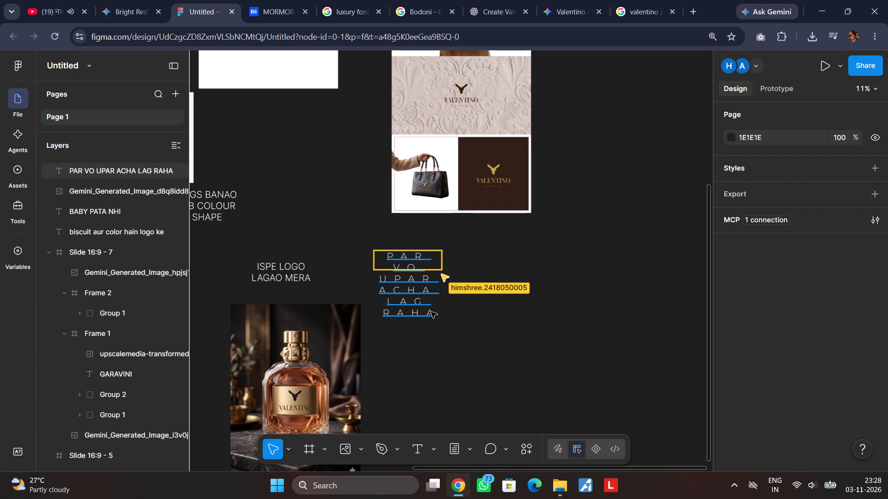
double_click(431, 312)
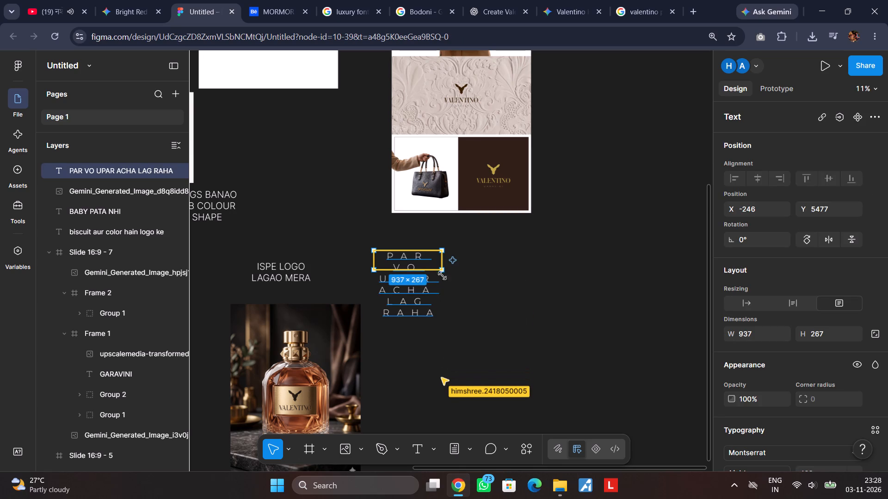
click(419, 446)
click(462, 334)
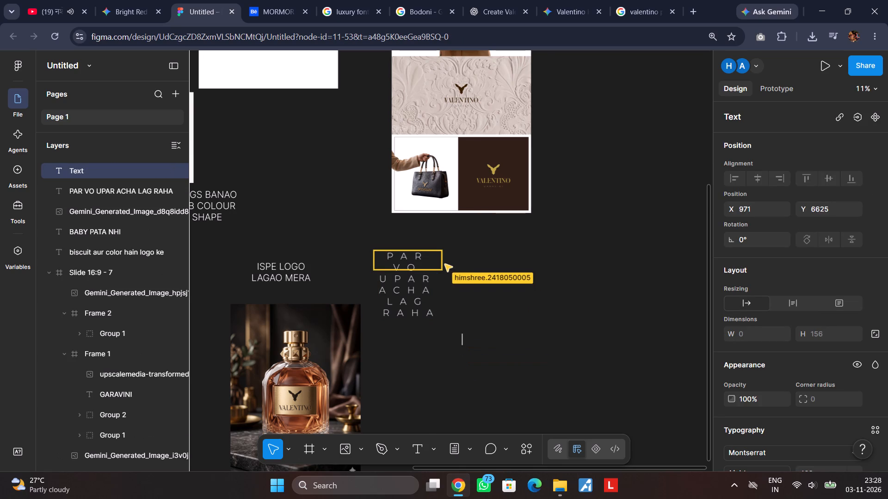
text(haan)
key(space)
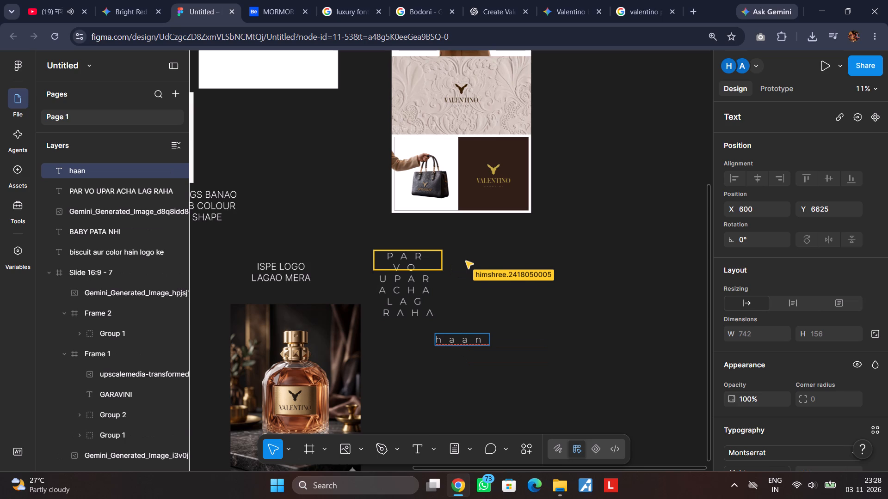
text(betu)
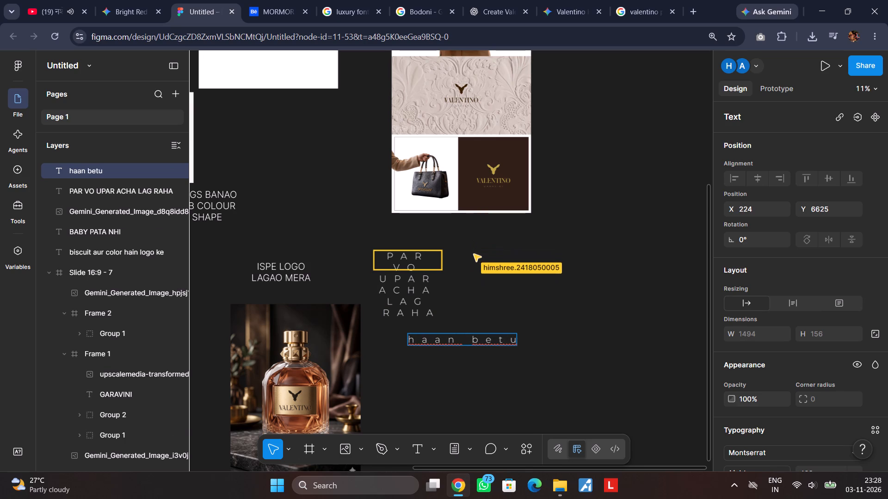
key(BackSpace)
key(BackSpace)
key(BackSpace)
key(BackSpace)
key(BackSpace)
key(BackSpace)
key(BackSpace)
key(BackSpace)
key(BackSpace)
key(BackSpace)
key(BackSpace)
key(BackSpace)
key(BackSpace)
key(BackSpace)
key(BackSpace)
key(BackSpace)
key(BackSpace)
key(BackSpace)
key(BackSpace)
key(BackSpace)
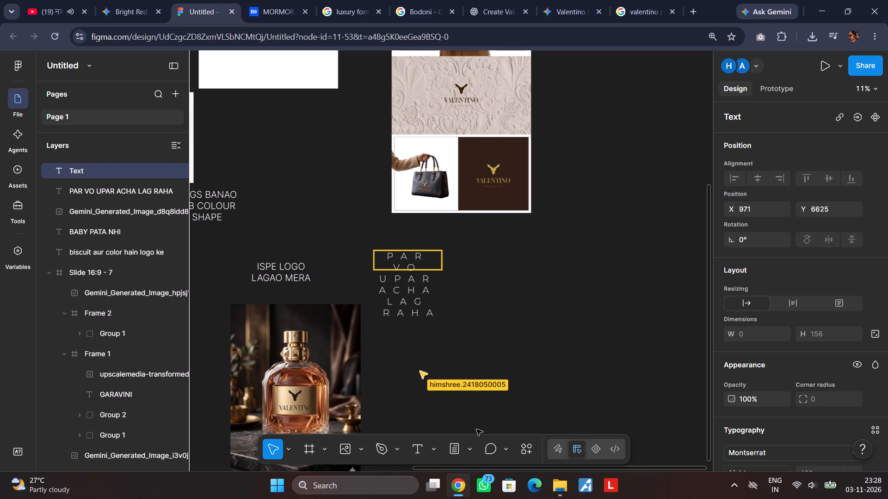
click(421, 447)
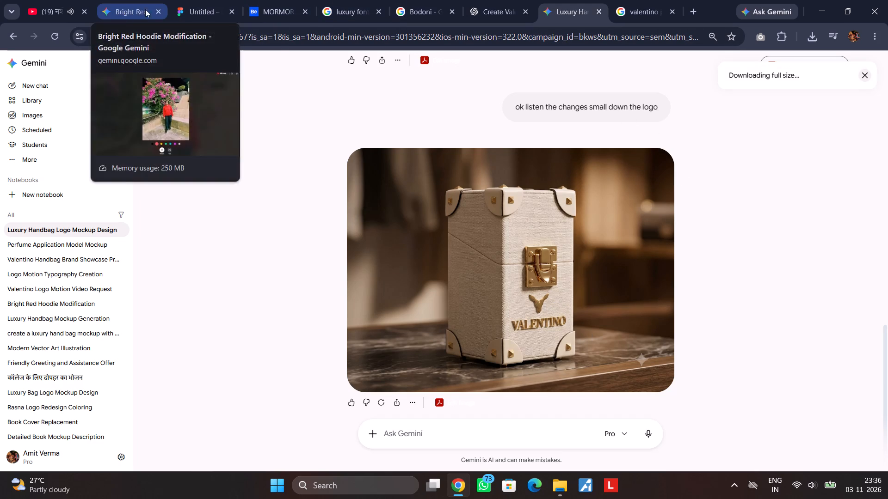
Switch to the Figma file and move the "YE HAI INKI BOTTLE BAS" text higher on the canvas, beside the slides.
click(201, 9)
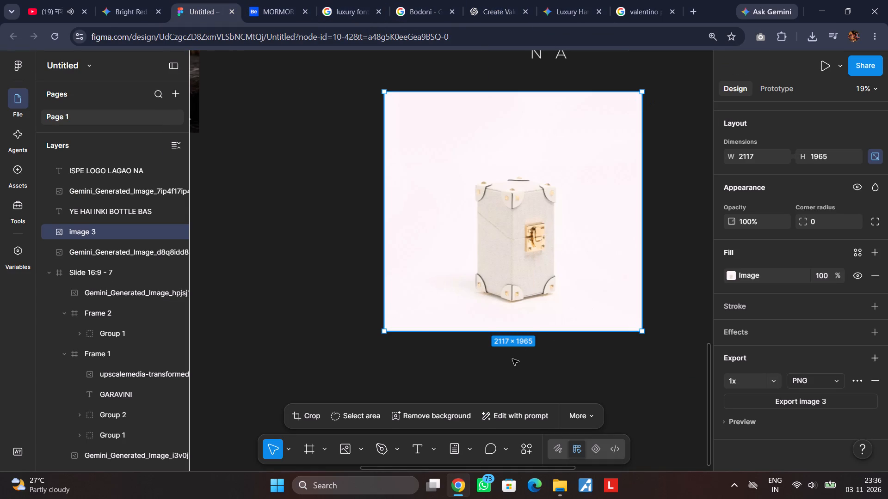
scroll(512, 358, left, 1)
scroll(426, 327, up, 1)
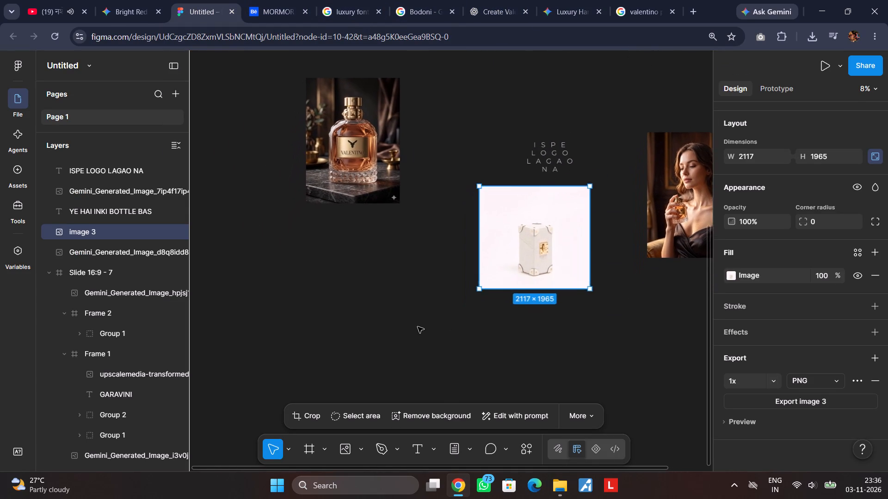
scroll(418, 327, up, 1)
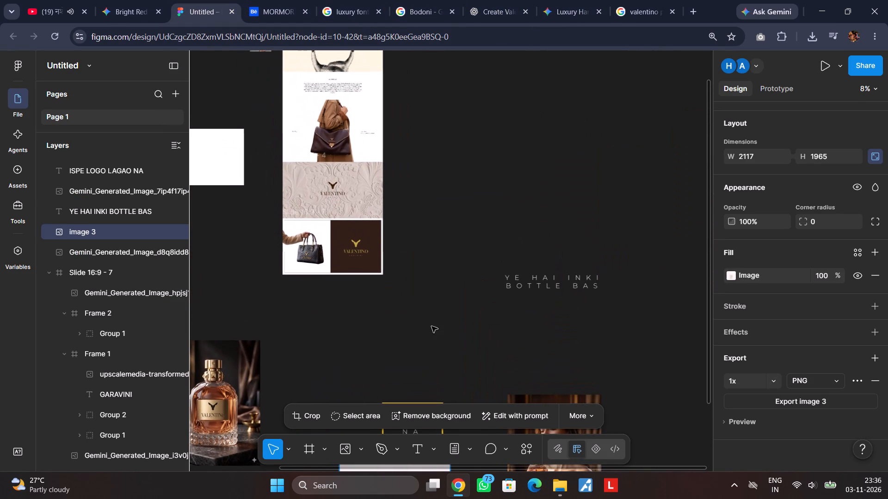
drag(534, 284, 561, 135)
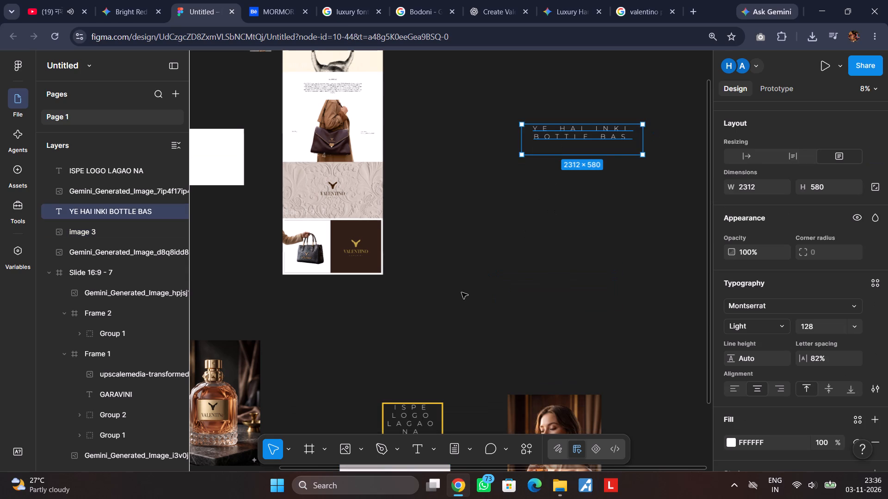
click(462, 292)
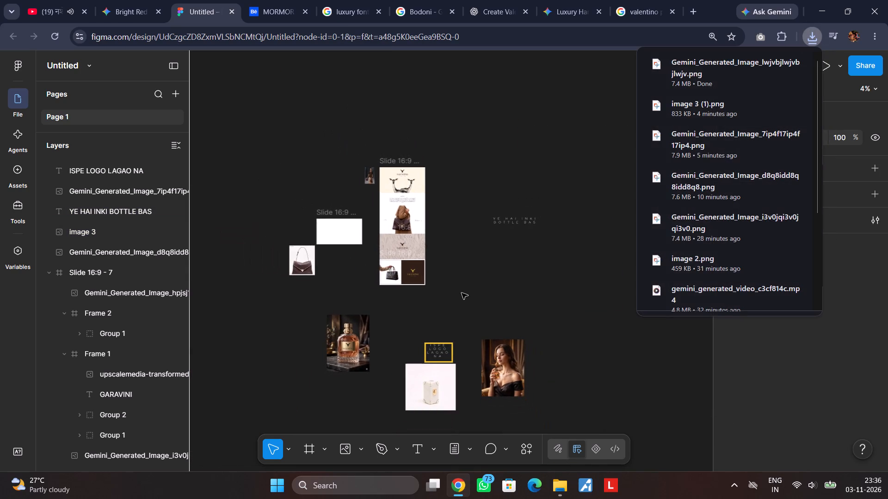
Import the newly downloaded case mockup from Downloads and place it on the empty canvas above the "ISPE LOGO LAGAO NA" note.
scroll(462, 293, down, 1)
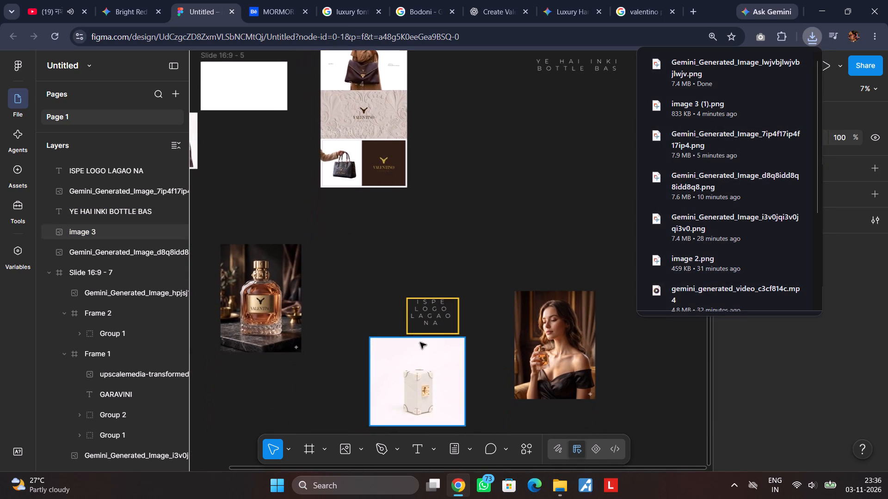
scroll(420, 342, down, 1)
scroll(435, 311, up, 1)
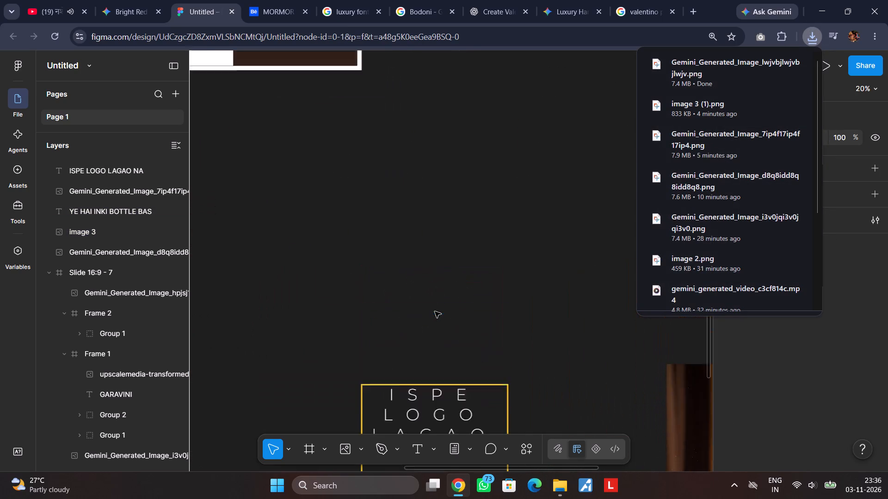
scroll(435, 311, up, 2)
click(454, 267)
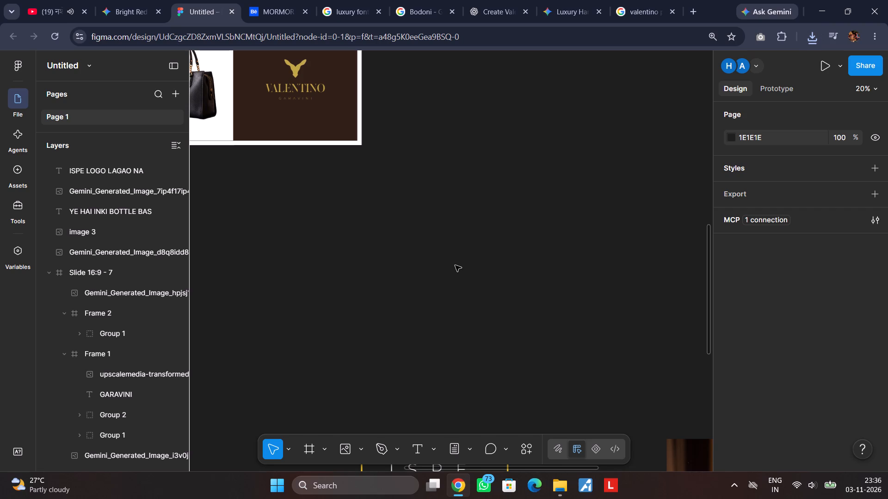
key(ctrl+shift+k)
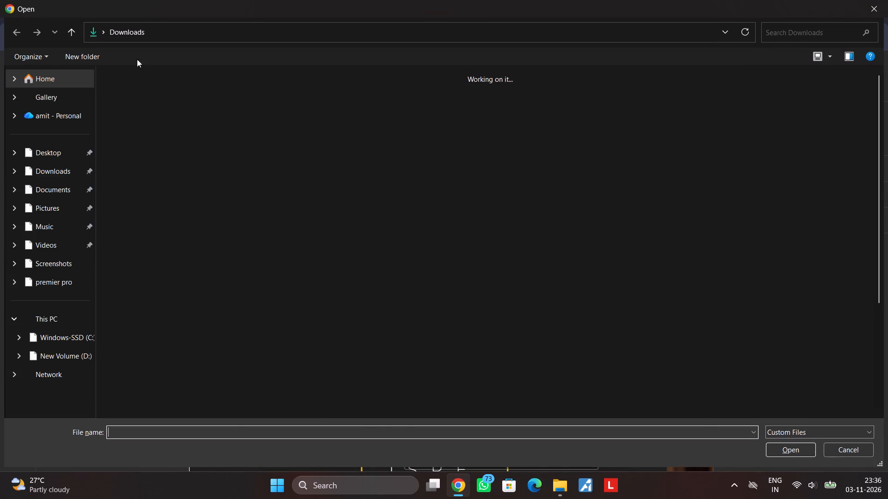
click(129, 117)
click(789, 448)
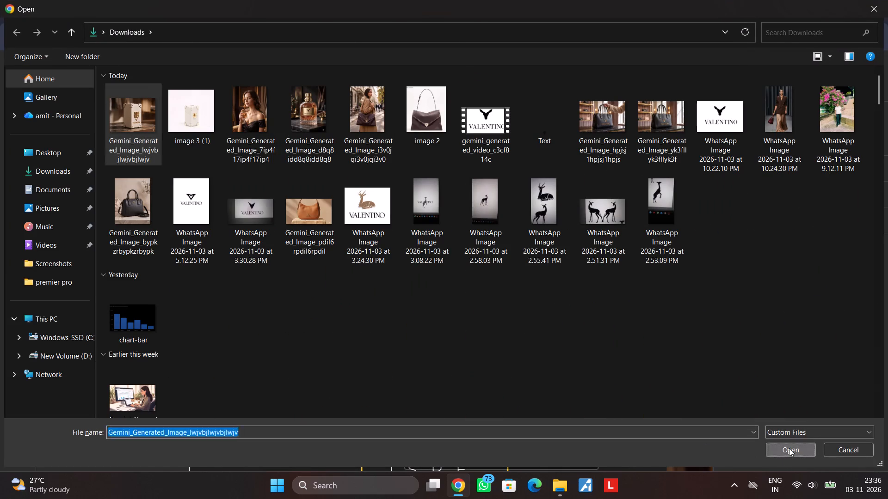
click(450, 282)
click(451, 282)
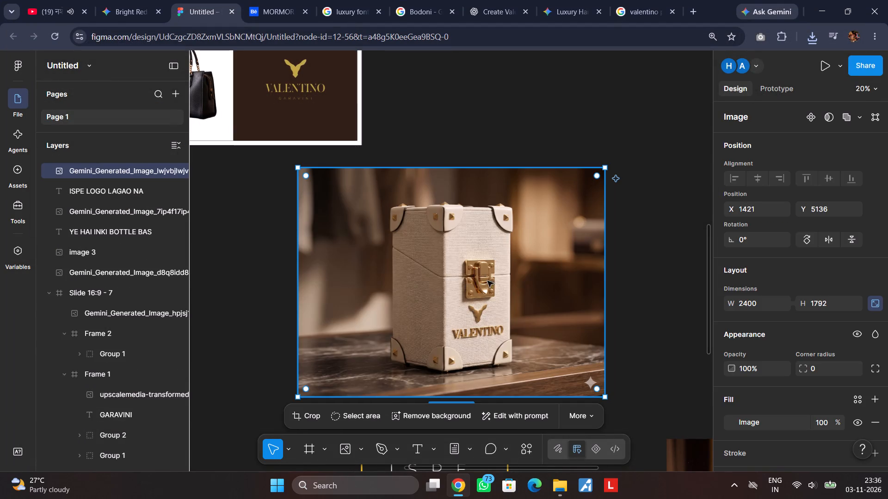
drag(502, 315, 552, 320)
Select the area around the sparkle watermark in the case mockup's corner and erase it.
scroll(594, 372, down, 1)
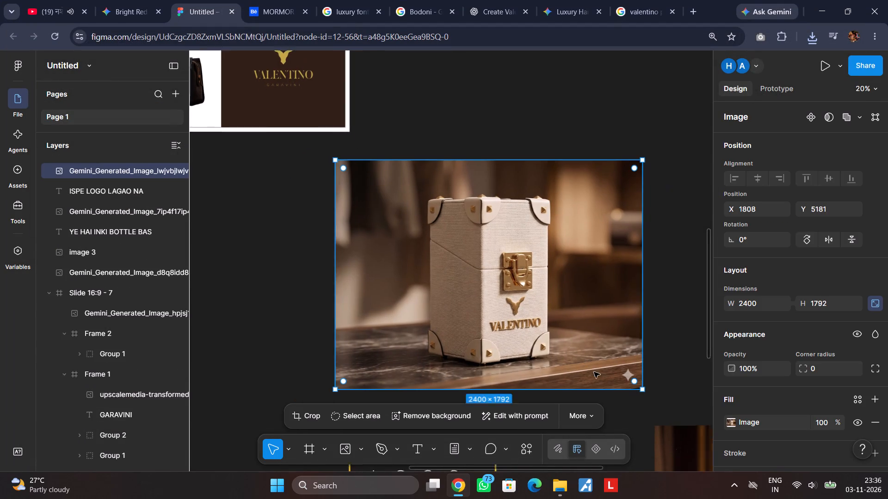
scroll(594, 372, down, 1)
click(365, 412)
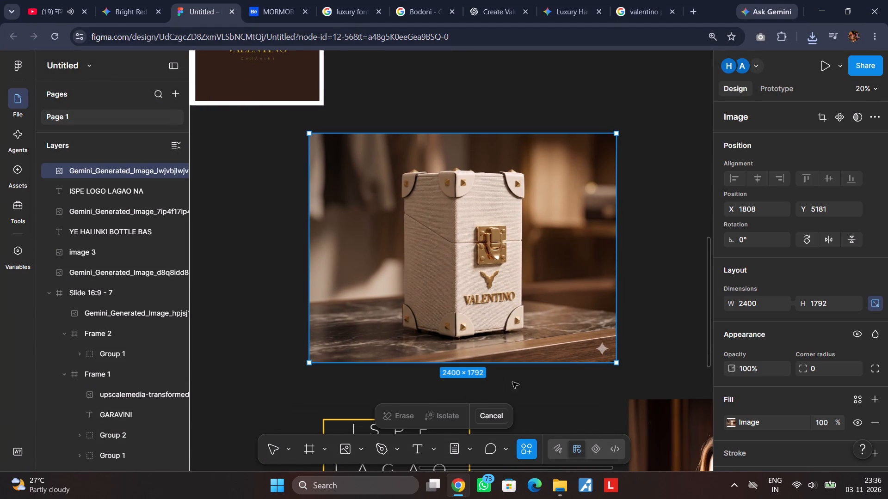
drag(598, 341, 605, 359)
drag(605, 359, 593, 341)
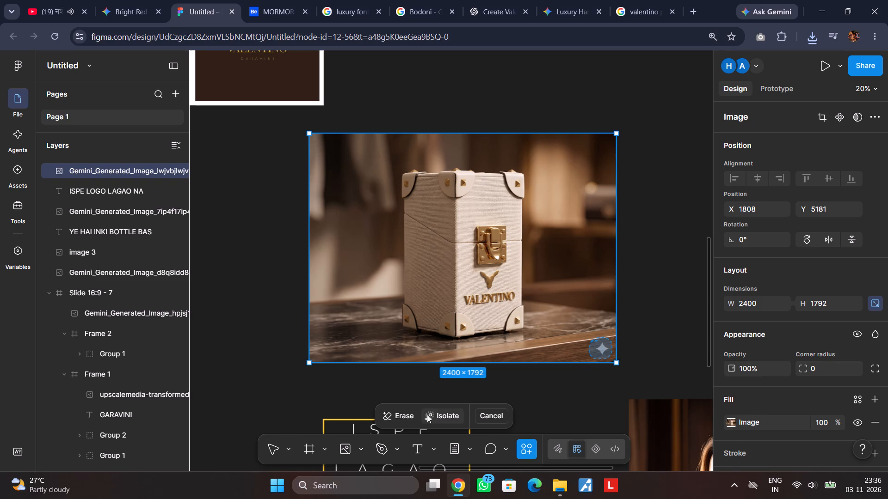
click(411, 415)
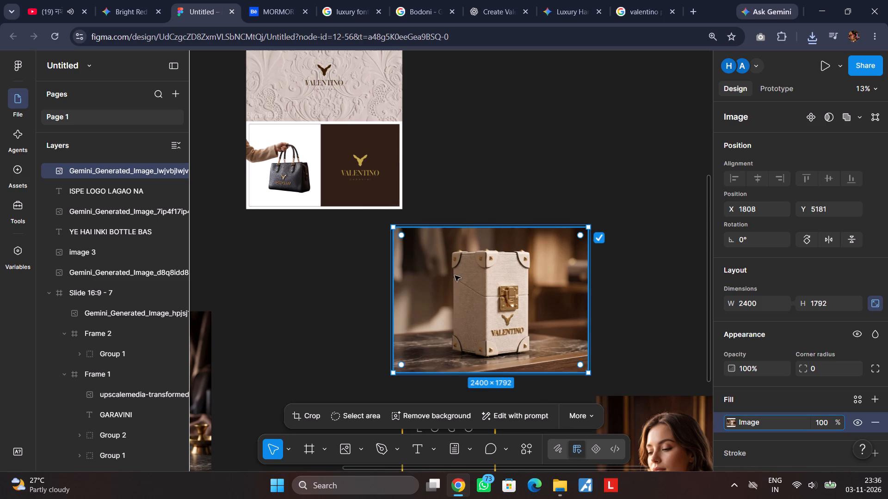
Move the case mockup up and away from the slides to about X 2683, Y 4525.
click(334, 267)
drag(477, 308, 548, 254)
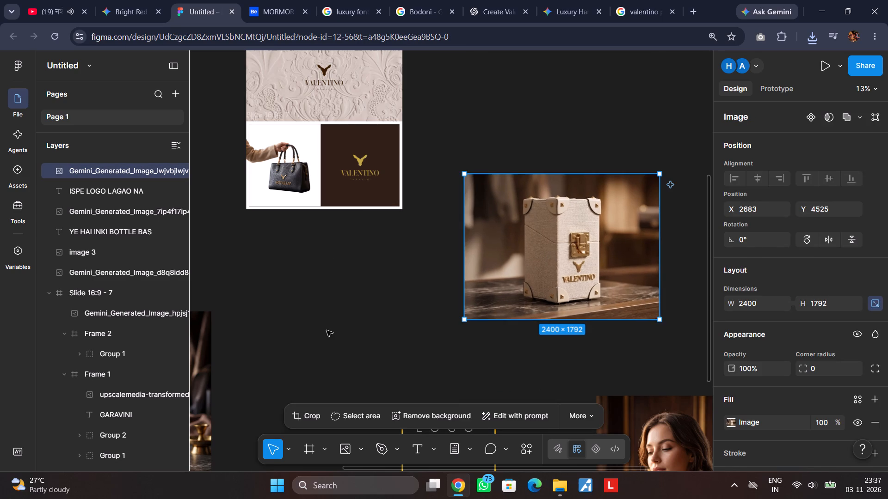
click(326, 330)
Add the text "so gayi kya biscuit" above the "ISPE LOGO LAGAO NA" note.
scroll(316, 322, down, 2)
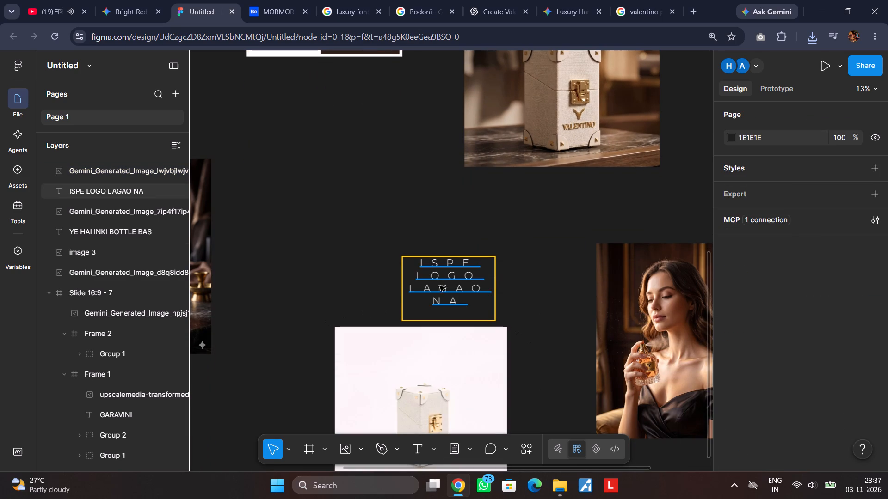
click(537, 296)
scroll(537, 305, down, 1)
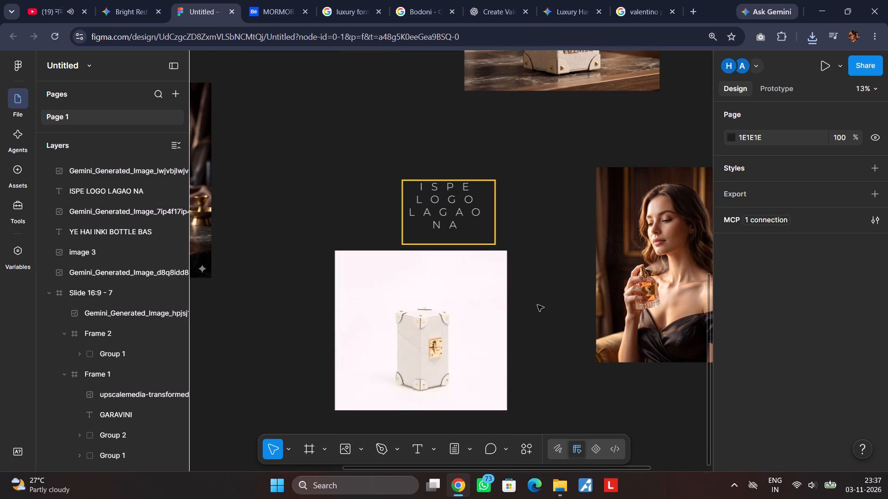
scroll(537, 305, down, 1)
scroll(537, 305, up, 1)
click(420, 449)
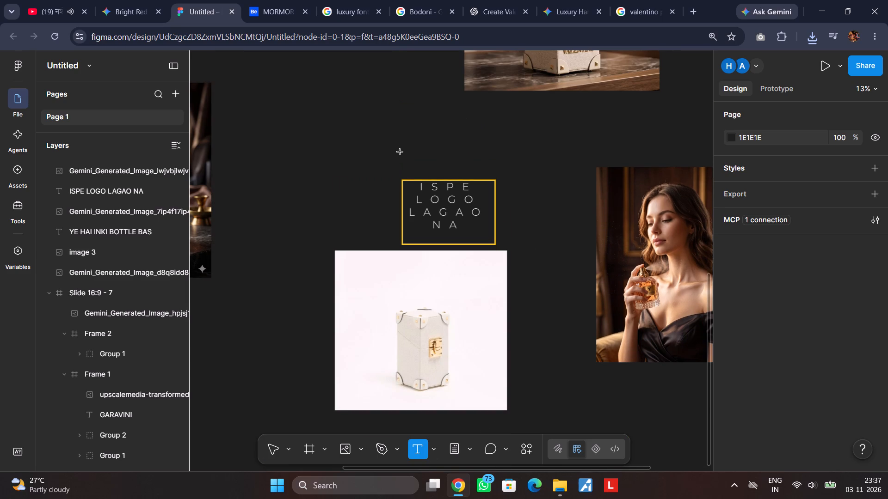
click(417, 148)
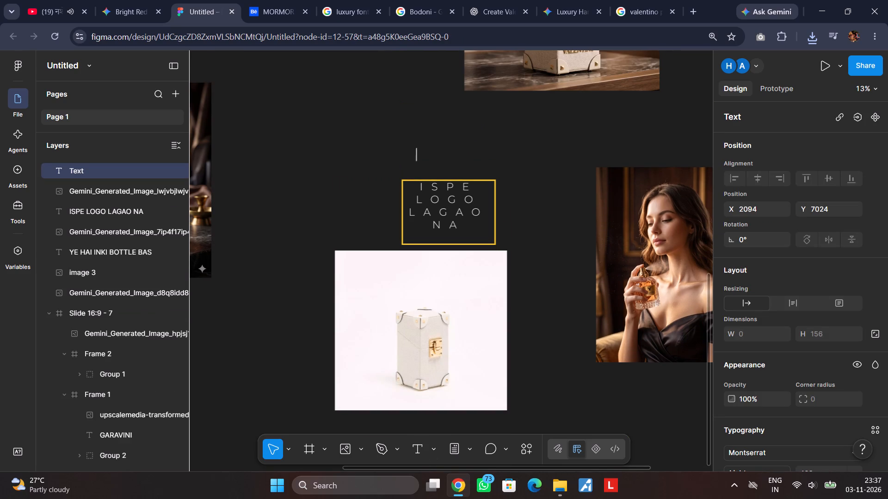
text(so gayi kya biscuit)
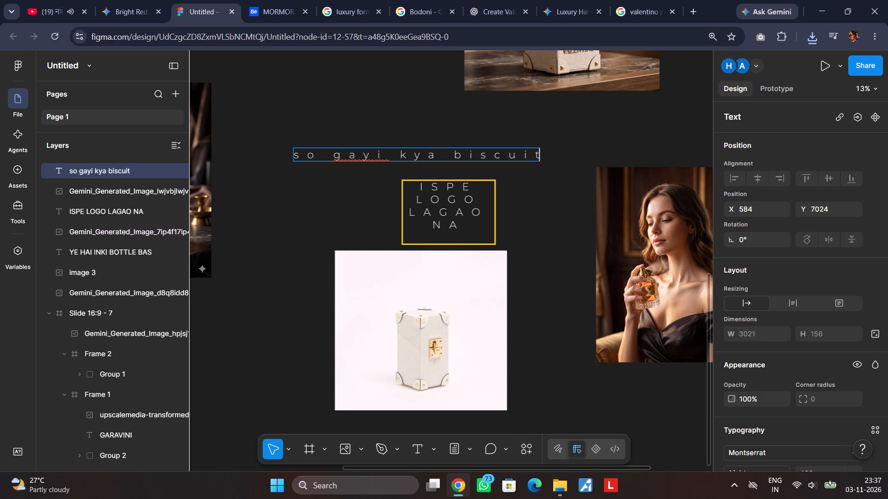
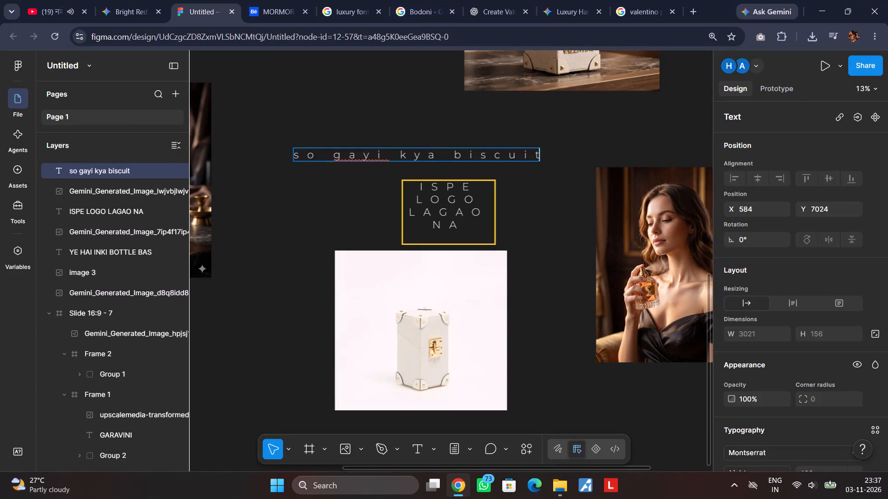
Delete the three note texts "so gayi kya biscuit", "ISPE LOGO LAGAO NA" and "YE HAI INKI BOTTLE BAS" from the canvas.
click(574, 134)
click(534, 206)
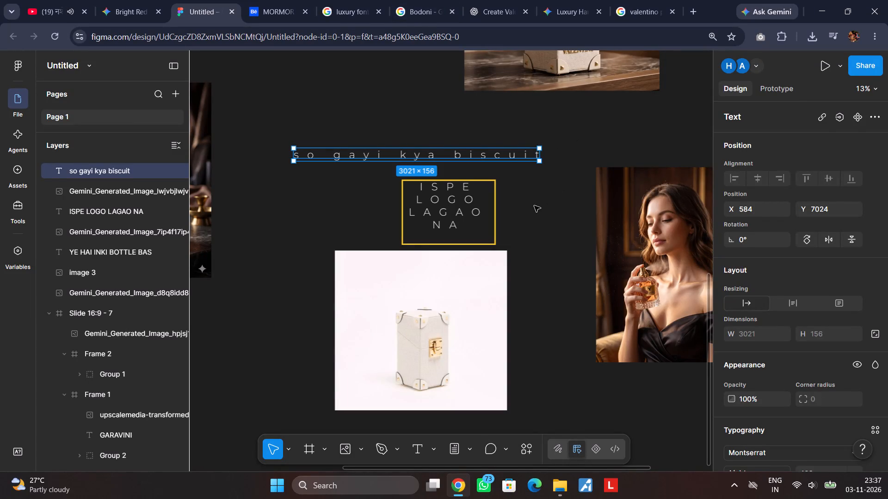
scroll(534, 205, up, 1)
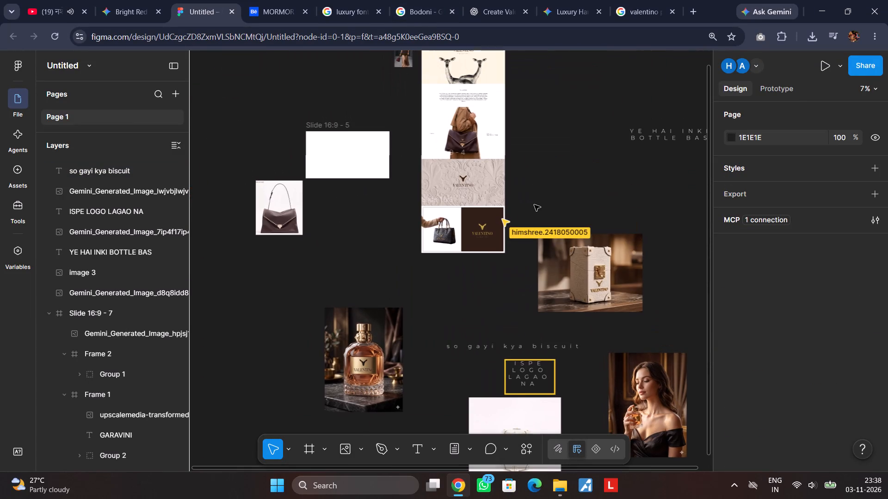
scroll(534, 205, up, 1)
drag(510, 343, 491, 231)
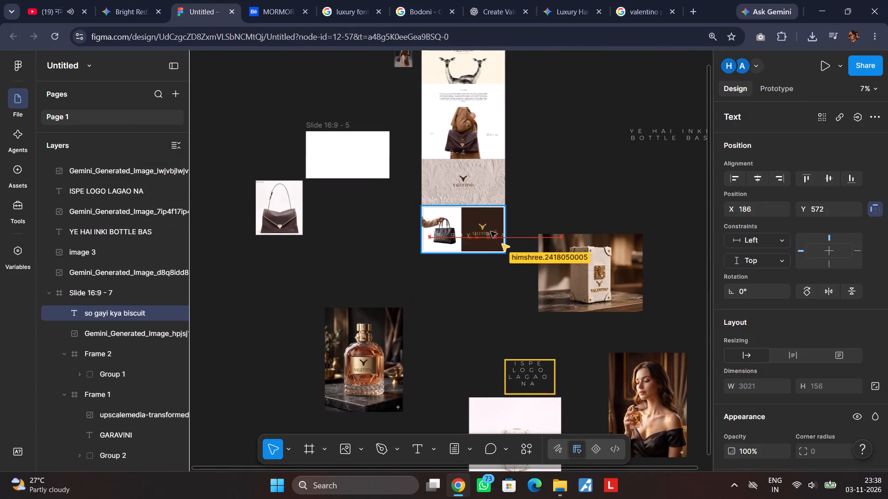
drag(491, 231, 455, 278)
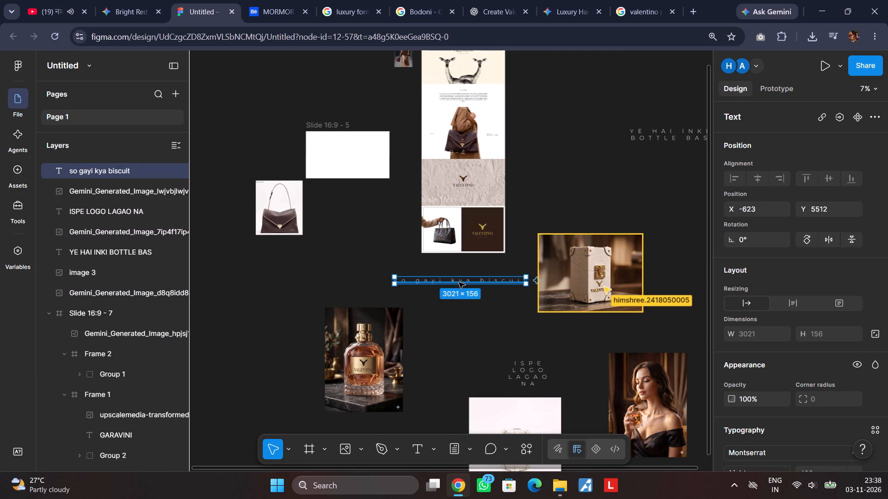
key(BackSpace)
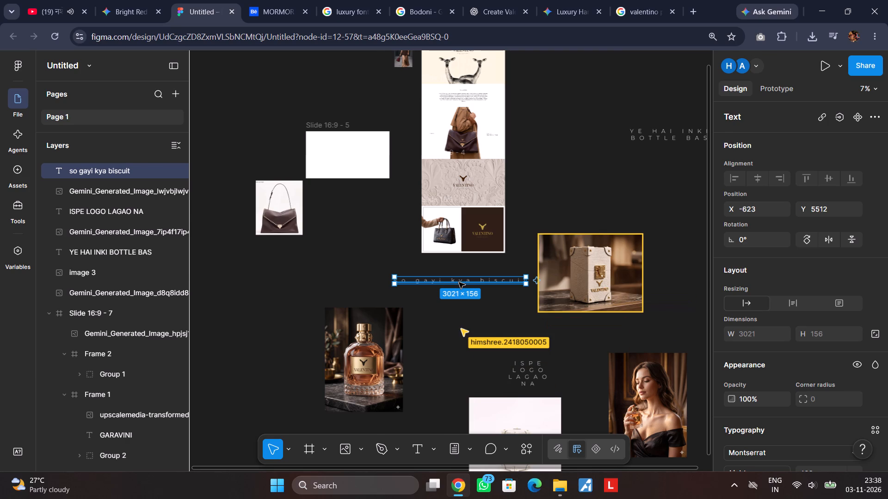
click(527, 375)
key(BackSpace)
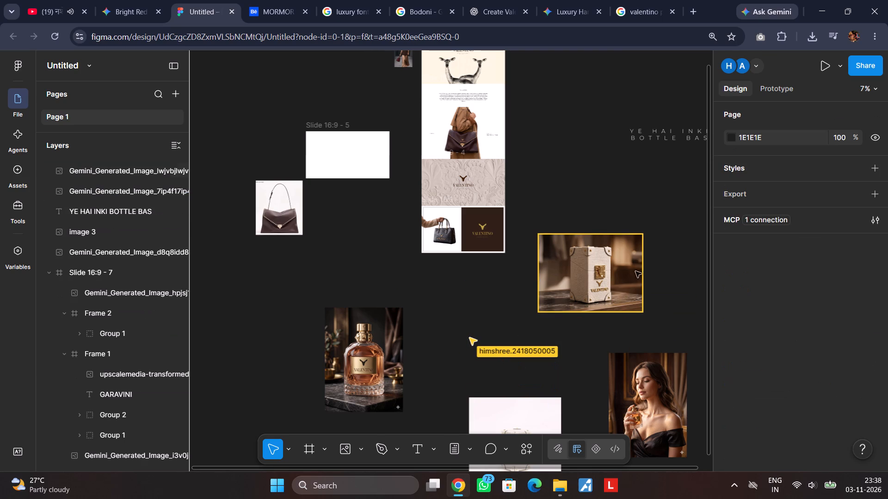
click(675, 132)
key(BackSpace)
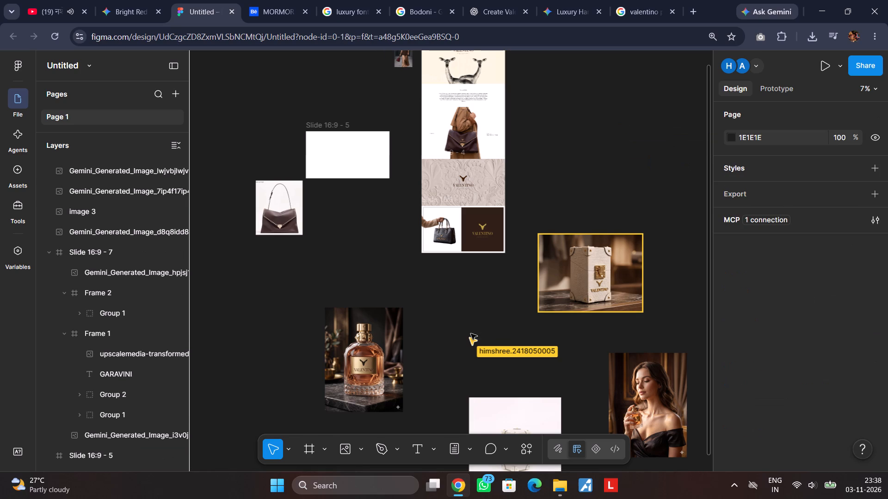
Move the perfume bottle image a short way left on the canvas, farther from the white trunk image.
scroll(471, 333, down, 1)
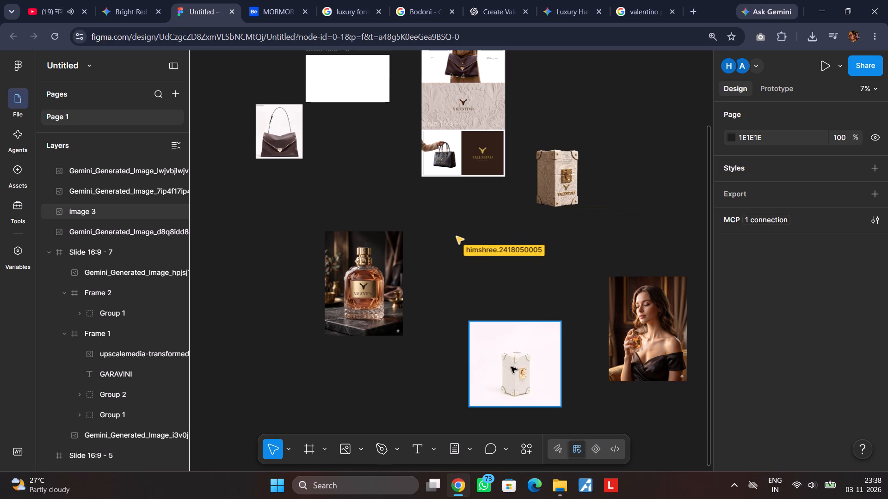
drag(367, 277, 310, 275)
click(419, 269)
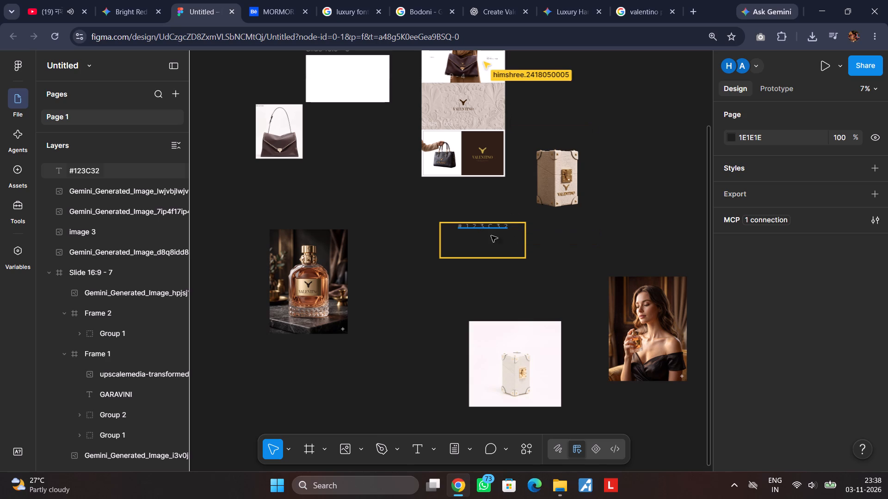
Copy the hex code in the #123C32 text and apply 123C32 as that text's fill colour.
scroll(522, 255, up, 1)
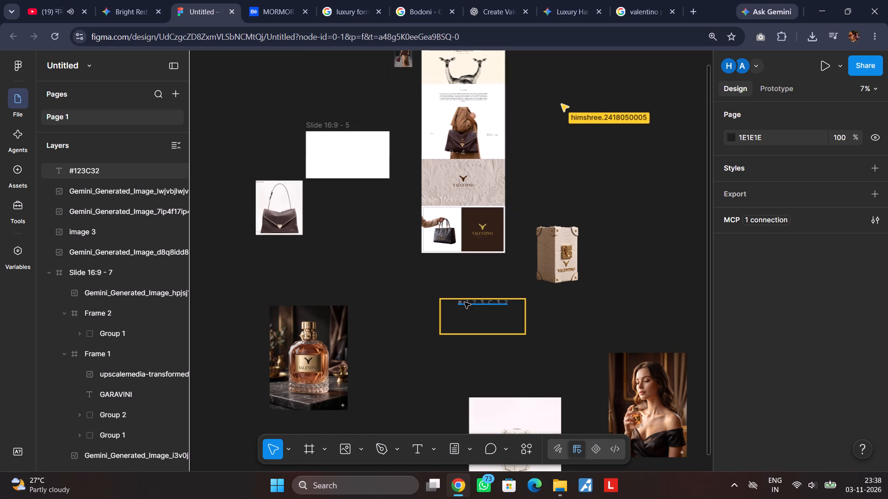
double_click(491, 305)
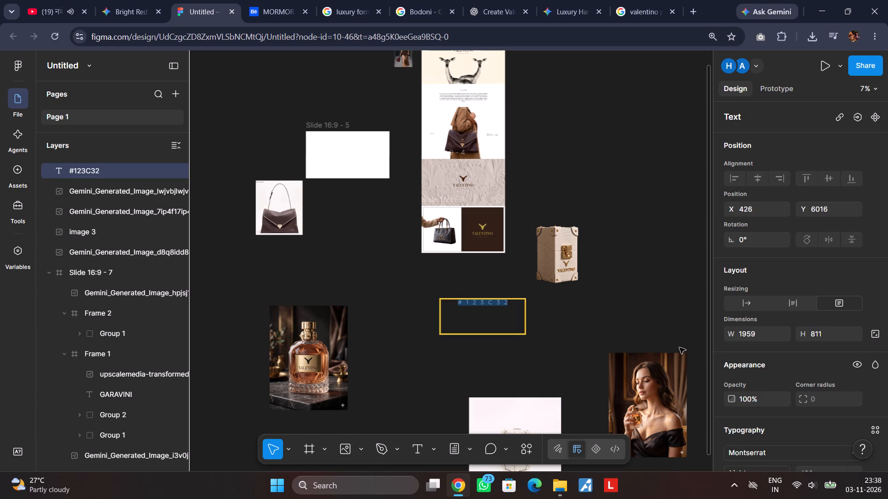
key(ctrl+c)
scroll(777, 370, down, 6)
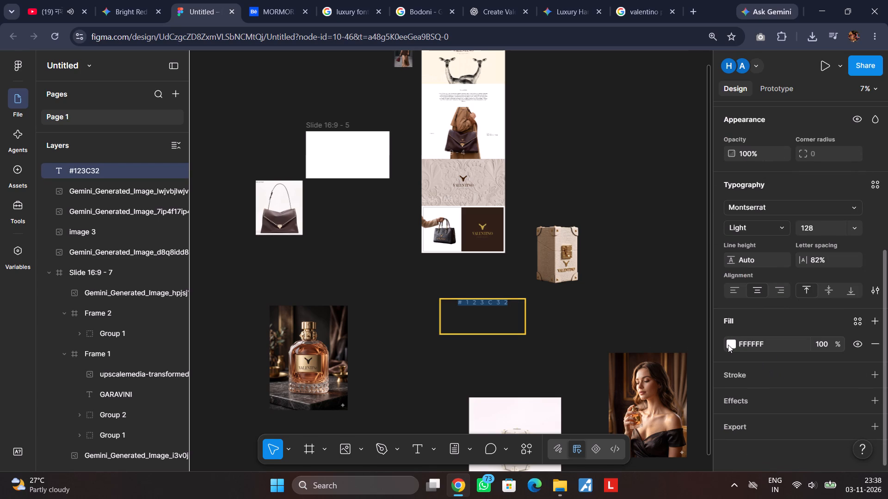
click(745, 344)
key(ctrl+v)
click(651, 305)
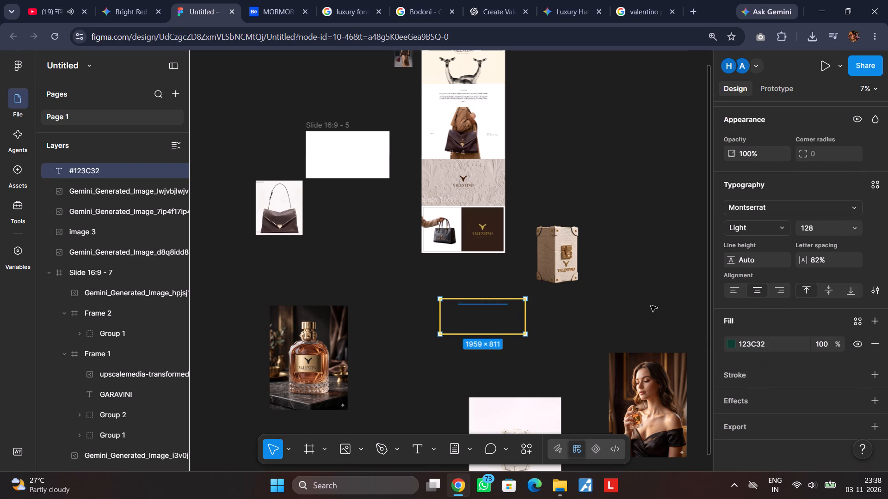
click(574, 309)
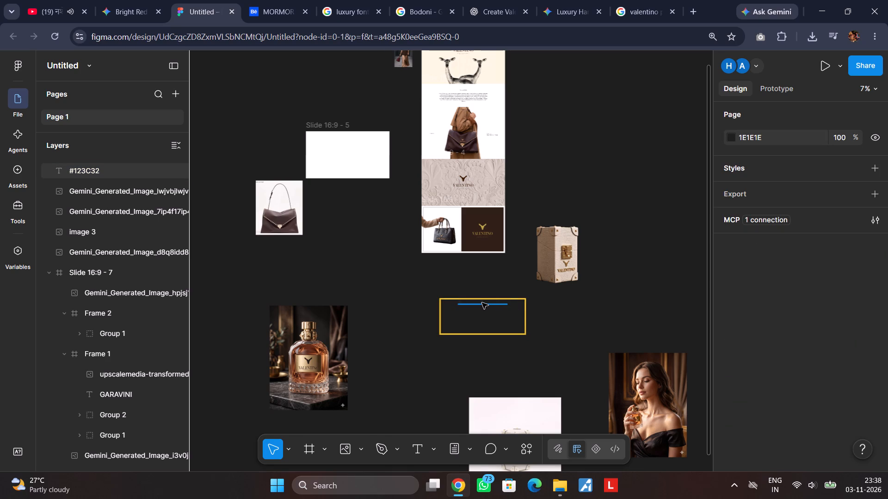
click(569, 304)
scroll(569, 304, up, 2)
scroll(569, 303, down, 2)
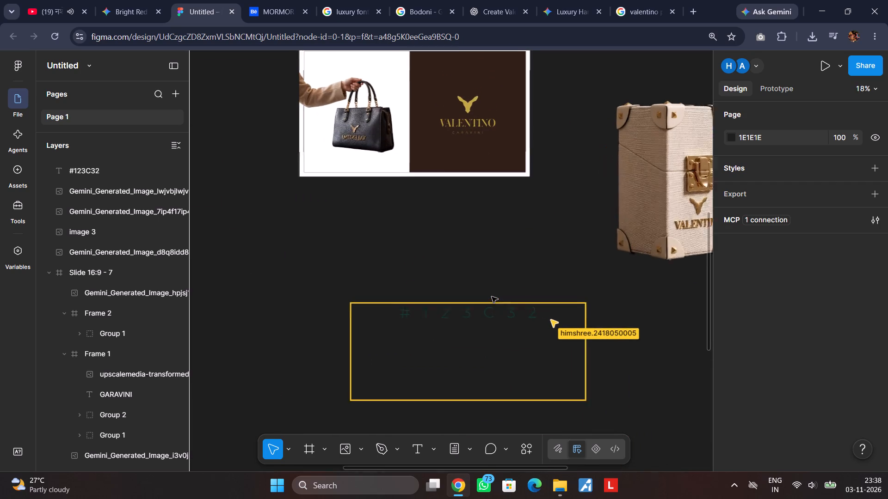
click(524, 258)
Copy 641E2B from the second line of the colour-code text and apply it as that line's fill colour.
scroll(524, 258, up, 2)
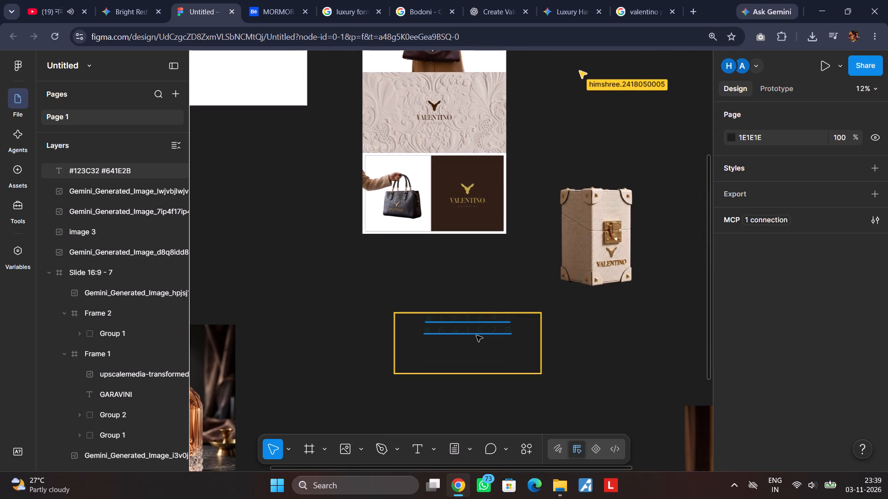
double_click(476, 333)
drag(512, 331, 437, 334)
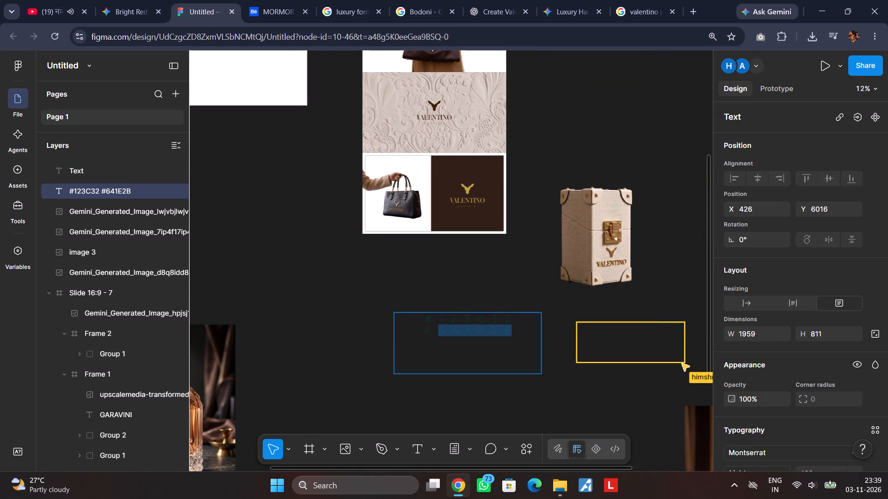
scroll(787, 373, down, 6)
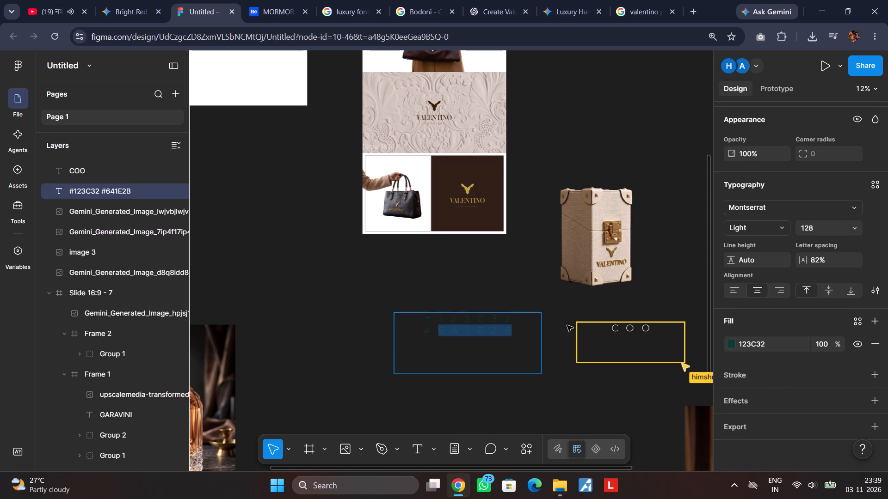
key(ctrl+c)
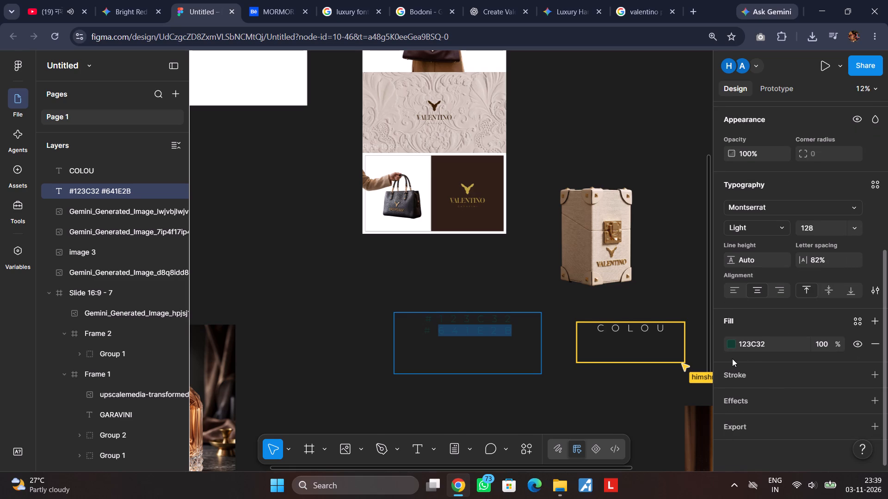
click(762, 344)
key(ctrl+v)
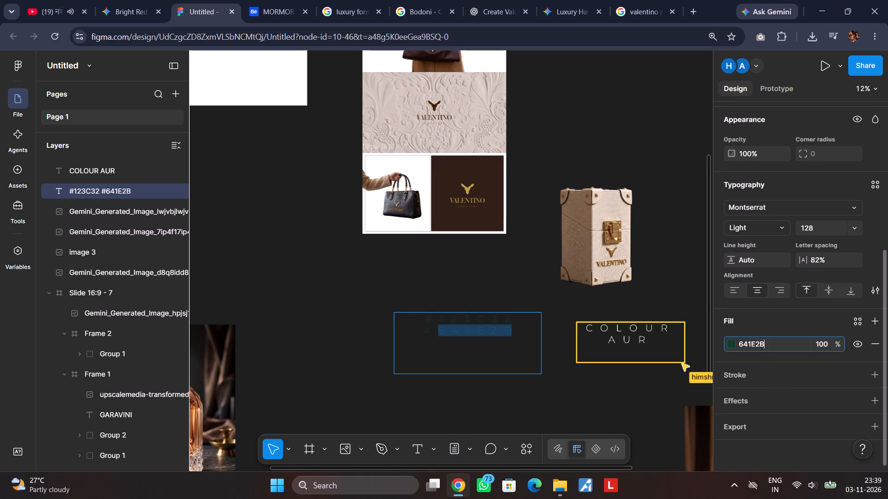
click(569, 299)
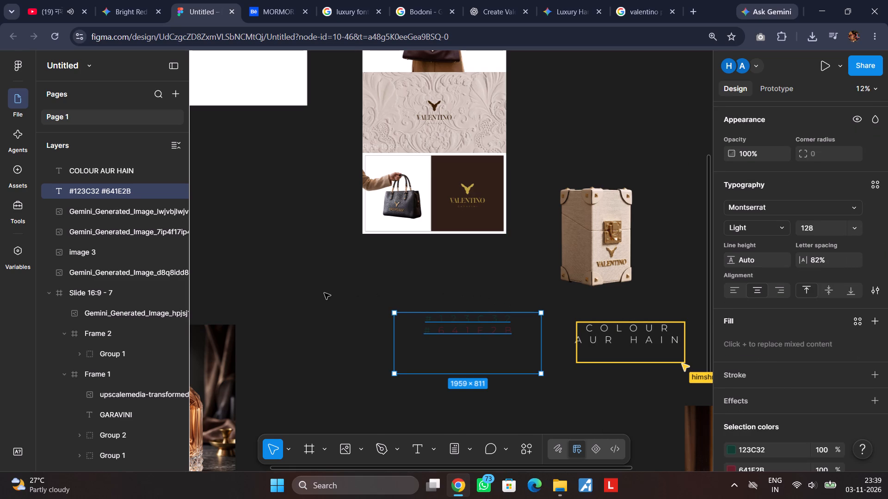
click(324, 293)
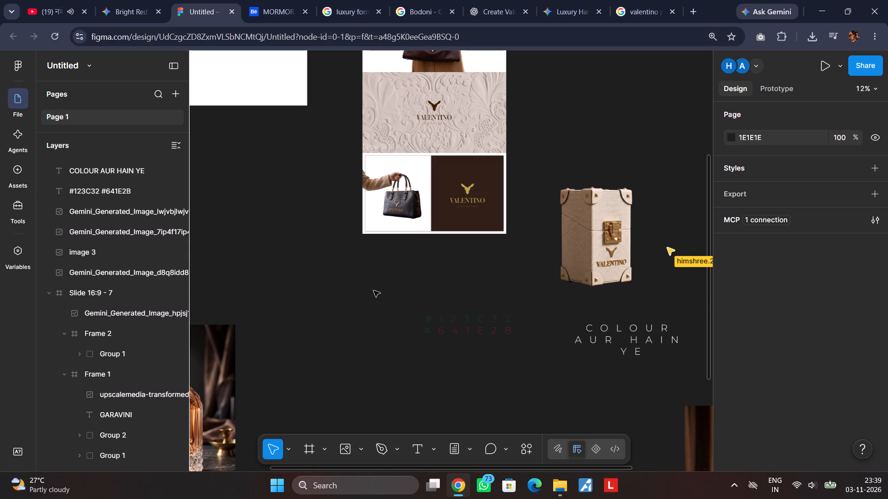
Add a text reading "susu karke aata hu" beneath the two hex colour codes.
click(419, 447)
click(457, 376)
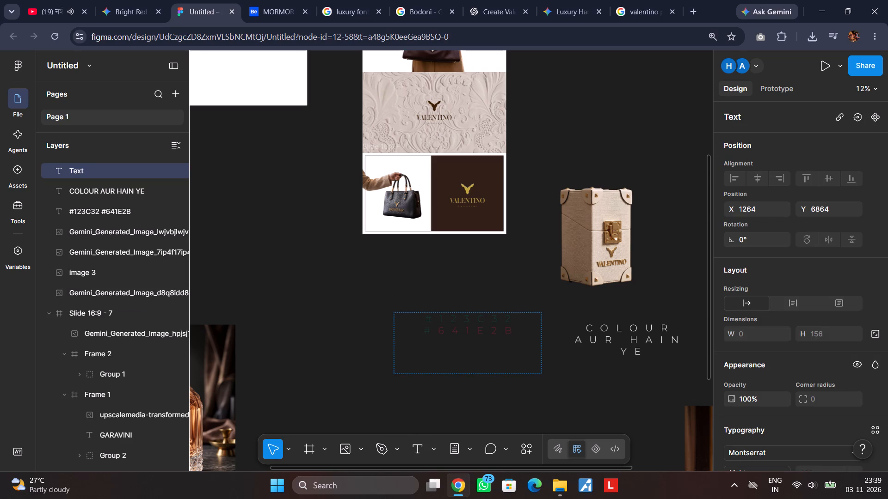
text(sus)
key(u)
key(space)
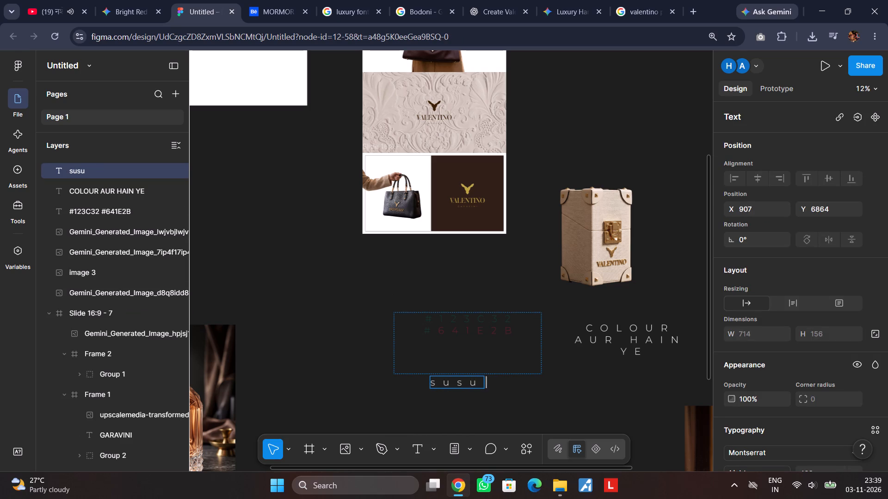
text(ka)
key(r)
text(ke)
key(space)
text(aa)
text(ta)
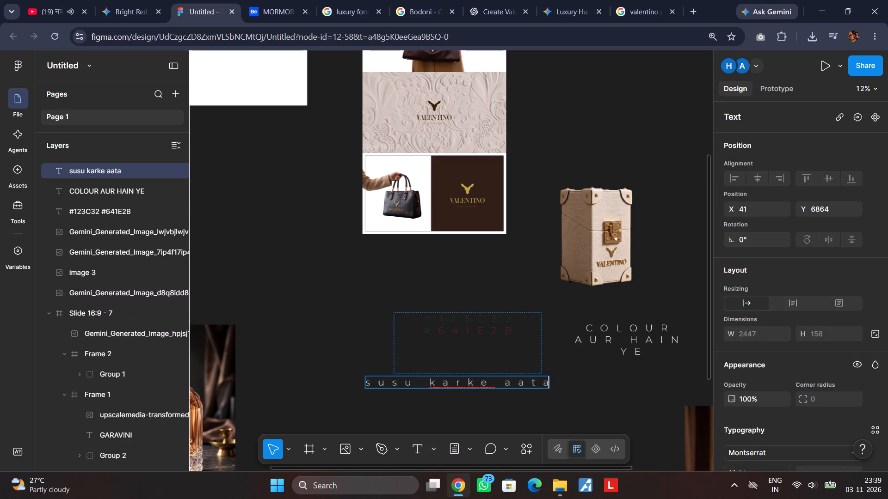
key(space)
text(hu)
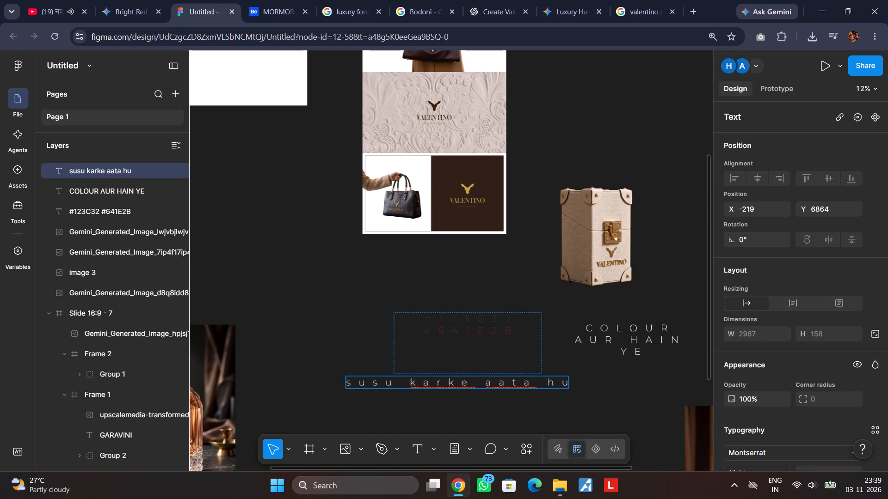
click(487, 288)
click(532, 408)
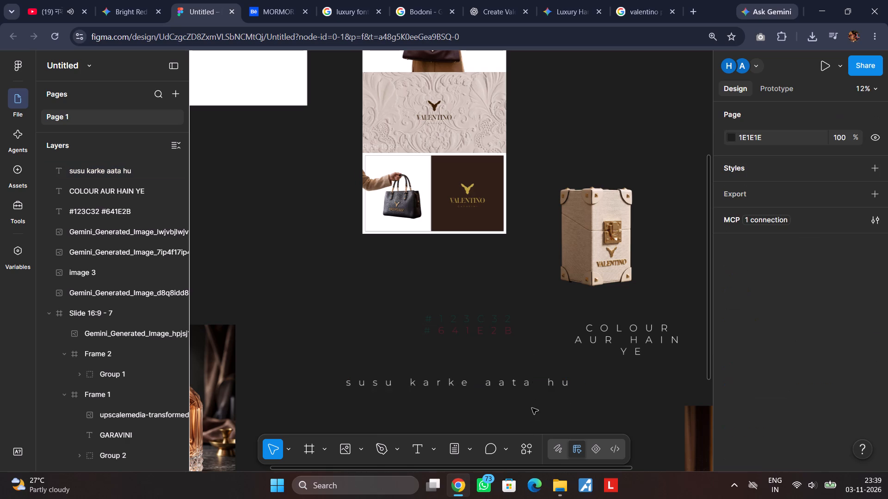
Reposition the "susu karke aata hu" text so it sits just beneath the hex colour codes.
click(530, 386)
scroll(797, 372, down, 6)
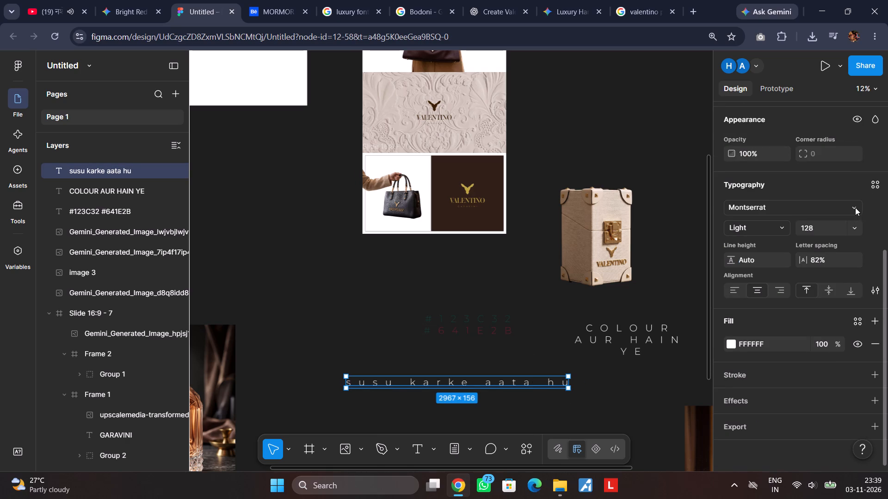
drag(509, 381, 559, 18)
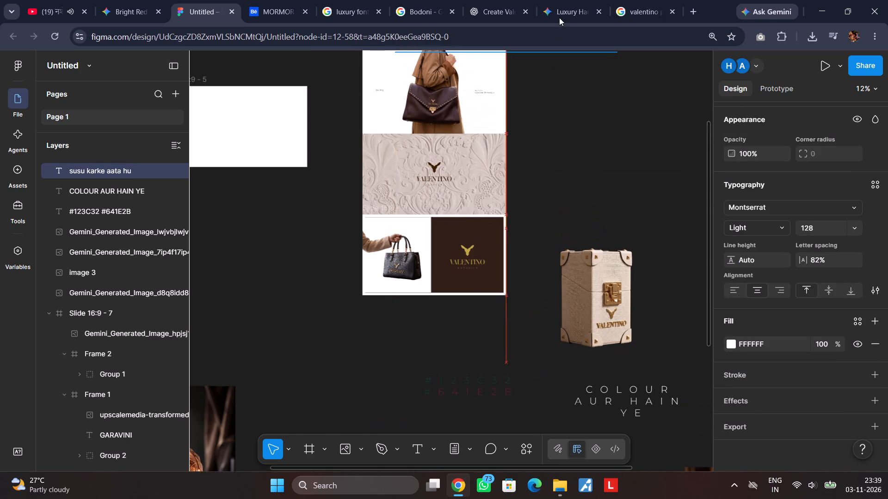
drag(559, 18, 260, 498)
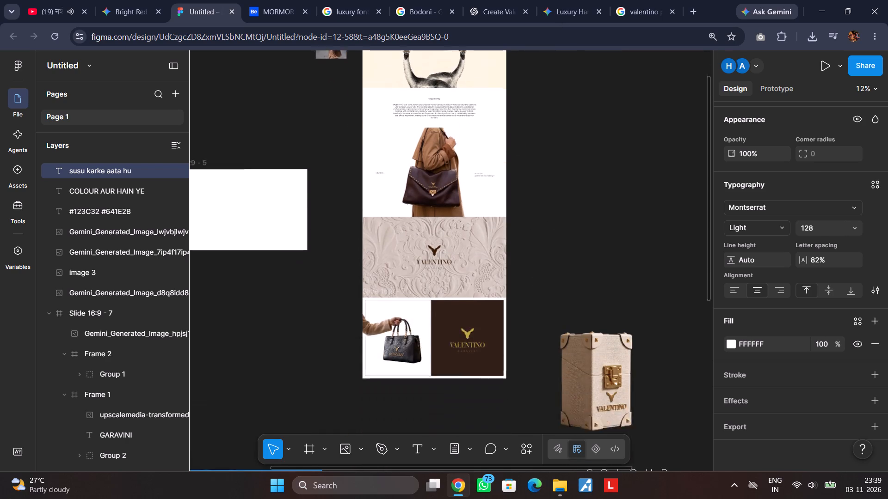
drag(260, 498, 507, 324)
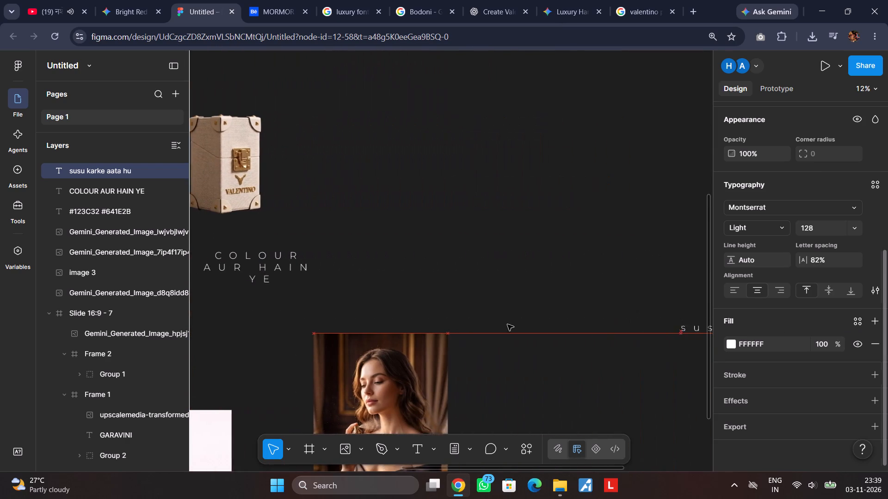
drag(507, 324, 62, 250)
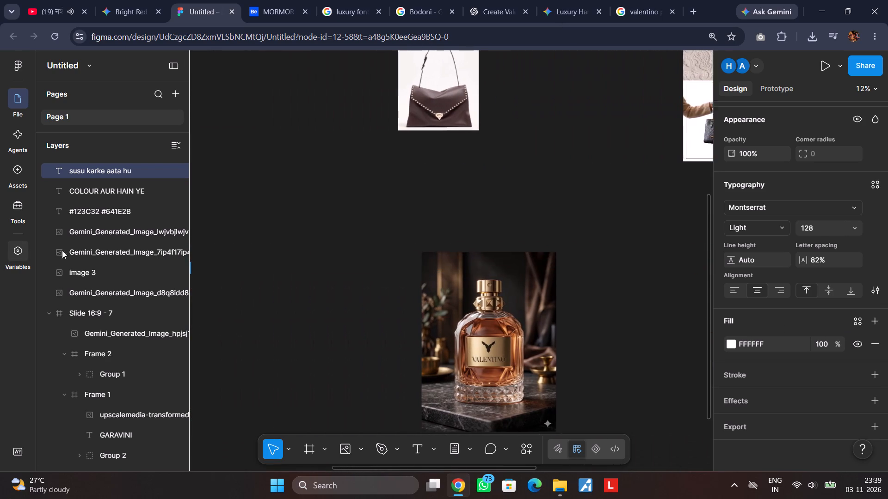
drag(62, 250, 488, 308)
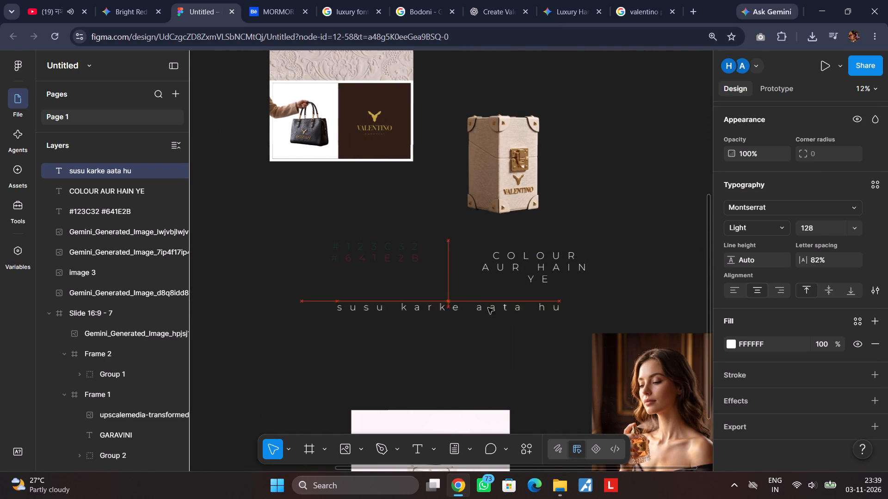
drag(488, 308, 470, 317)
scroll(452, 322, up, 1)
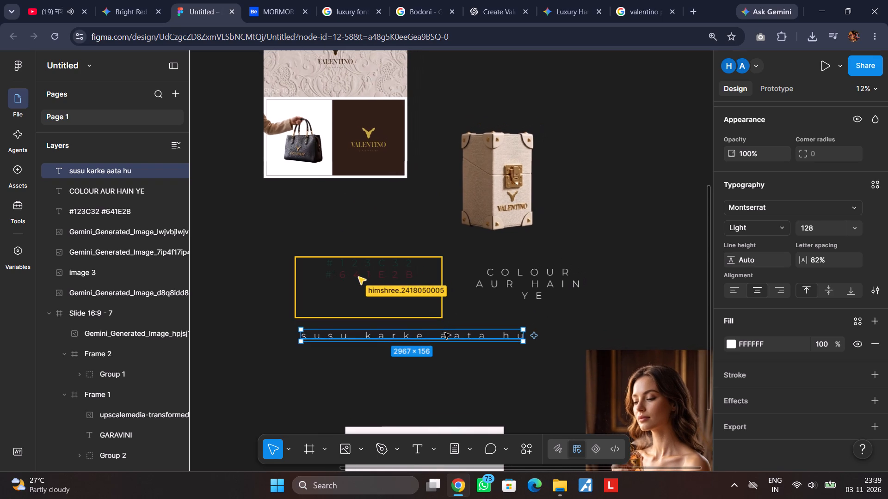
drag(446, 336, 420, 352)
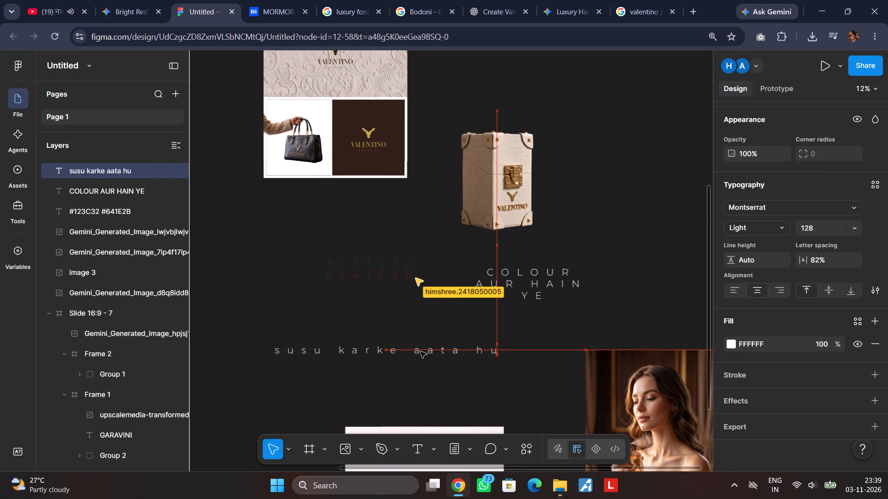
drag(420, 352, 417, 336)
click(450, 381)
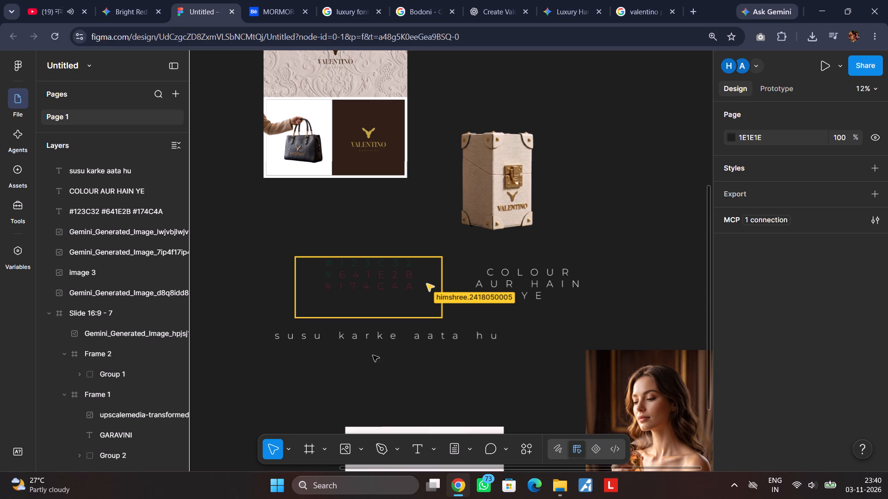
Copy 174C4A from the third line of the colour-code text and apply it as that line's fill colour.
double_click(378, 291)
drag(414, 288, 413, 288)
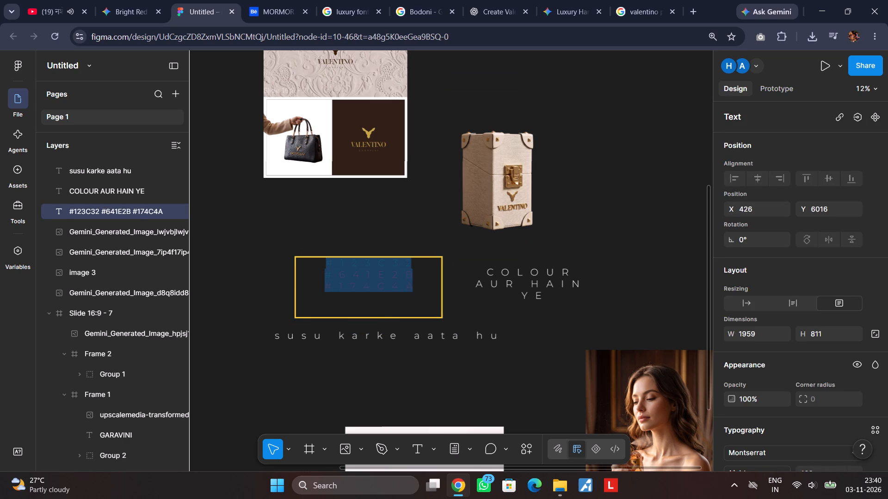
drag(413, 288, 316, 288)
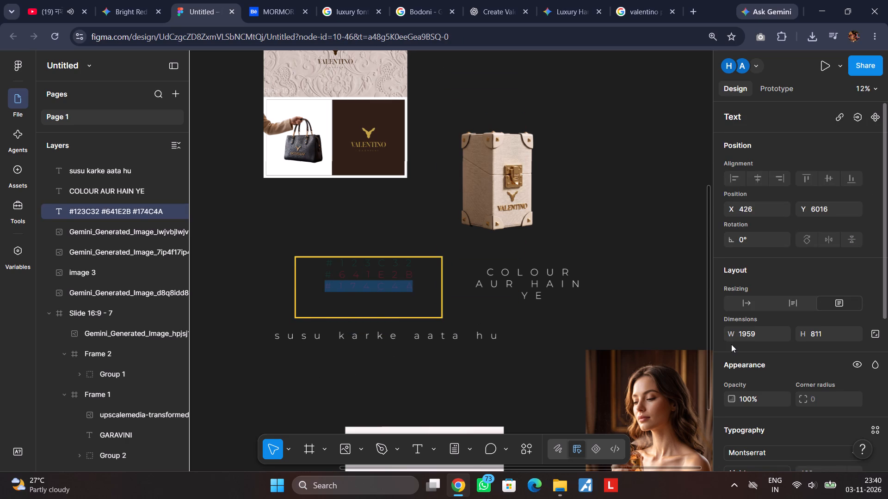
key(ctrl+c)
scroll(782, 359, down, 6)
click(751, 346)
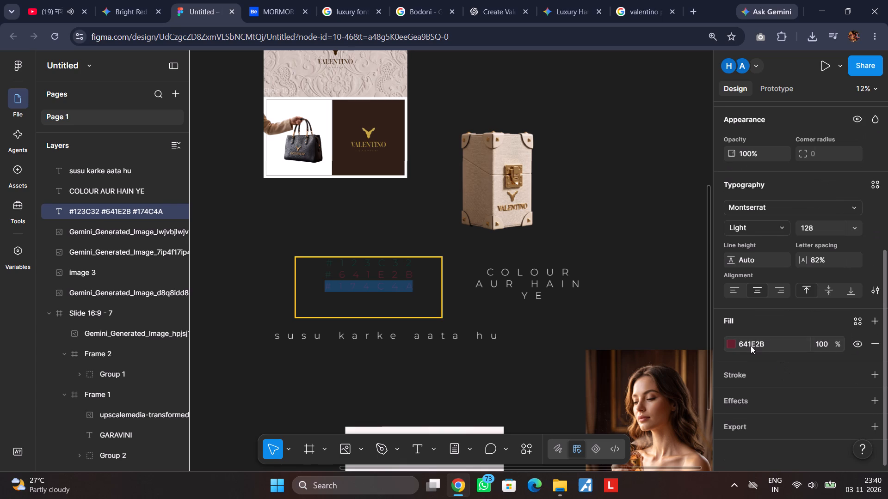
key(ctrl+v)
key(Return)
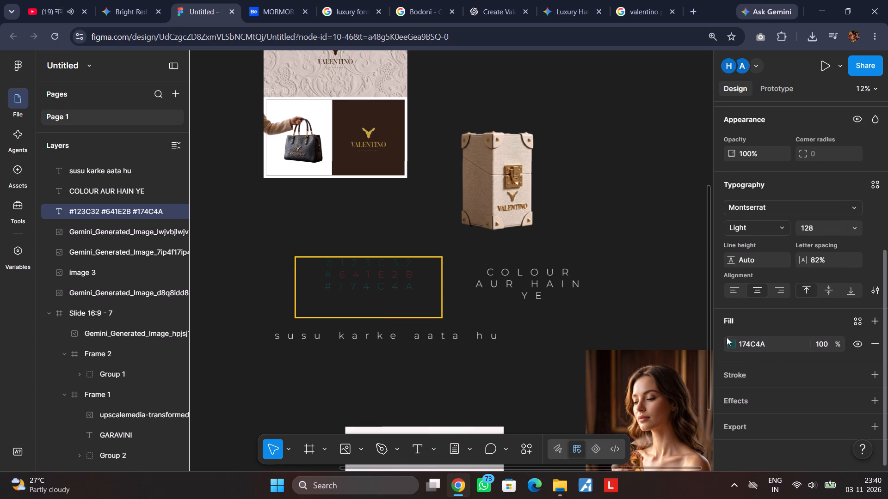
click(533, 365)
click(533, 365)
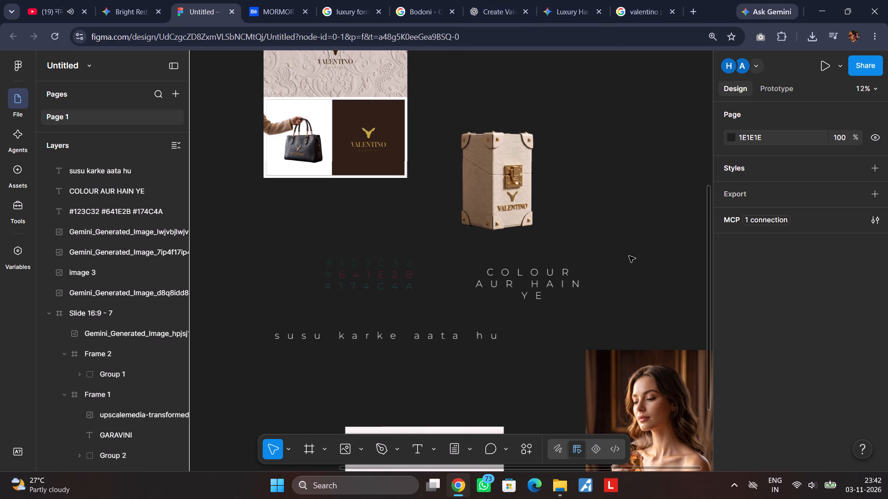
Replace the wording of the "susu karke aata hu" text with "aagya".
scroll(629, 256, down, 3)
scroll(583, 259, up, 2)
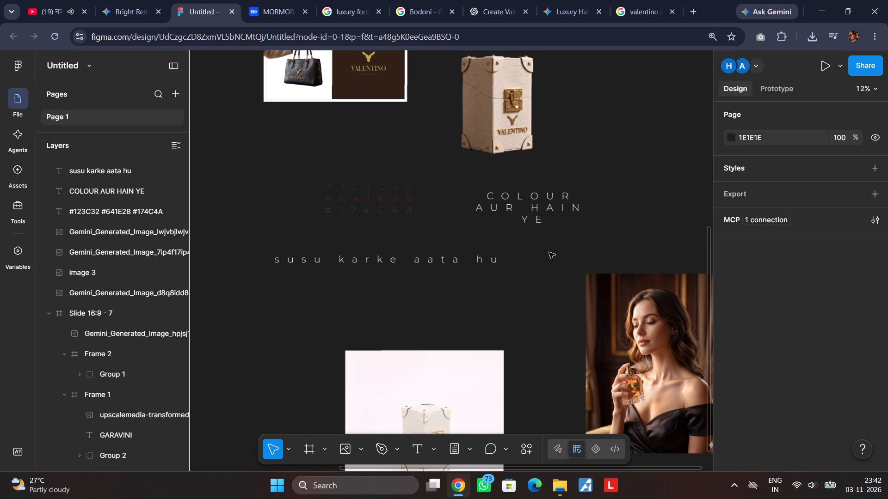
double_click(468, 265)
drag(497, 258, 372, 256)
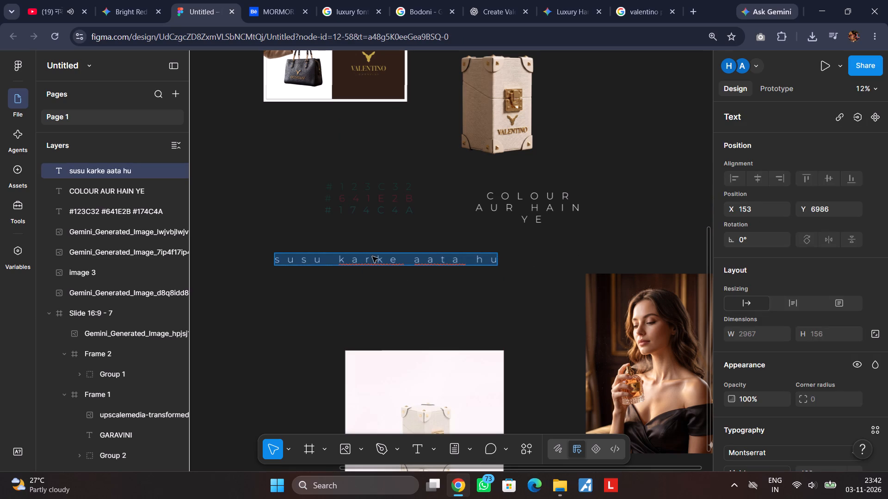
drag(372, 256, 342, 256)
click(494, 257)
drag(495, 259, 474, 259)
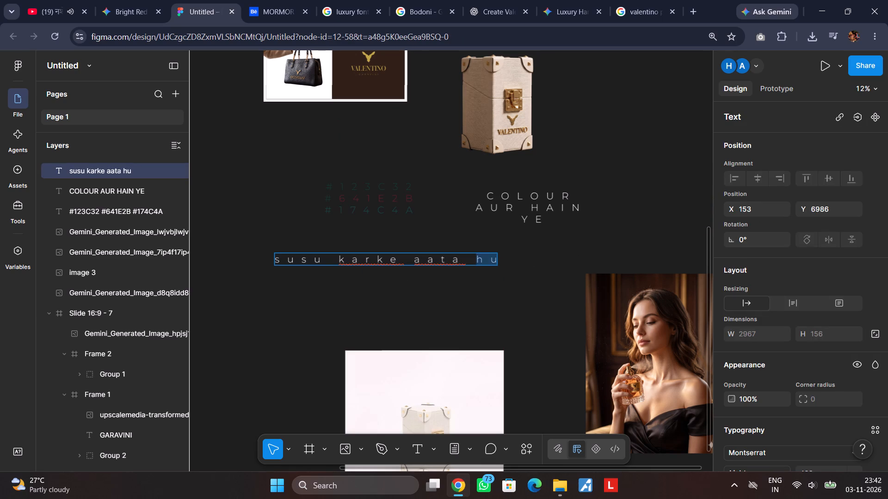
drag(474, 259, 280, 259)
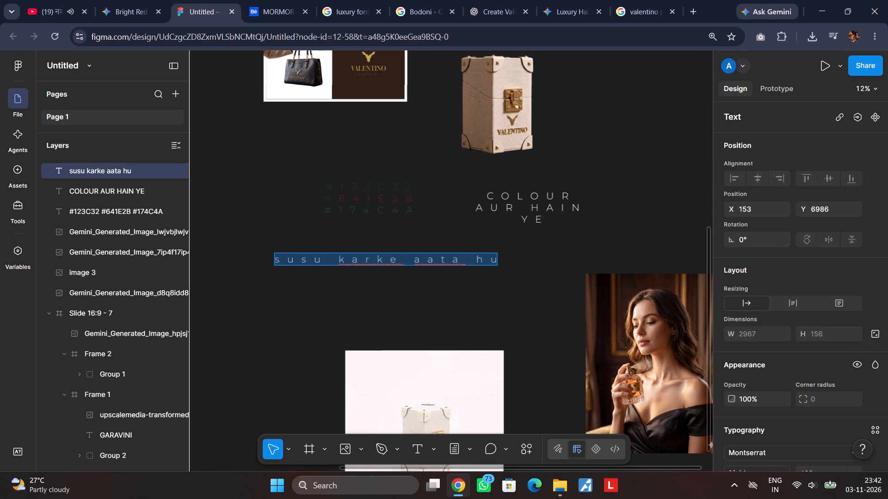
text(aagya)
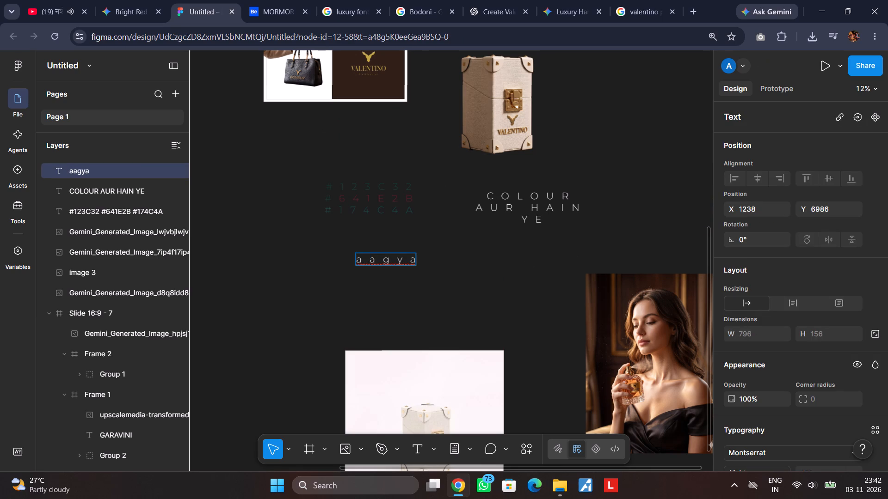
Remove the "aagya" chat text from beneath the hex colour codes by clearing all its characters.
key(BackSpace)
key(BackSpace)
key(BackSpace)
key(BackSpace)
key(BackSpace)
key(BackSpace)
key(BackSpace)
key(BackSpace)
key(BackSpace)
key(BackSpace)
key(BackSpace)
key(BackSpace)
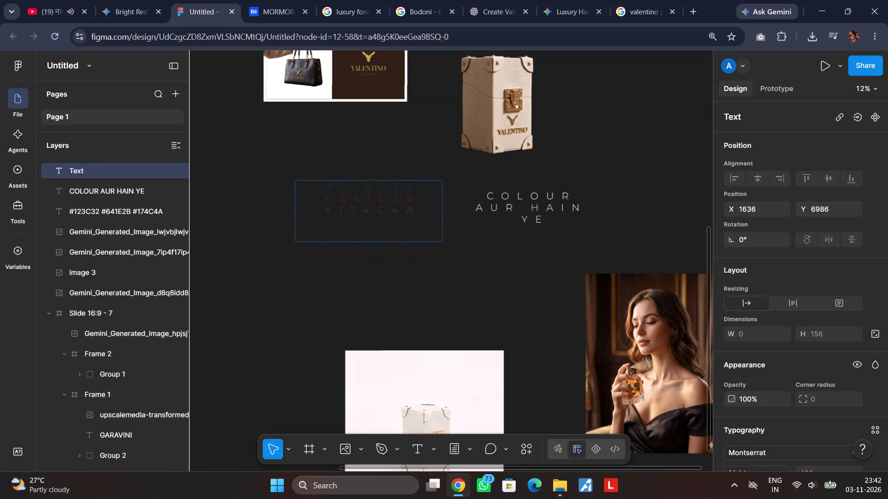
click(313, 291)
Move the three-line hex code text up beside the slide column, above the trunk image, to about X 2771, Y 2168.
scroll(313, 289, up, 4)
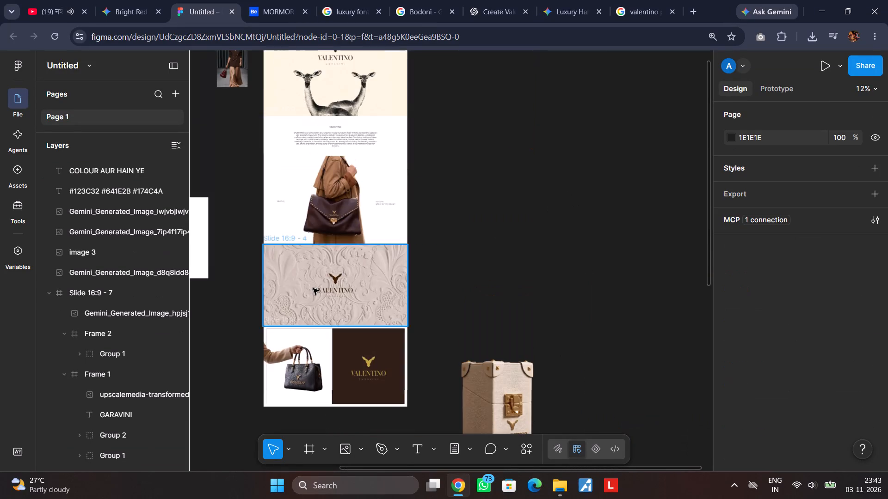
scroll(313, 288, up, 2)
scroll(313, 288, down, 4)
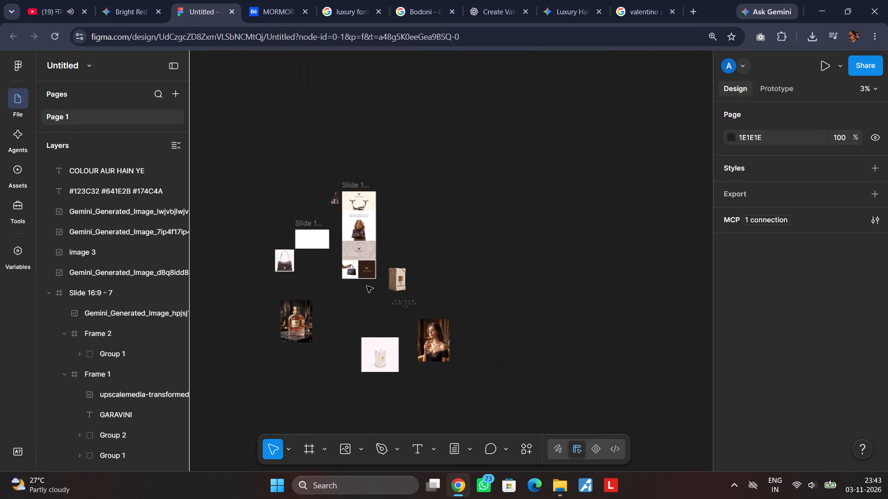
scroll(373, 285, right, 1)
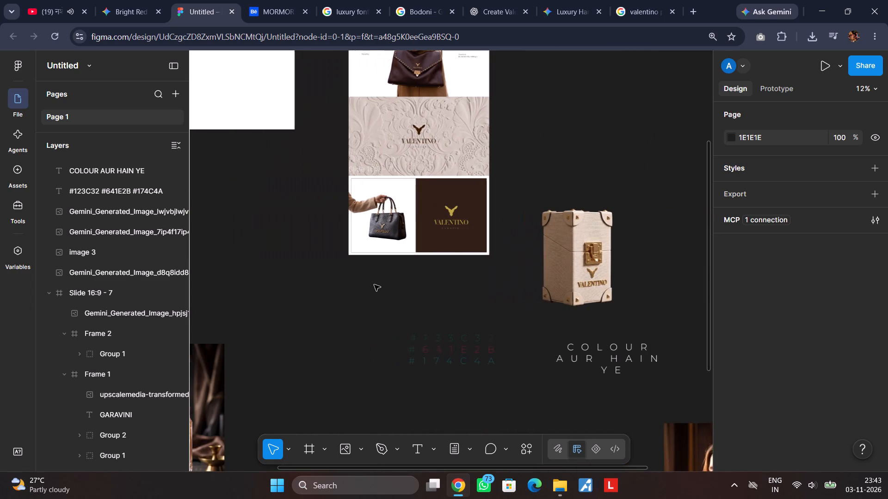
scroll(374, 285, right, 1)
scroll(375, 285, down, 1)
drag(397, 248, 431, 315)
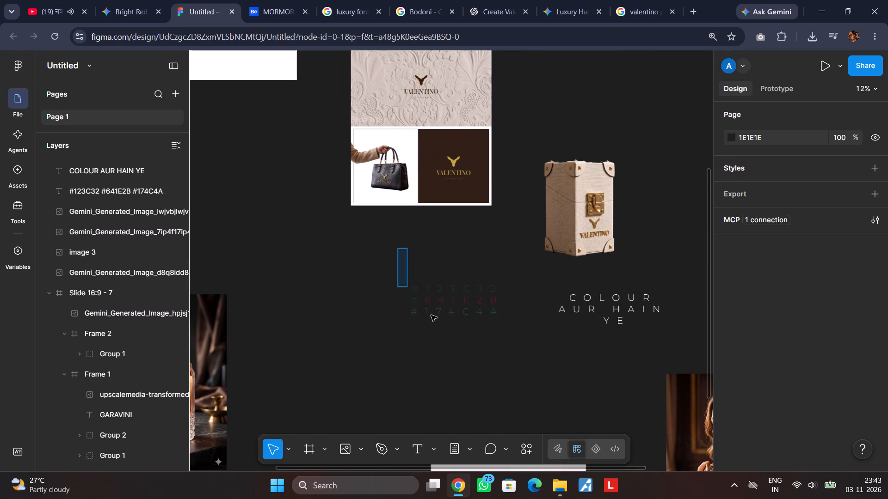
drag(431, 315, 487, 338)
drag(471, 301, 646, 125)
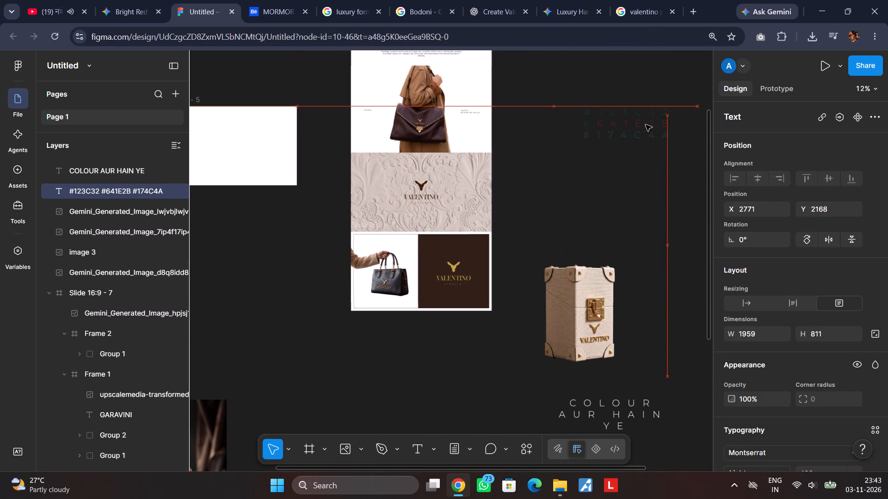
drag(646, 125, 645, 125)
click(631, 79)
Draw a rectangle about 850 × 644 on the empty canvas above the hex code text.
scroll(631, 79, left, 3)
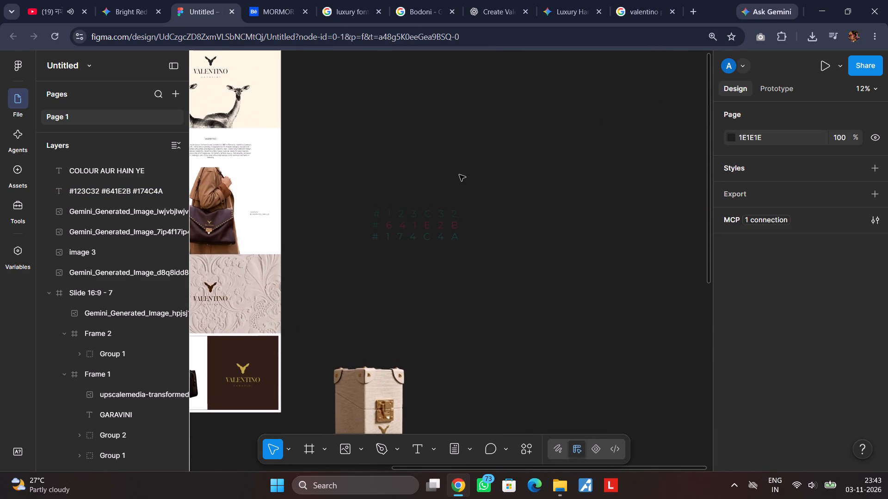
key(r)
drag(474, 100, 536, 149)
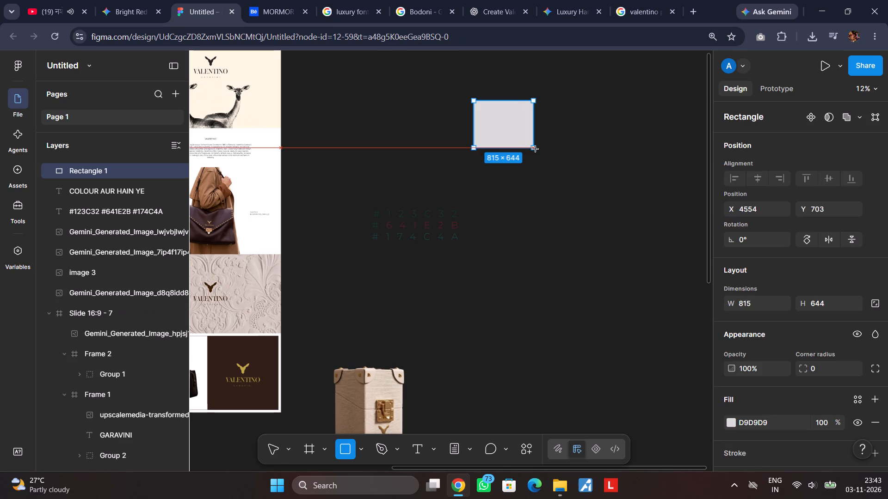
drag(536, 149, 536, 150)
click(593, 264)
Fill the new rectangle with 123C32, sampled from the first line of the hex code text.
scroll(784, 307, down, 5)
click(512, 130)
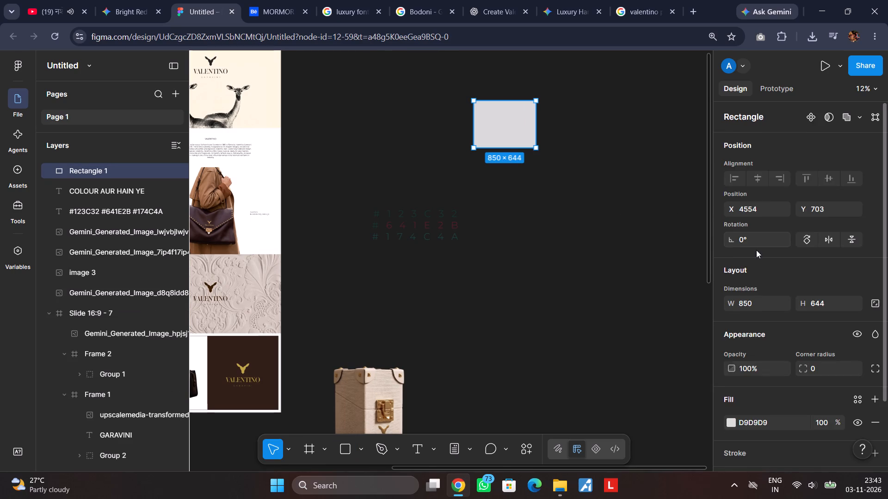
scroll(757, 252, down, 6)
click(734, 343)
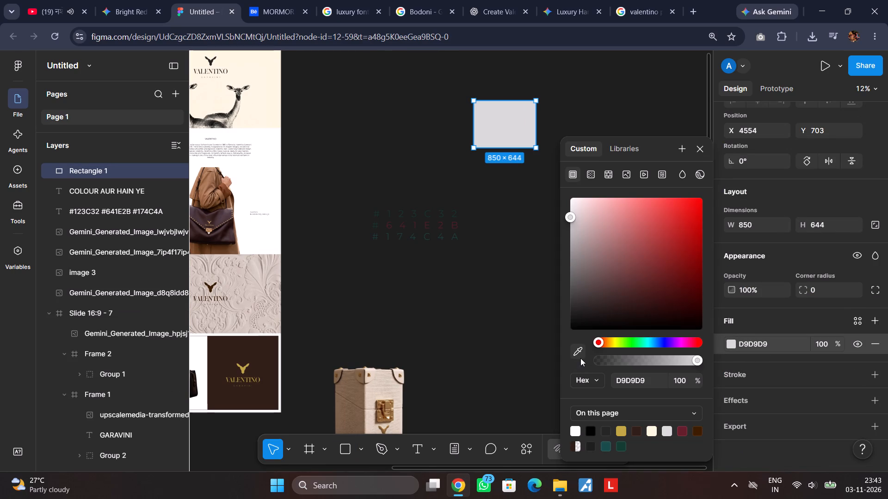
click(581, 356)
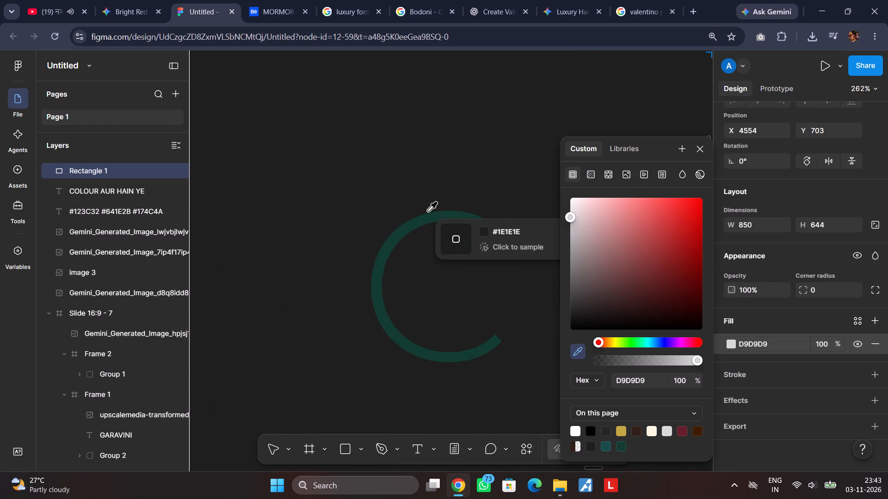
click(428, 226)
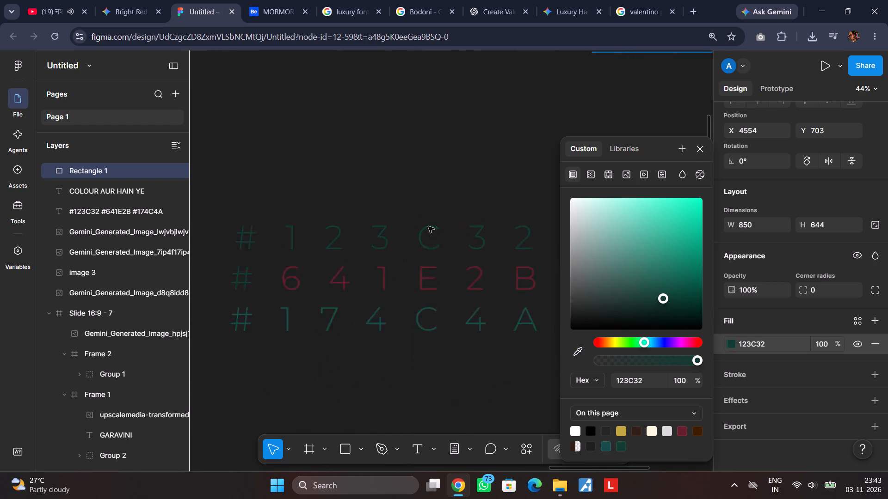
click(510, 189)
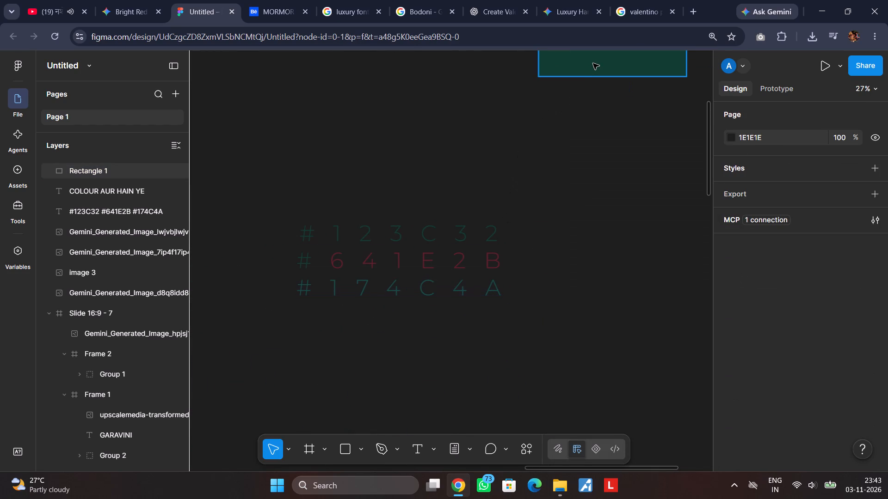
Duplicate the green rectangle just below the original and fill the copy with 641E2B, sampled from the second hex code line.
alt+drag(593, 63, 612, 182)
scroll(777, 313, down, 7)
click(735, 344)
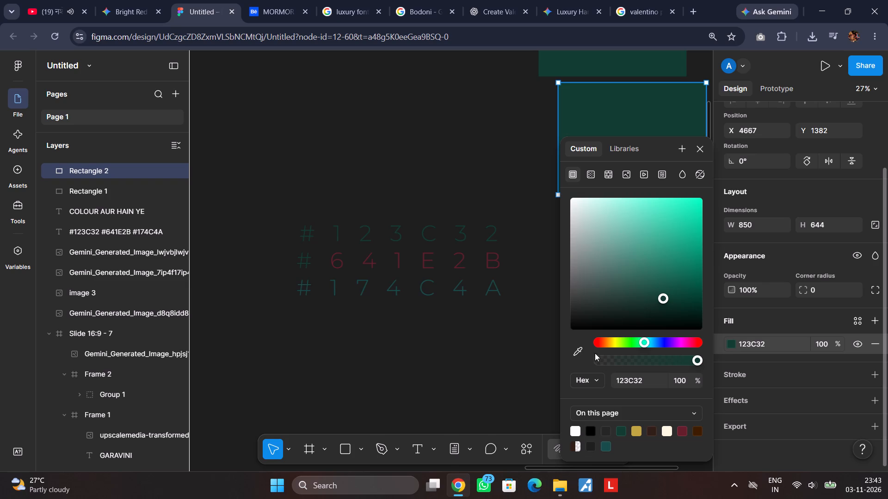
click(582, 348)
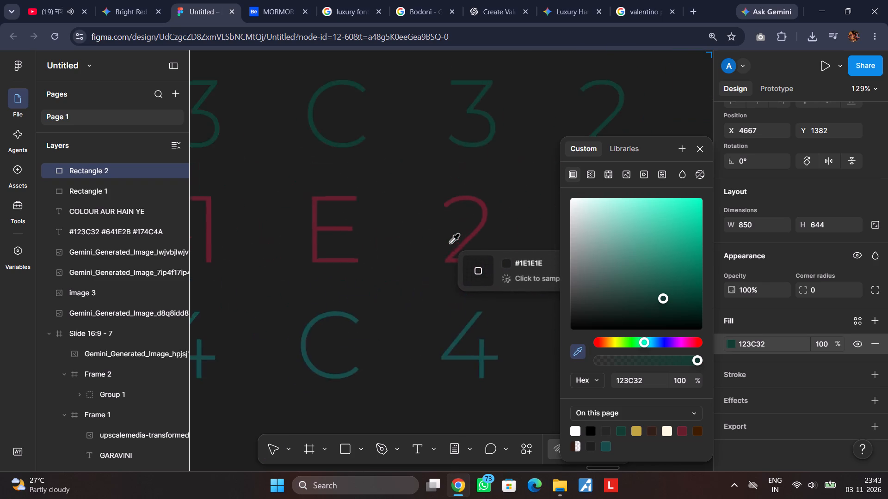
click(505, 226)
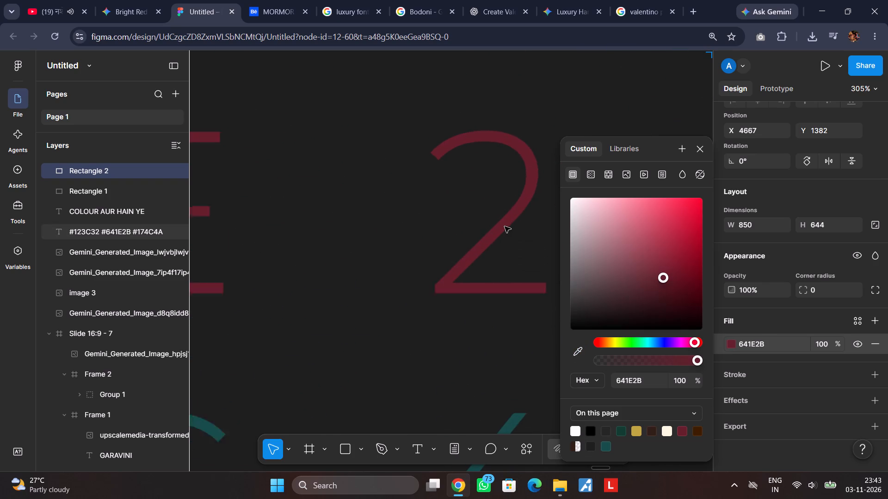
Duplicate the red rectangle just below it and fill the copy with 174C4A, sampled from the third hex code line.
click(696, 148)
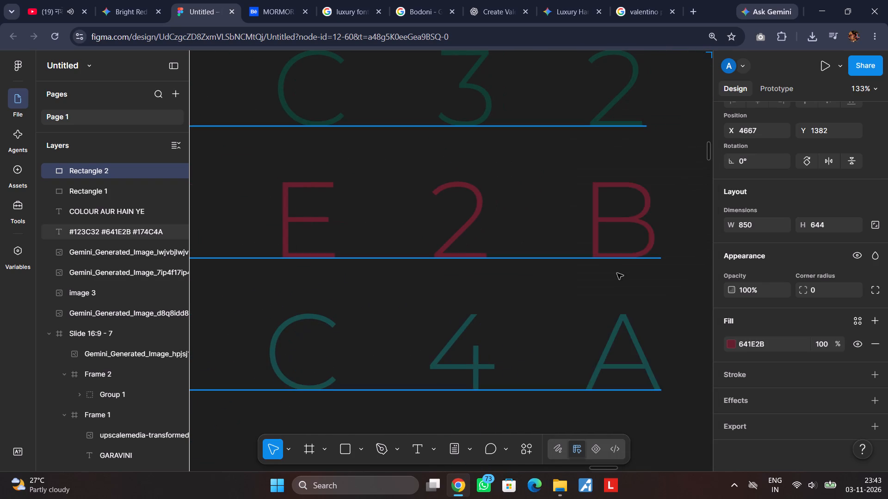
scroll(617, 274, left, 1)
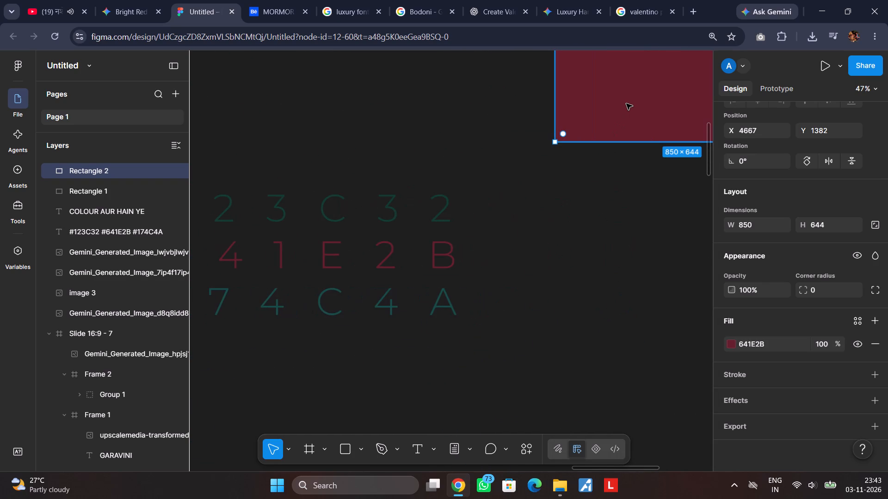
drag(626, 103, 628, 318)
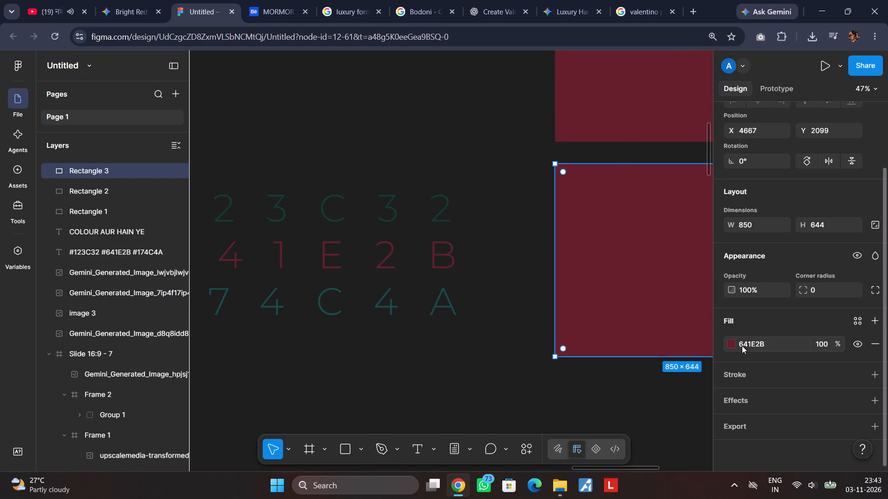
click(728, 341)
click(578, 346)
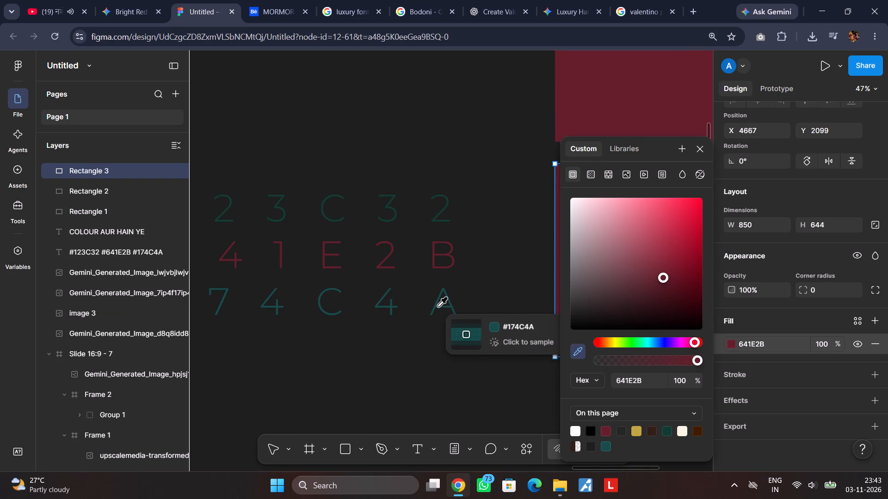
click(438, 306)
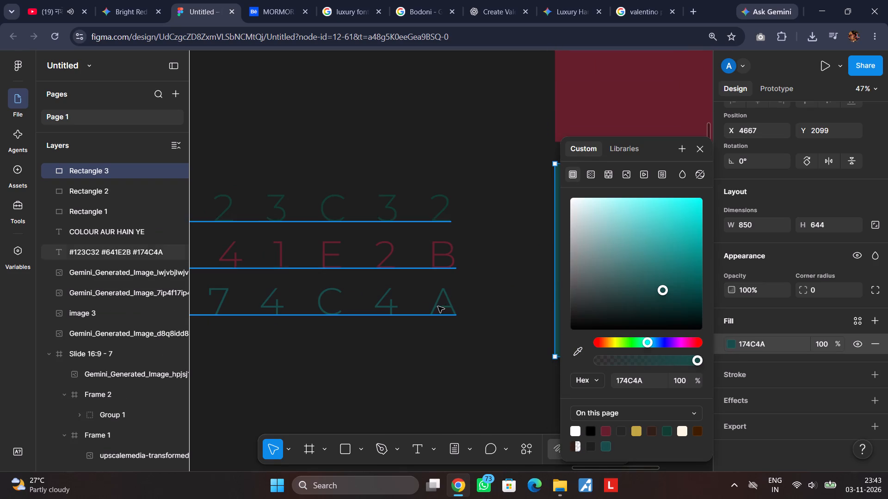
click(698, 149)
click(586, 268)
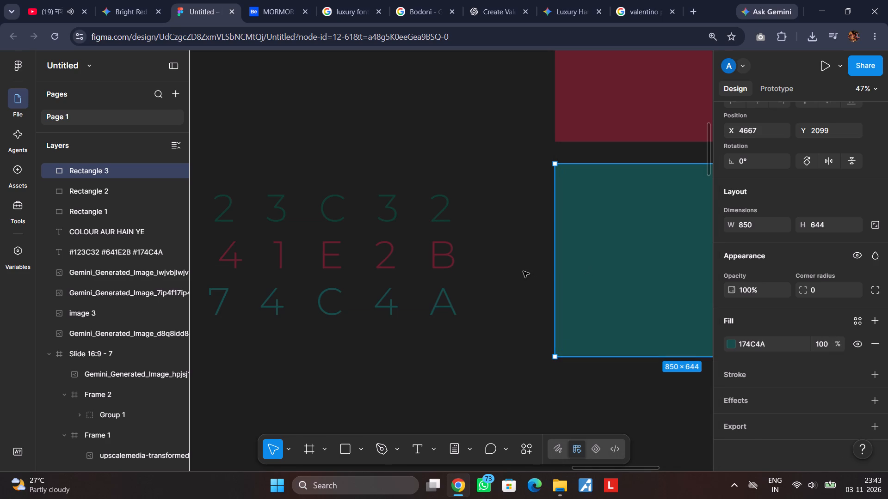
click(523, 272)
Line up the red and teal rectangles under the green one in a single column, with equal gaps of 54.
scroll(523, 272, up, 1)
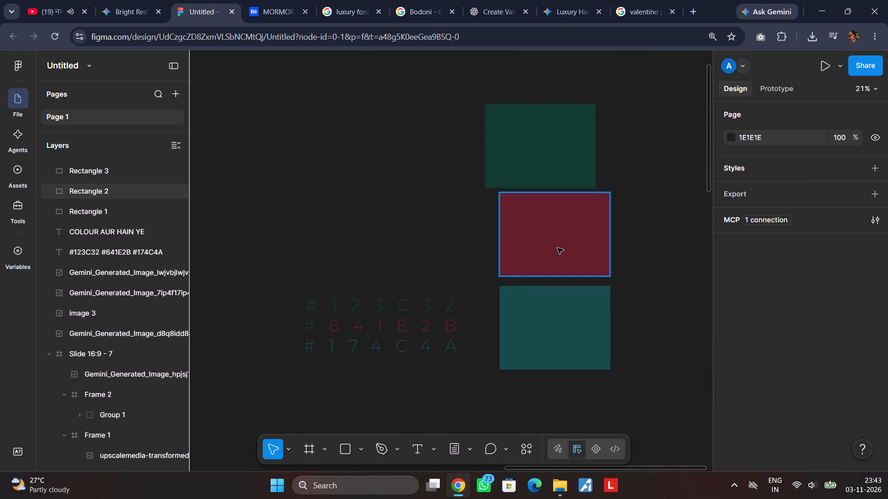
drag(563, 245, 550, 246)
click(652, 245)
drag(592, 307, 574, 308)
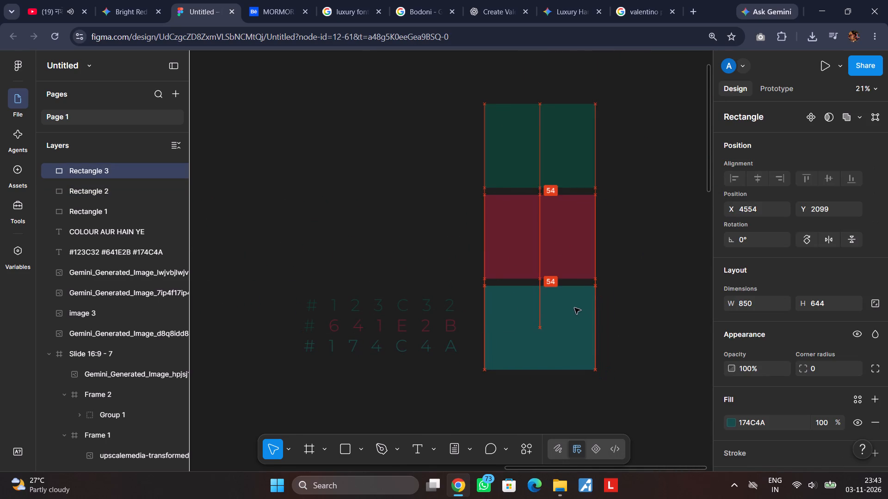
drag(574, 308, 574, 307)
click(629, 297)
Look over the Valentino slide column, from the intro and shoulder bag slides down to the handbag and logo slide.
scroll(535, 301, down, 1)
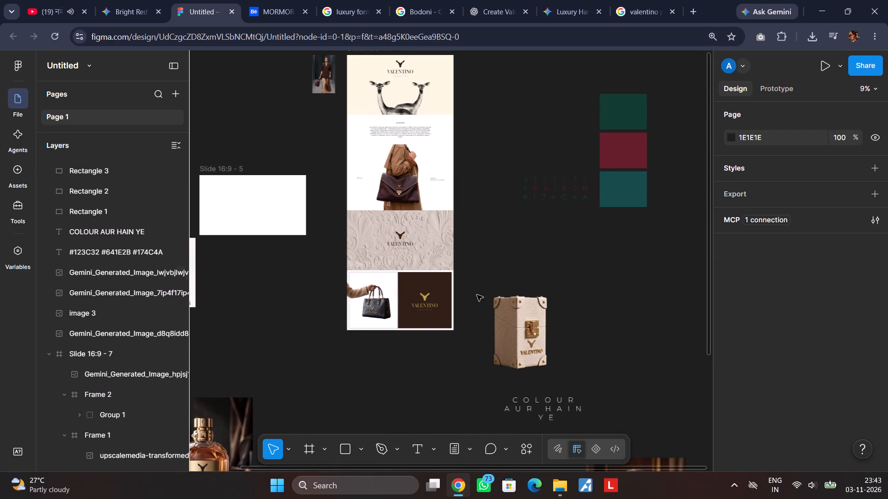
scroll(477, 295, down, 1)
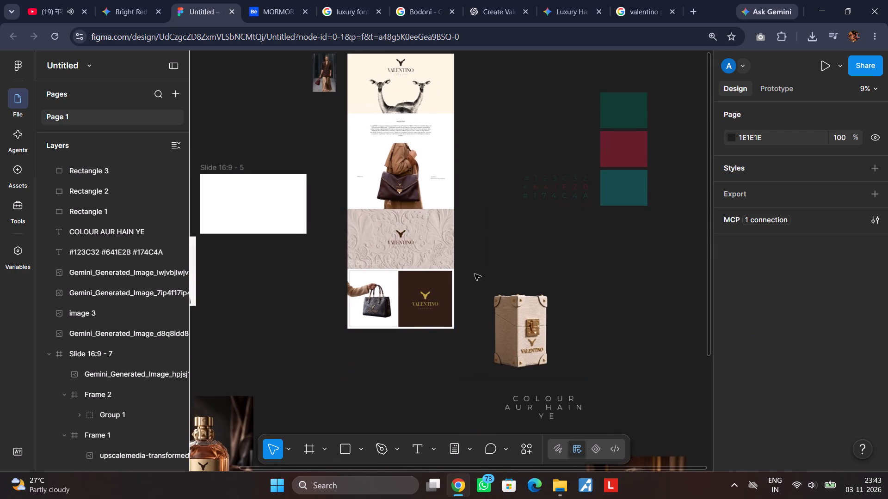
scroll(475, 274, up, 2)
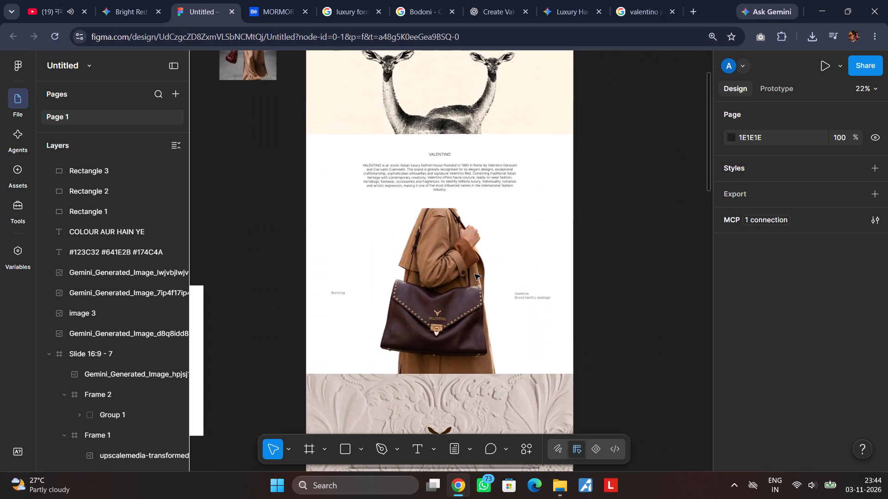
scroll(475, 274, down, 4)
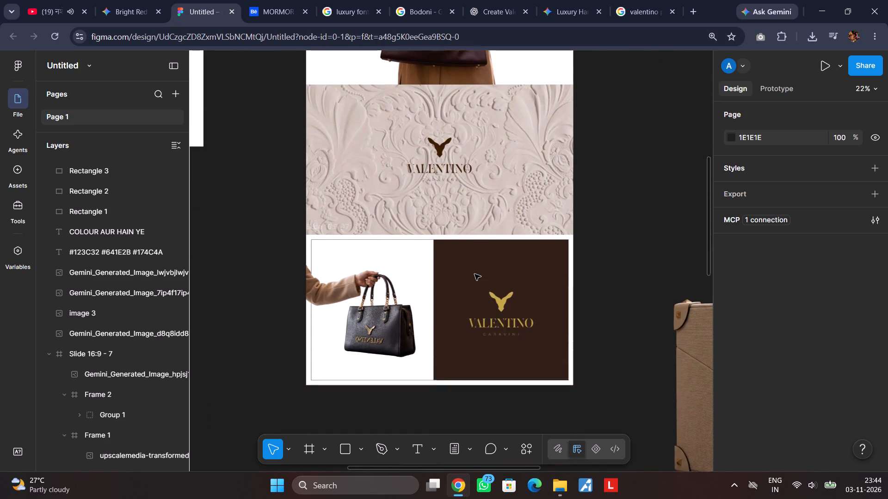
scroll(475, 274, down, 1)
click(550, 394)
scroll(551, 394, down, 1)
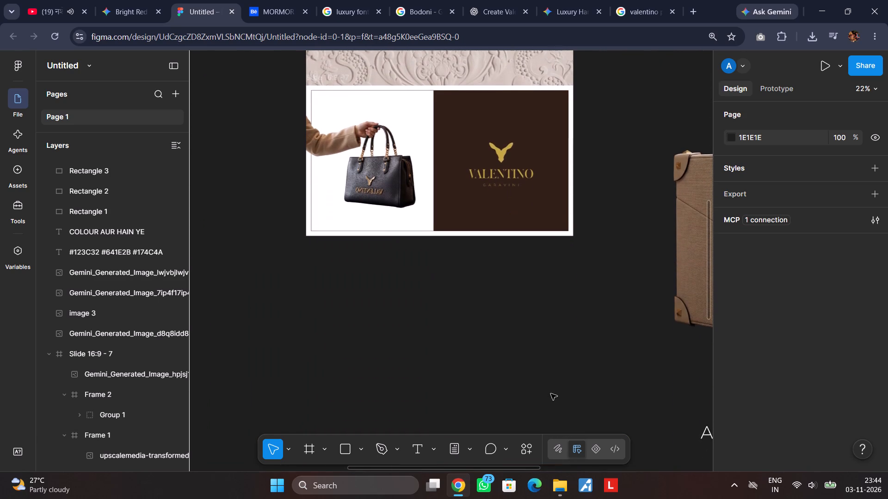
Move the trunk image away from the slide column to X 2579, Y 4007, and centre the COLOUR AUR HAIN YE text beneath it.
scroll(551, 394, down, 1)
drag(585, 272, 629, 268)
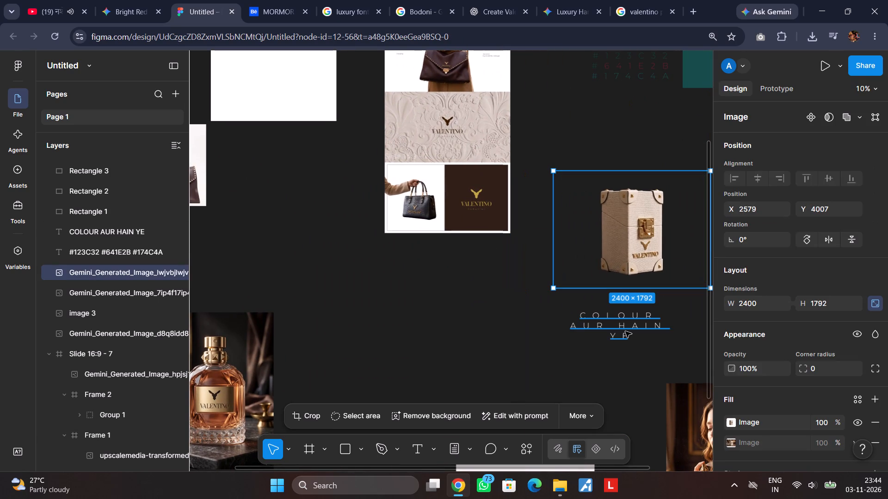
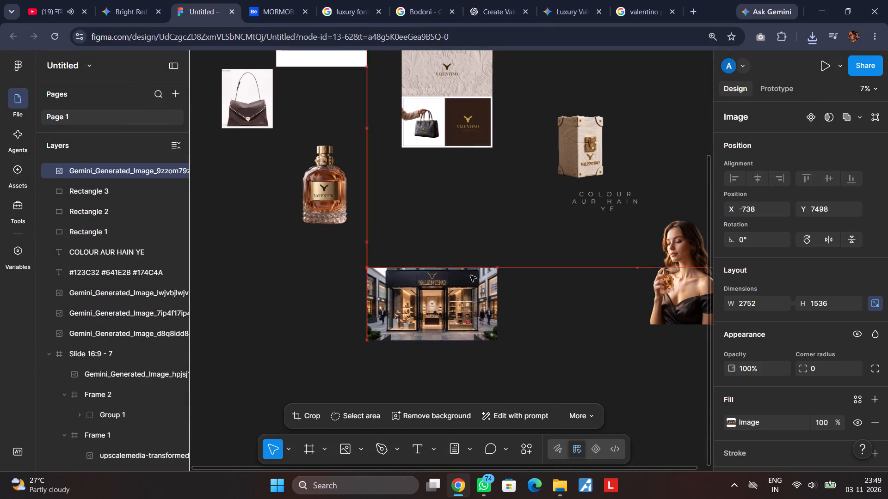
Move the storefront image up to about X -416, Y 6581, near the perfume bottle, and remove its background.
drag(470, 275, 475, 264)
click(419, 416)
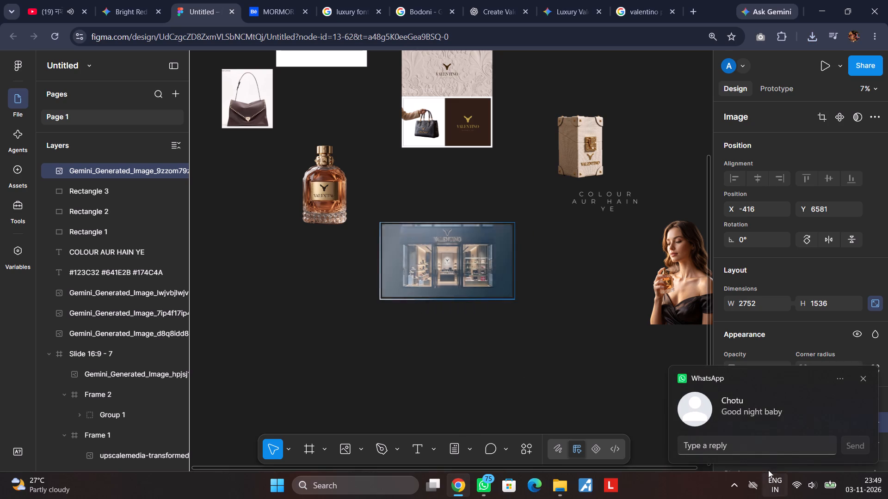
Start a reply to the incoming WhatsApp message from its notification.
click(769, 446)
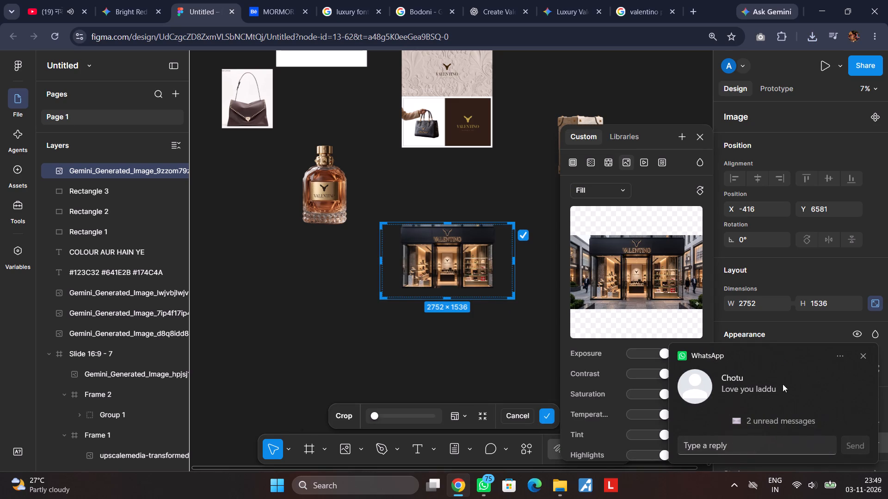
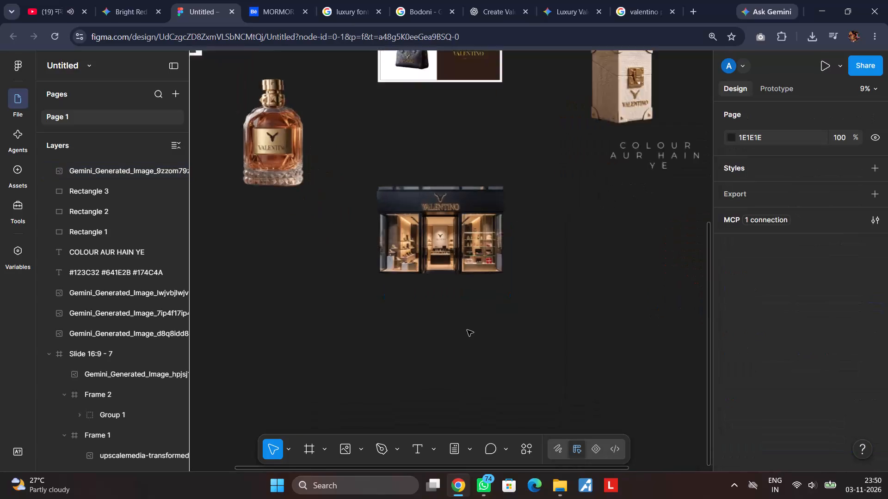
Move the Valentino storefront image away from the slide column to the empty canvas area just below the perfume bottle.
scroll(467, 330, up, 3)
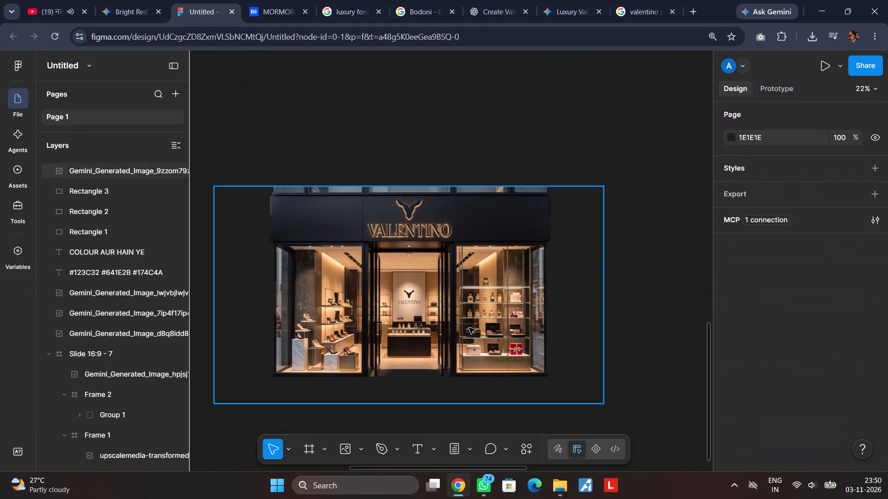
scroll(593, 325, right, 1)
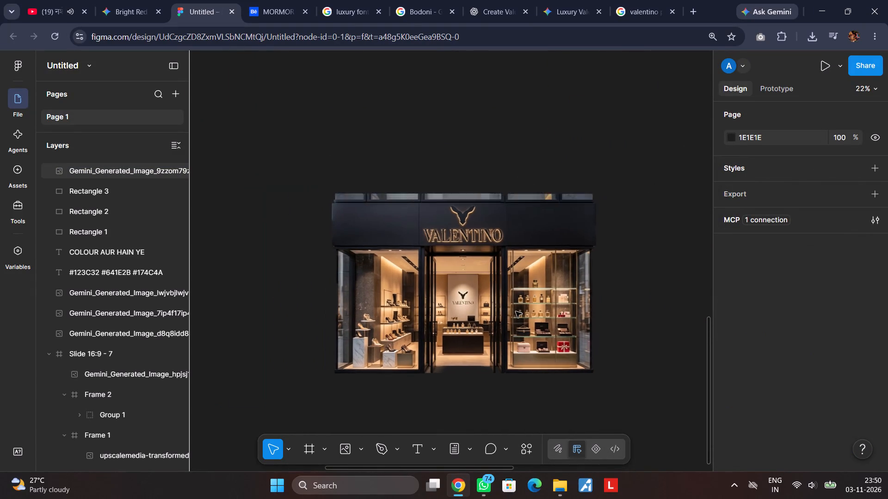
scroll(518, 306, up, 1)
drag(520, 329, 278, 370)
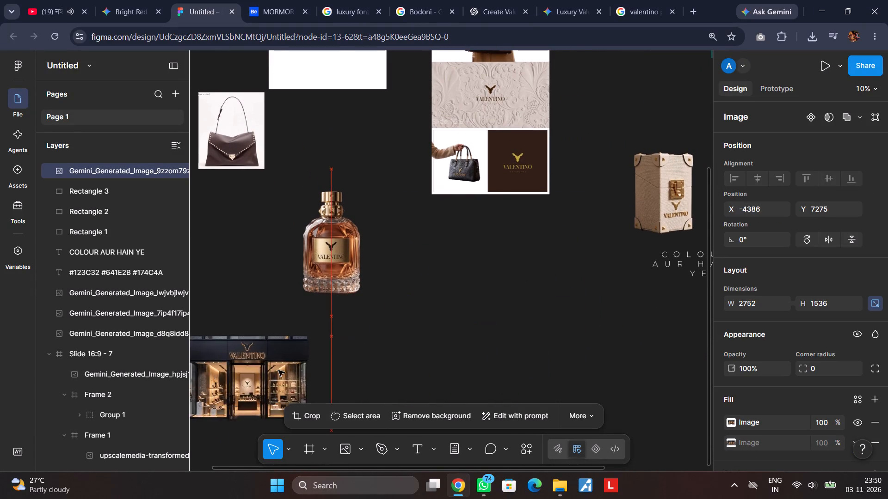
drag(278, 370, 324, 362)
click(414, 340)
scroll(414, 340, left, 1)
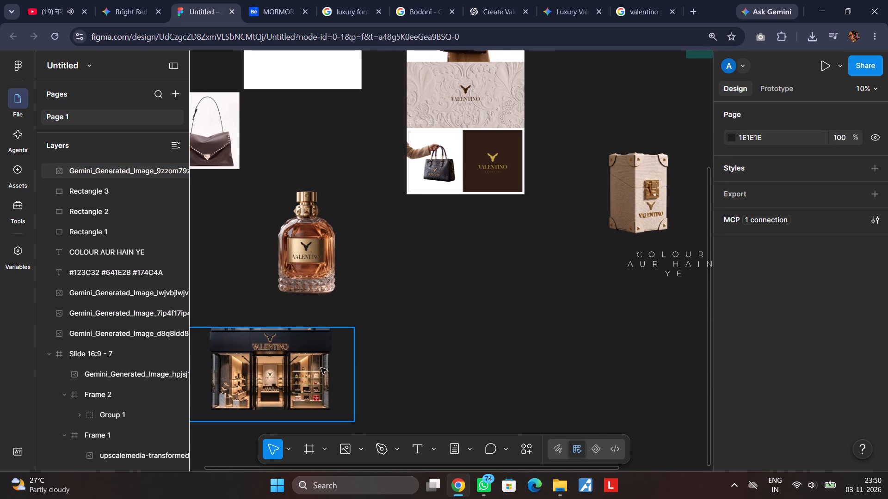
Undo the recent move, crop and background removal on the storefront image, back to its full street background.
key(ctrl+z)
key(ctrl+z)
key(ctrl+z)
key(ctrl+z)
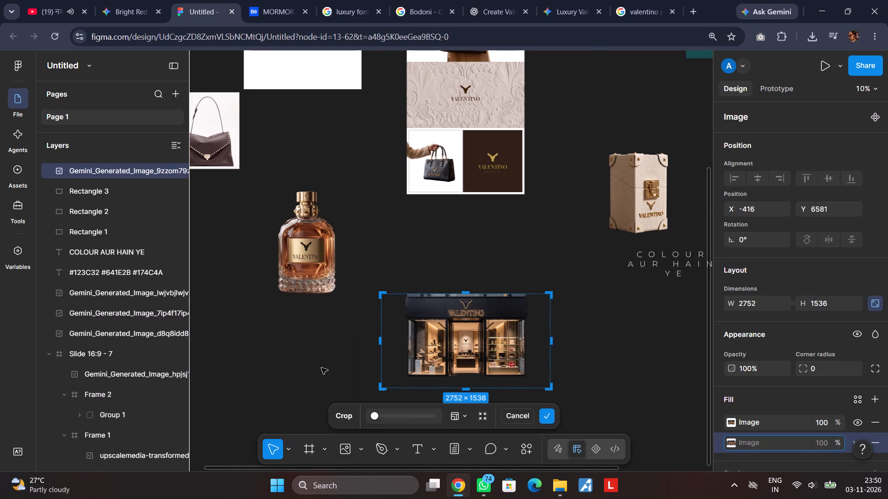
key(ctrl+z)
key(ctrl+z)
click(607, 348)
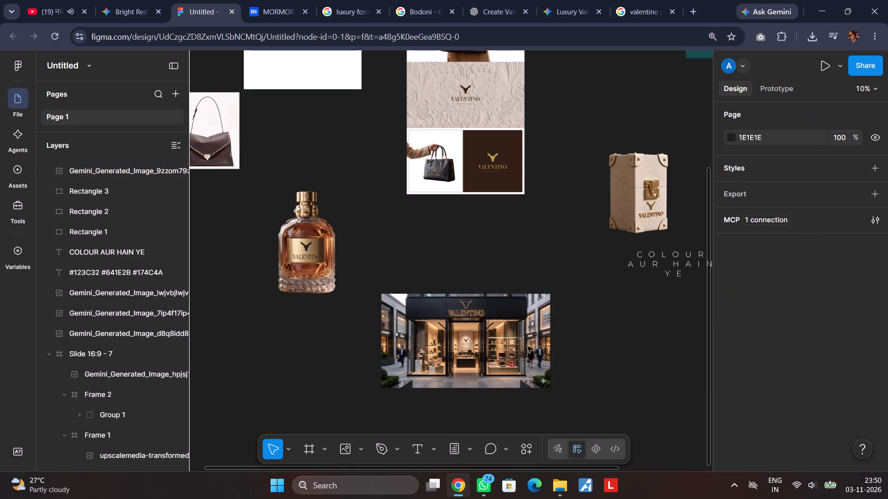
Erase the Gemini sparkle watermark in the storefront image's lower corner by lassoing the area around it.
drag(494, 345, 514, 340)
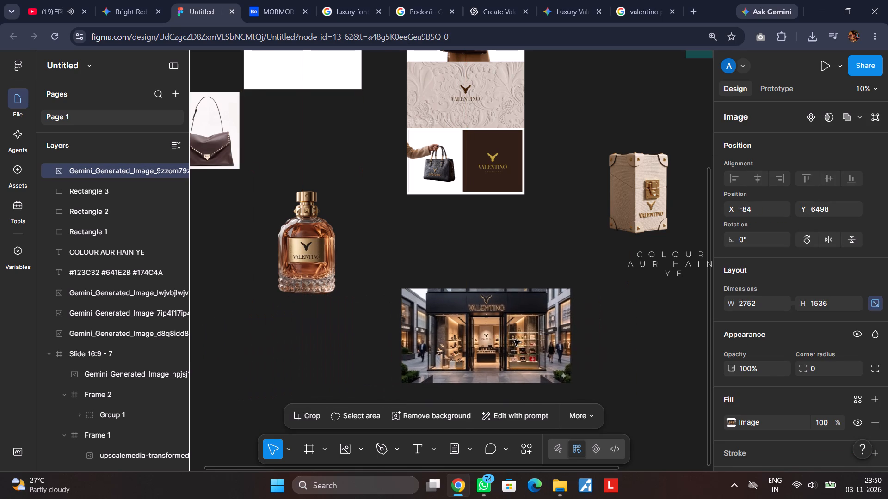
drag(514, 340, 514, 340)
click(364, 414)
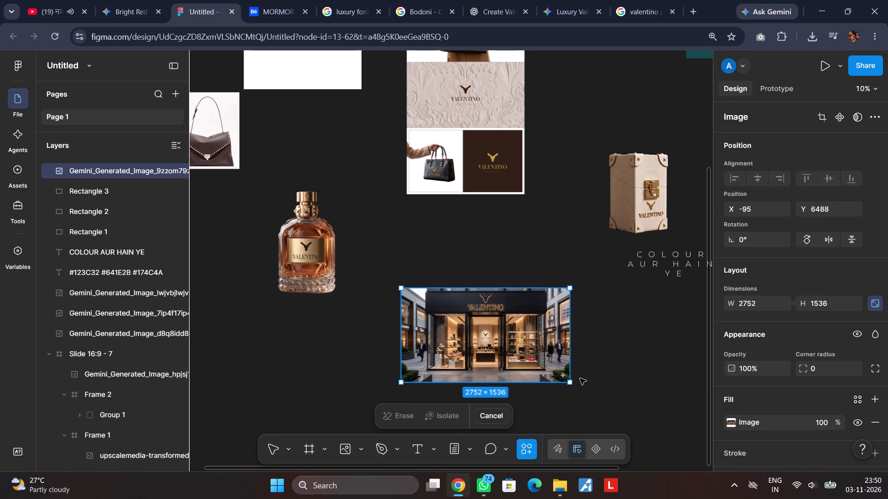
drag(482, 333, 487, 402)
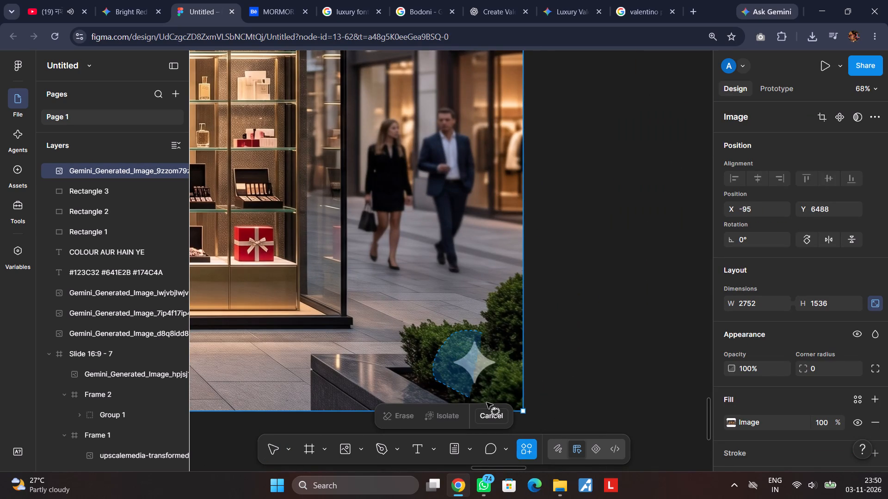
drag(487, 402, 474, 330)
click(409, 414)
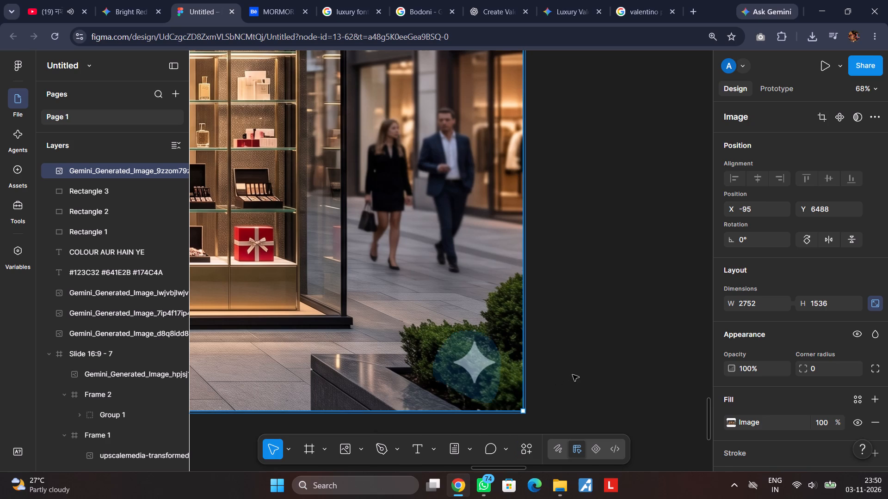
Move the storefront image down to free space and add a 1920 × 1080 slide frame directly beneath the handbag and logo slide.
drag(529, 325, 511, 391)
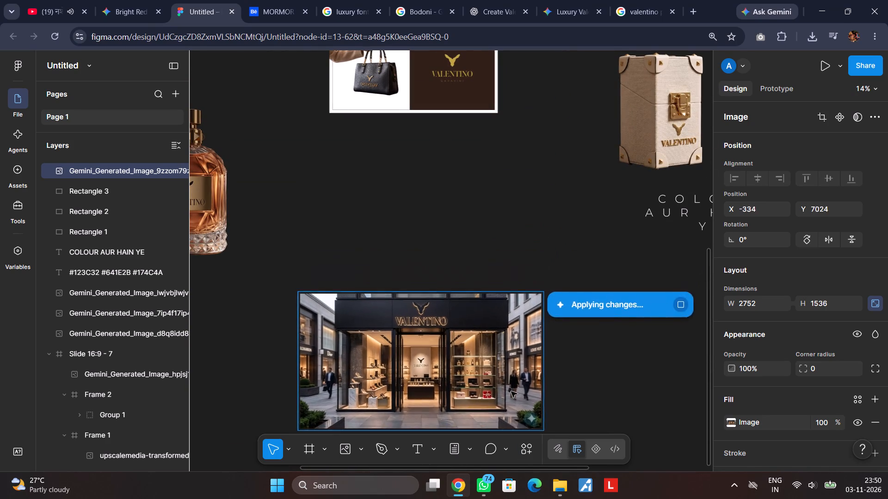
drag(511, 391, 514, 397)
key(f)
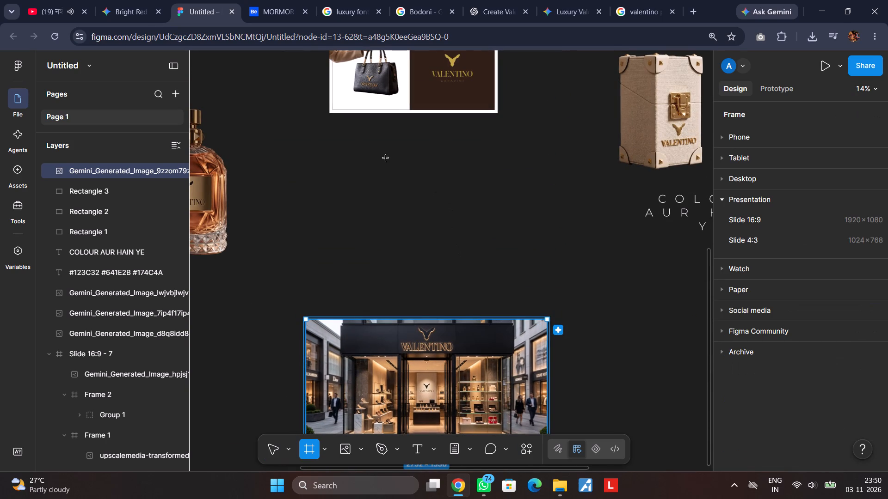
click(407, 173)
drag(440, 175, 446, 165)
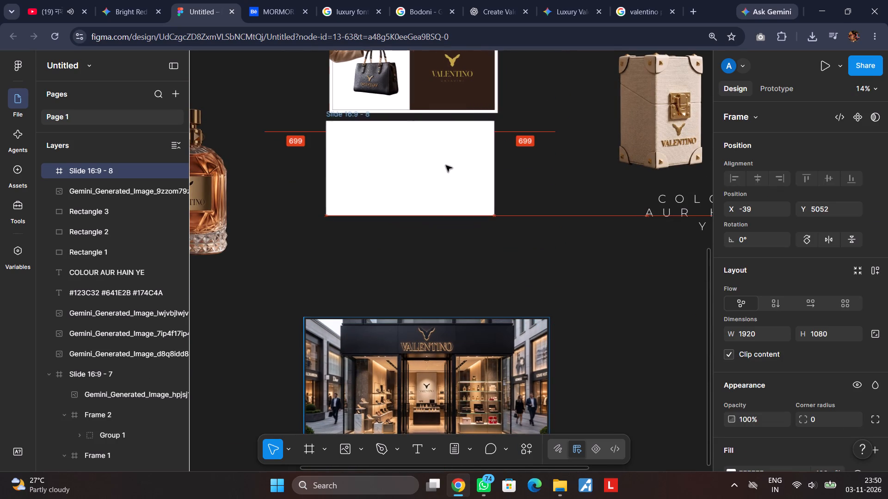
drag(446, 165, 447, 163)
click(537, 203)
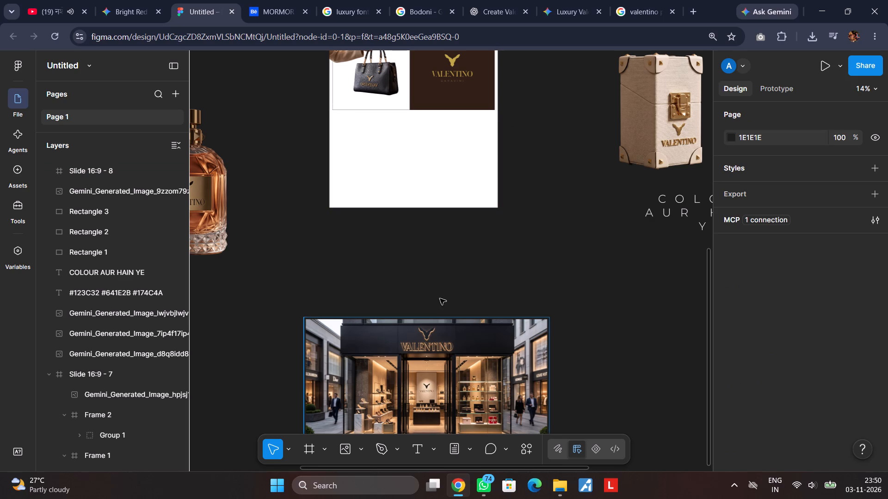
Scale down the storefront image, place it in the new slide at X 0, Y 0, and resize it to span the slide's full width.
drag(432, 364, 428, 253)
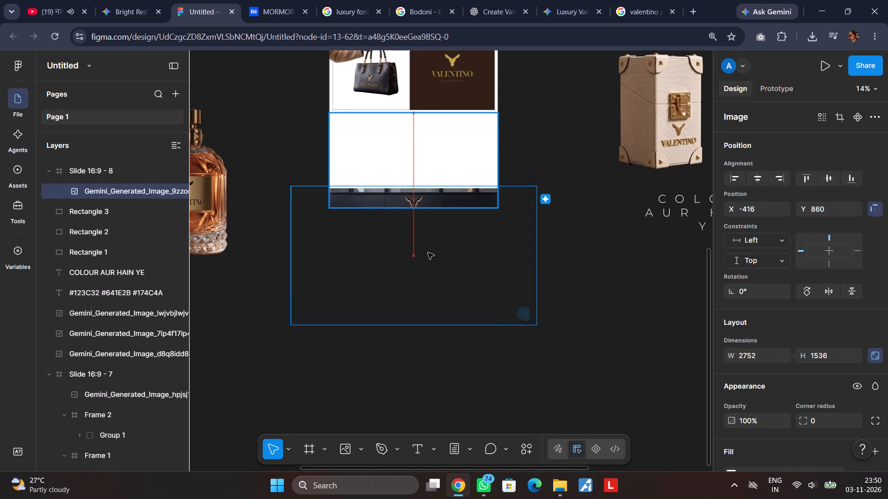
drag(428, 253, 428, 262)
drag(545, 352, 514, 332)
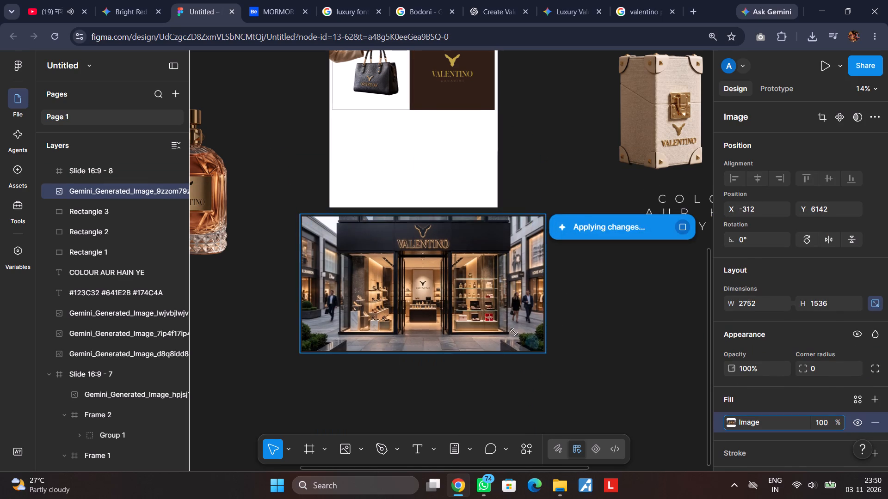
drag(514, 332, 445, 292)
drag(409, 266, 453, 164)
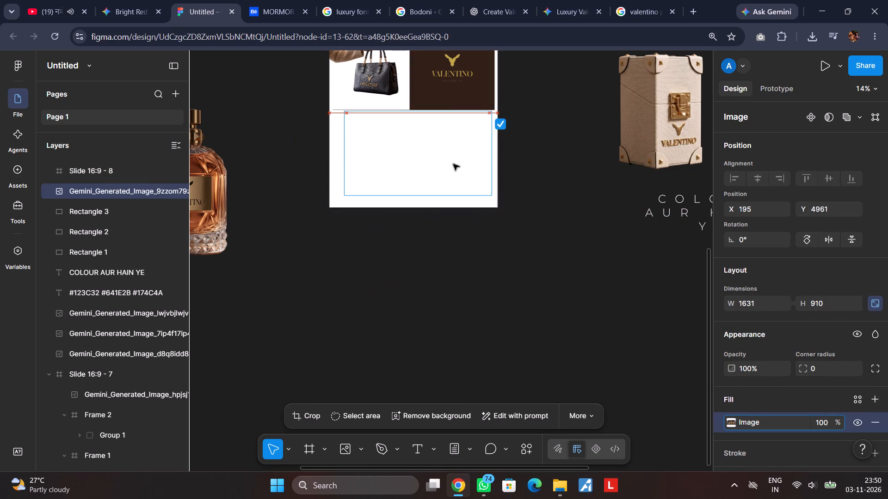
drag(453, 164, 436, 161)
drag(476, 194, 477, 195)
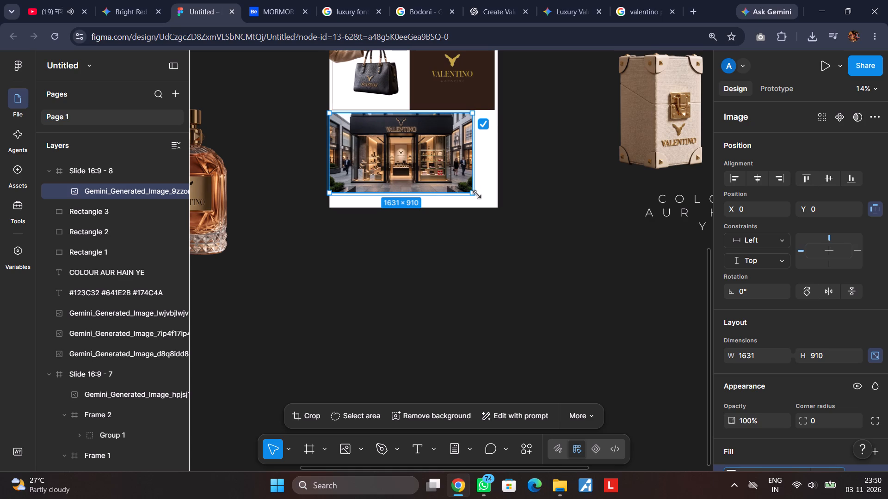
drag(477, 195, 497, 206)
click(533, 206)
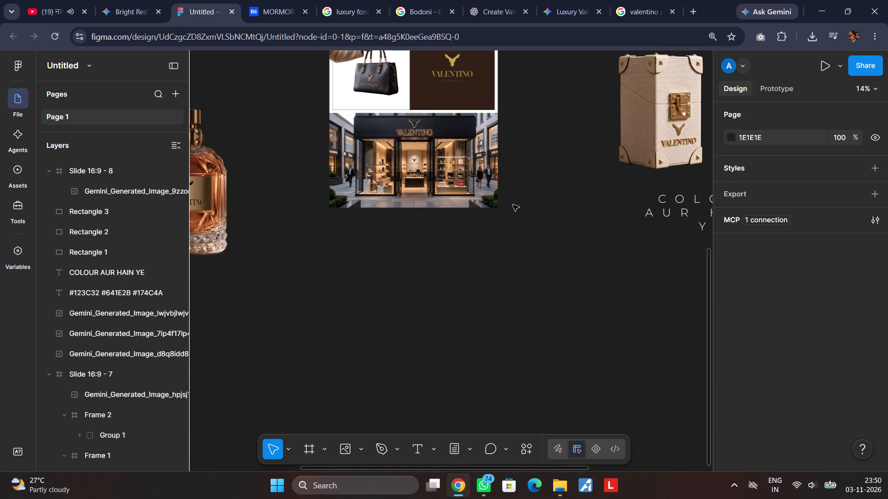
Enlarge the storefront image to about 2109 × 1177 and reposition it within its slide to about X -95, Y 22.
scroll(513, 205, up, 1)
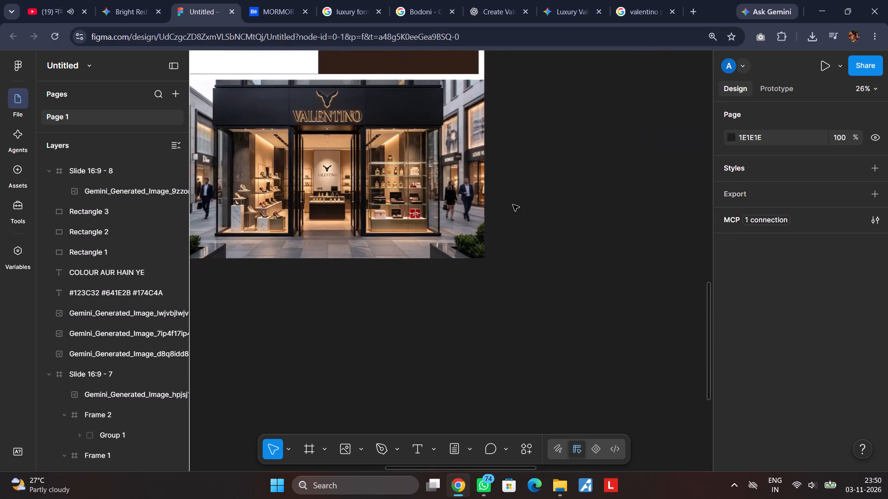
scroll(513, 205, right, 1)
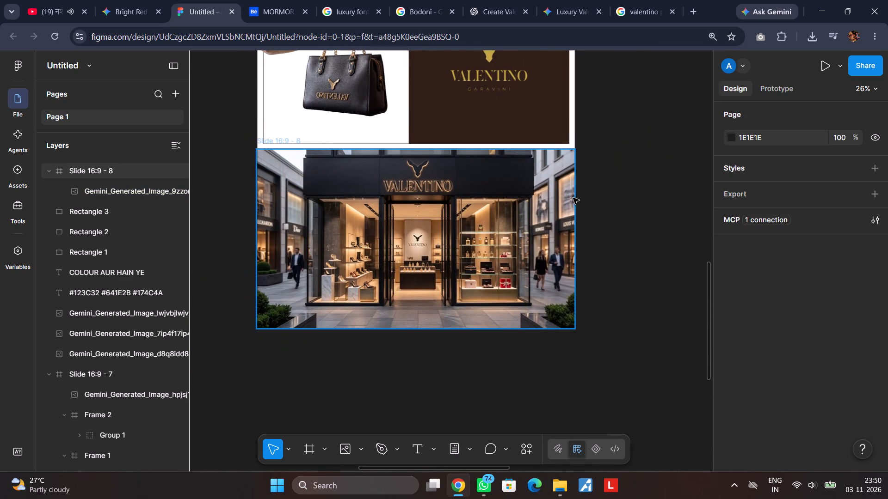
click(599, 197)
double_click(537, 280)
drag(579, 328, 588, 337)
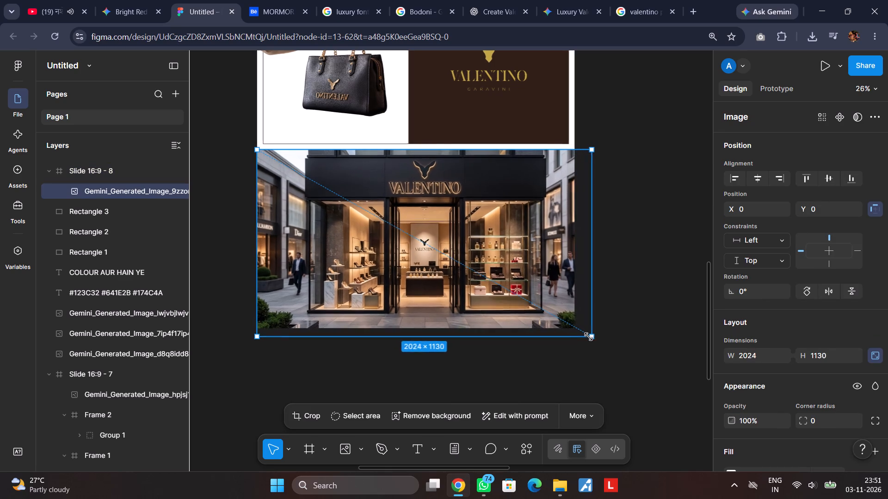
drag(588, 337, 591, 339)
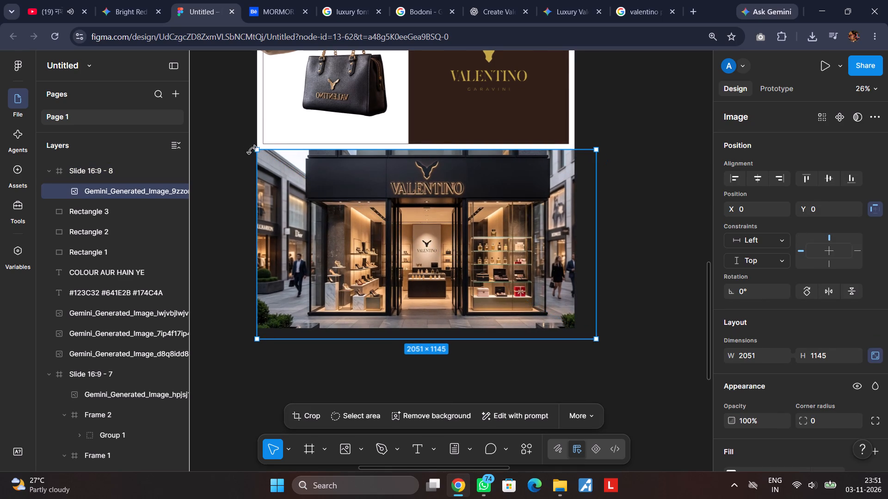
drag(254, 151, 247, 148)
drag(452, 207, 452, 209)
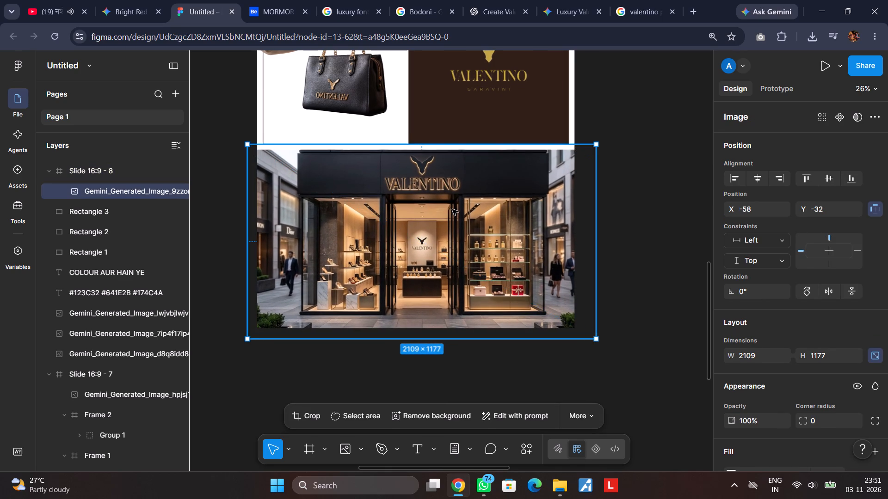
drag(452, 209, 443, 216)
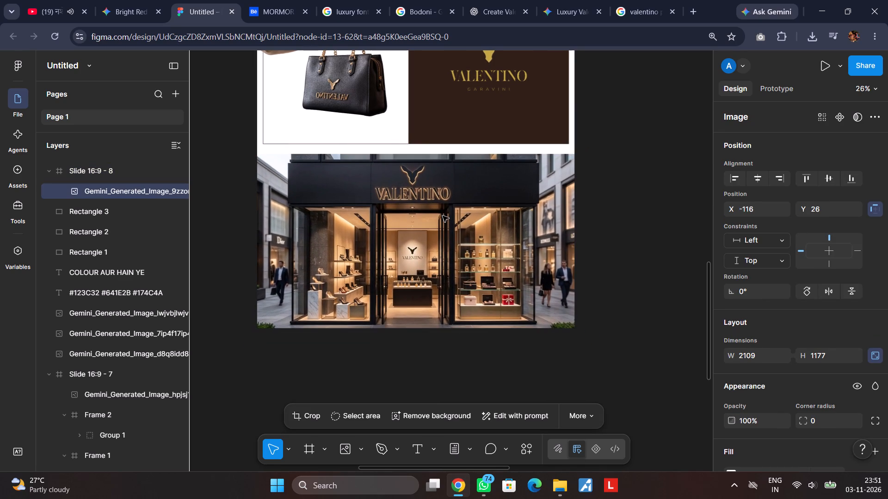
drag(443, 216, 444, 215)
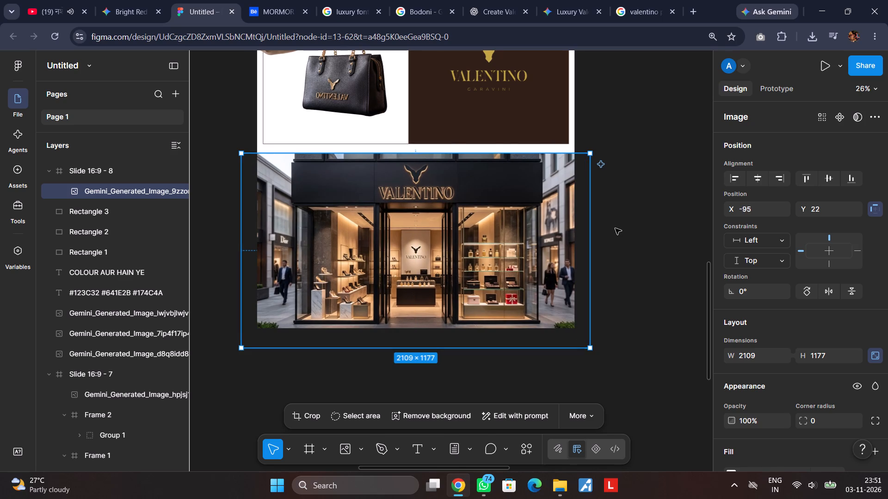
click(619, 226)
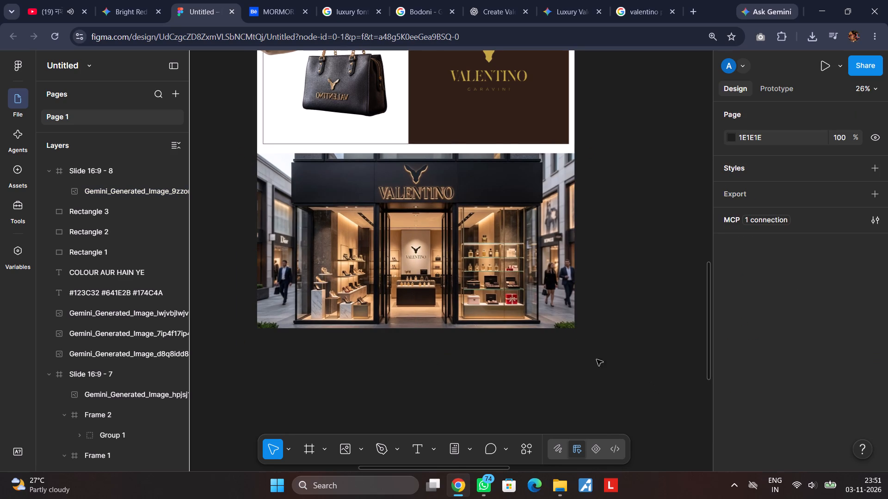
Review the assembled slide column and loose images across the canvas, and compare with the MORMOR reference project on Behance.
click(575, 360)
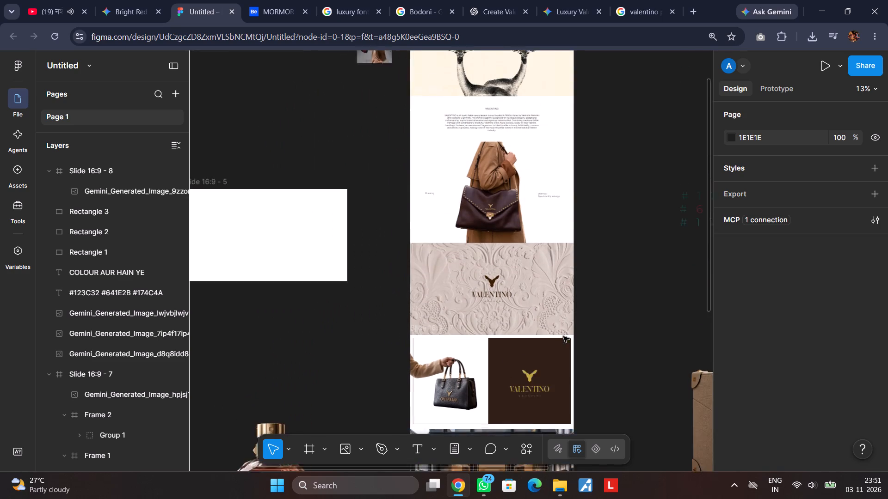
click(546, 367)
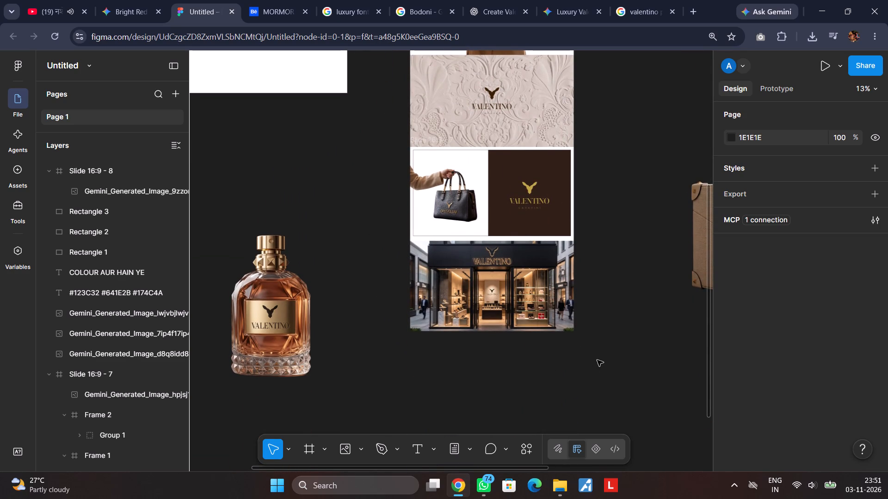
scroll(597, 353, left, 2)
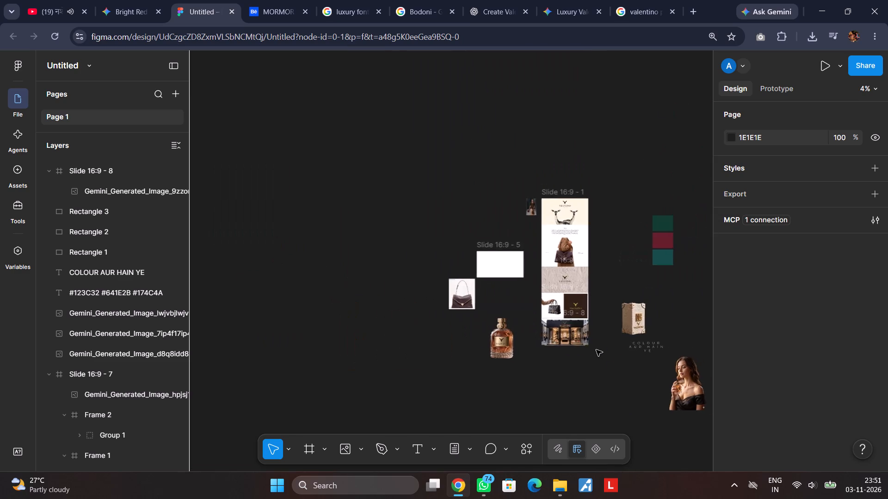
scroll(596, 350, left, 1)
scroll(596, 349, down, 2)
scroll(596, 348, up, 1)
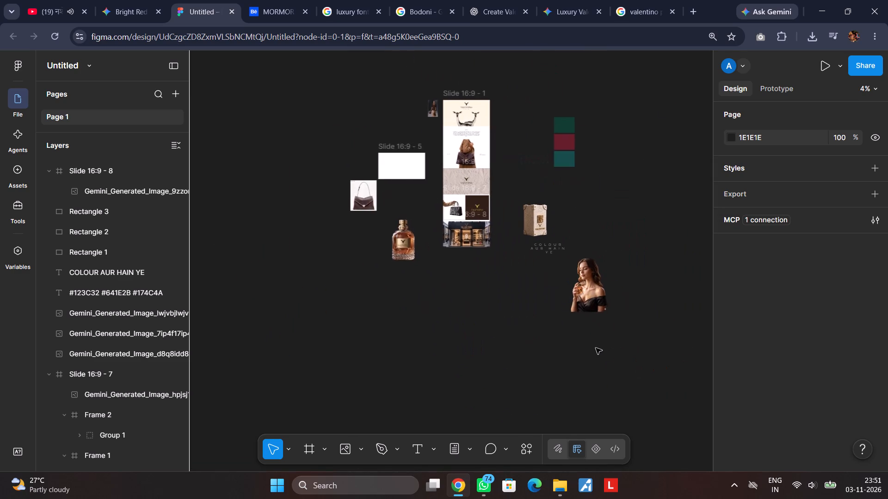
scroll(596, 348, up, 1)
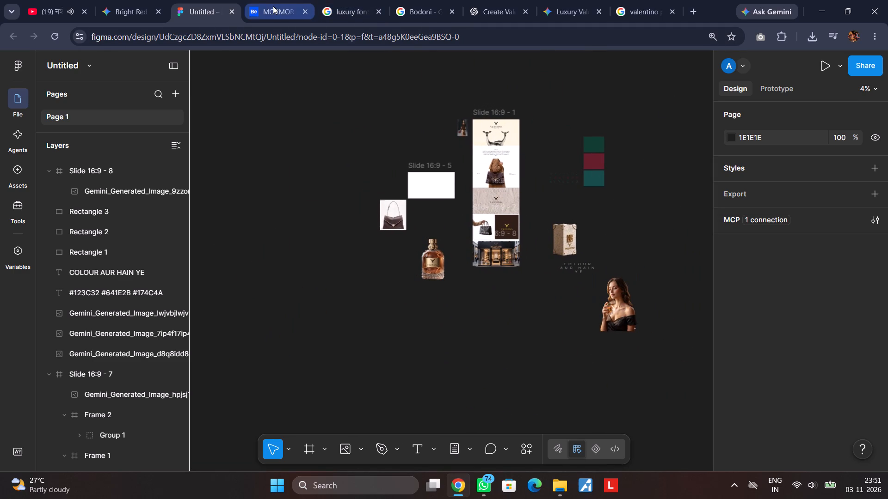
click(273, 6)
Close the browser window and the File Explorer window showing the Untitled folder.
click(887, 0)
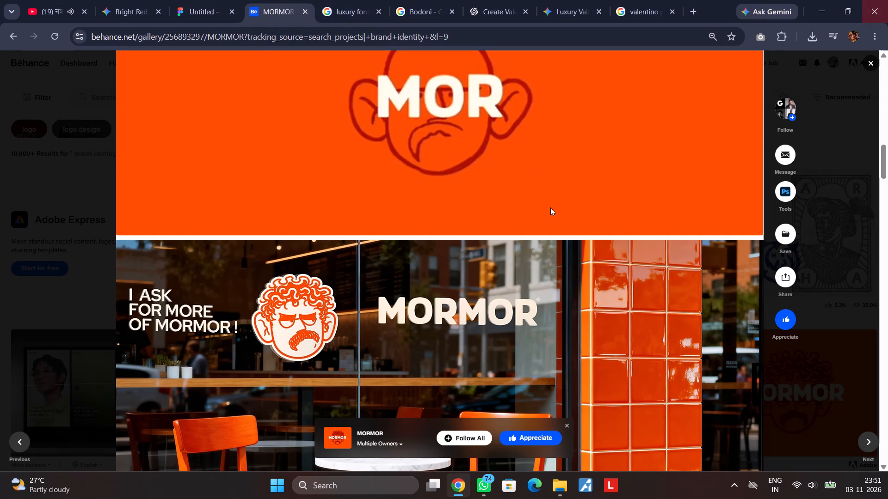
right_click(254, 139)
click(445, 97)
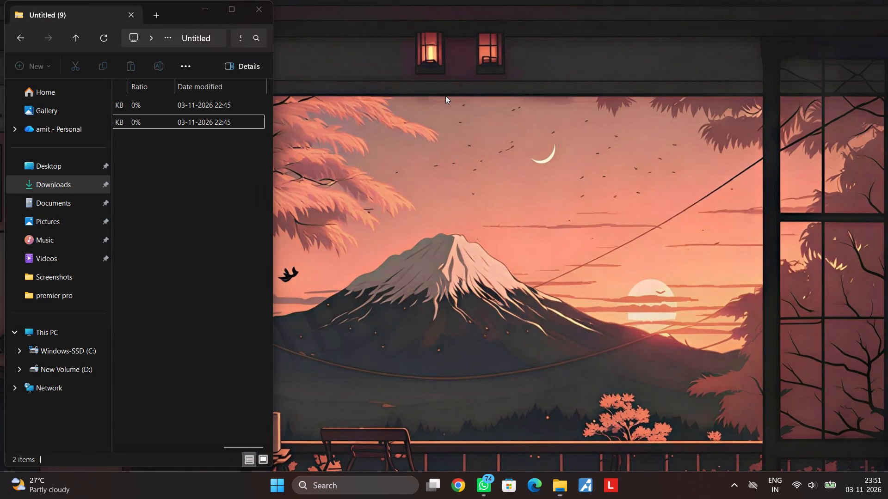
click(259, 10)
Refresh the Windows desktop and shut down the computer.
right_click(374, 158)
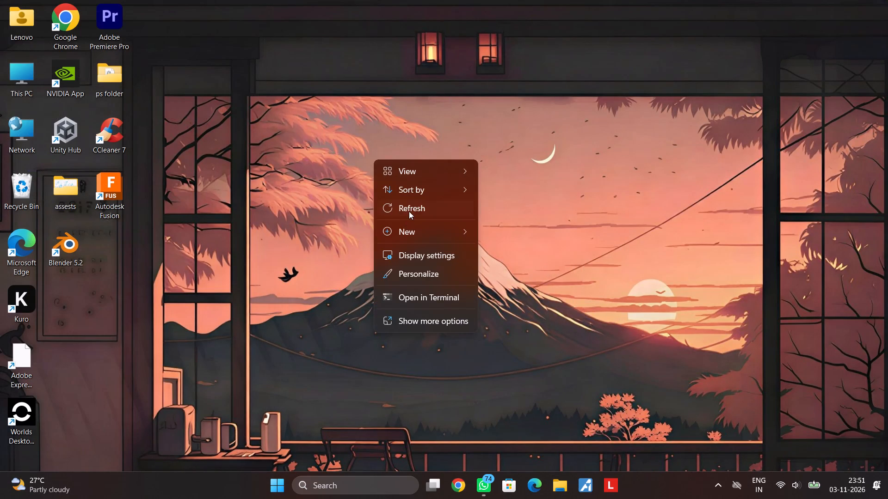
click(409, 211)
key(super+x)
text(uu)
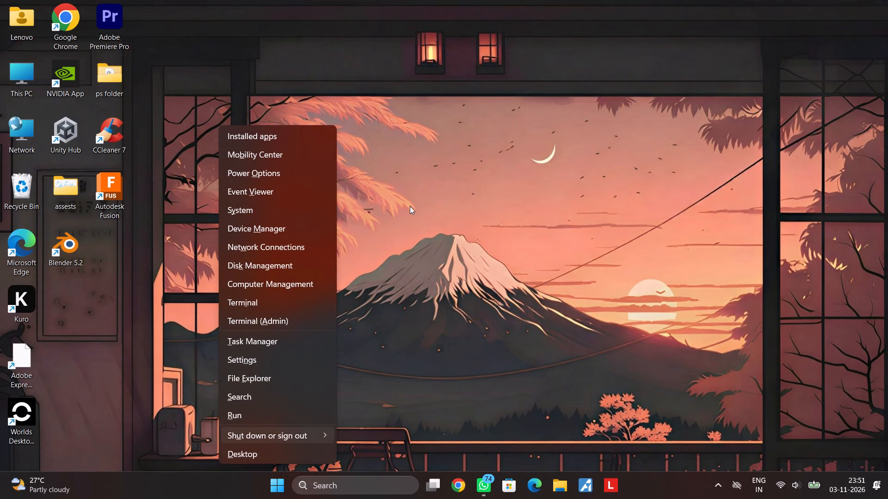